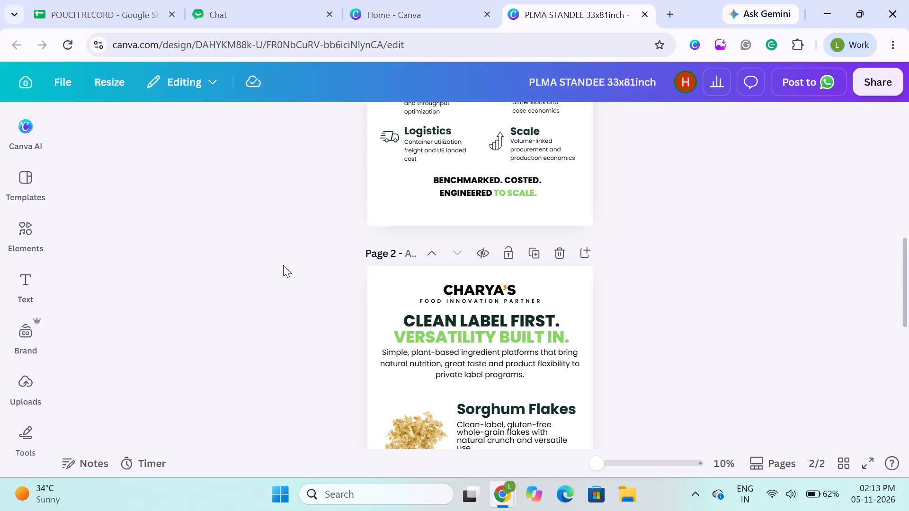
# Review page 2 of the PLMA standee design, from the headline through the four product sections to the closing tagline.
pyautogui.scroll(-2, 283, 265)
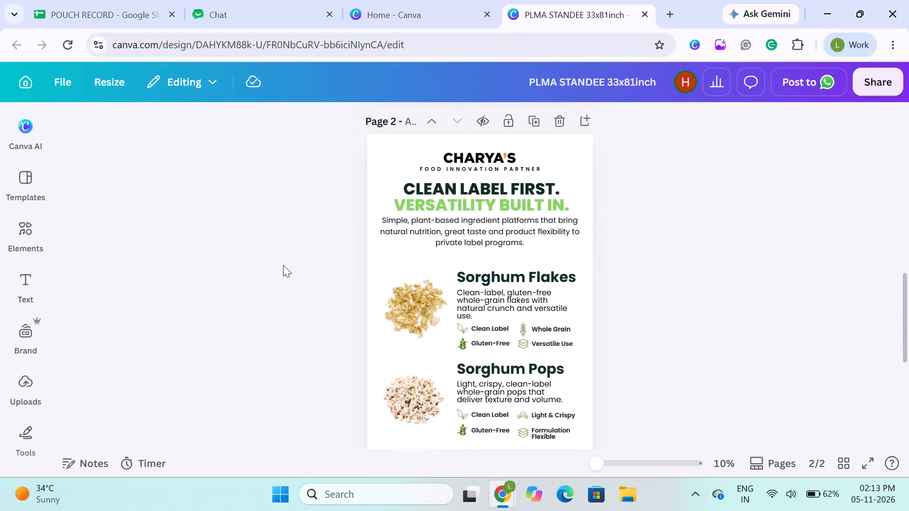
pyautogui.scroll(-2, 283, 265)
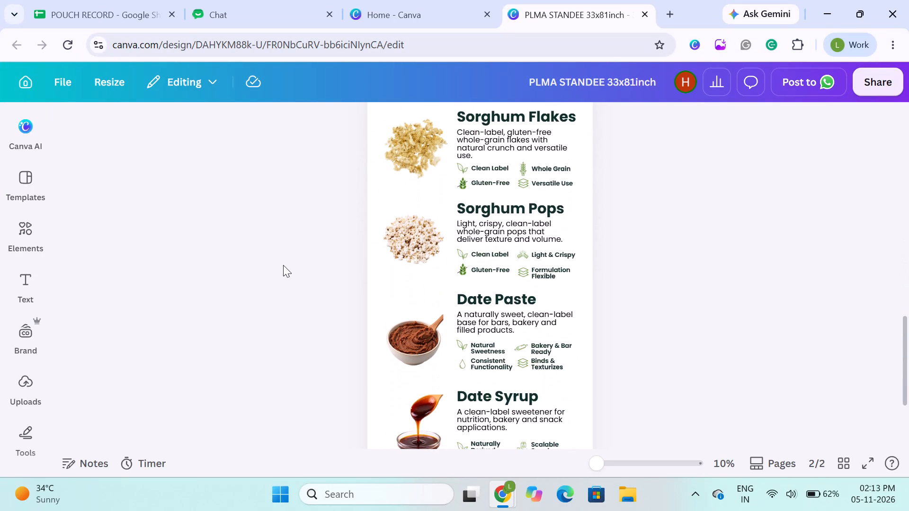
pyautogui.scroll(-1, 283, 265)
pyautogui.scroll(-1, 314, 347)
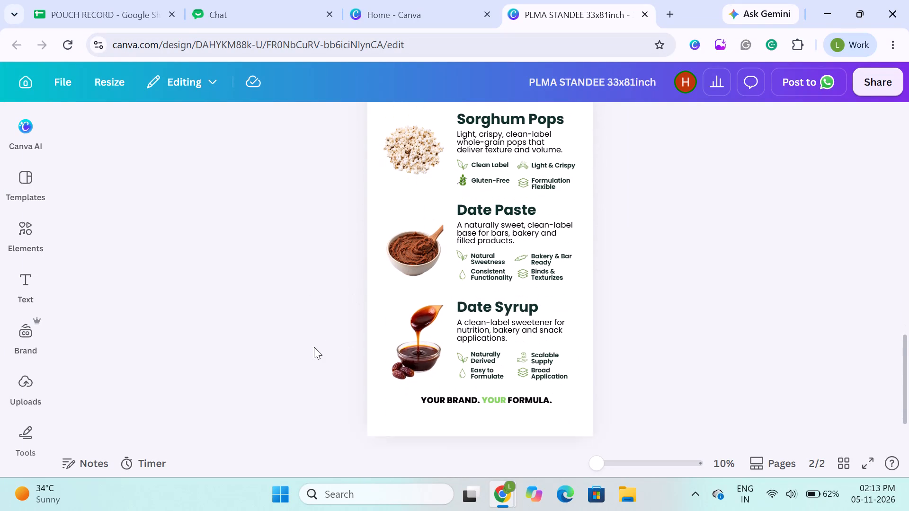
pyautogui.scroll(-1, 314, 347)
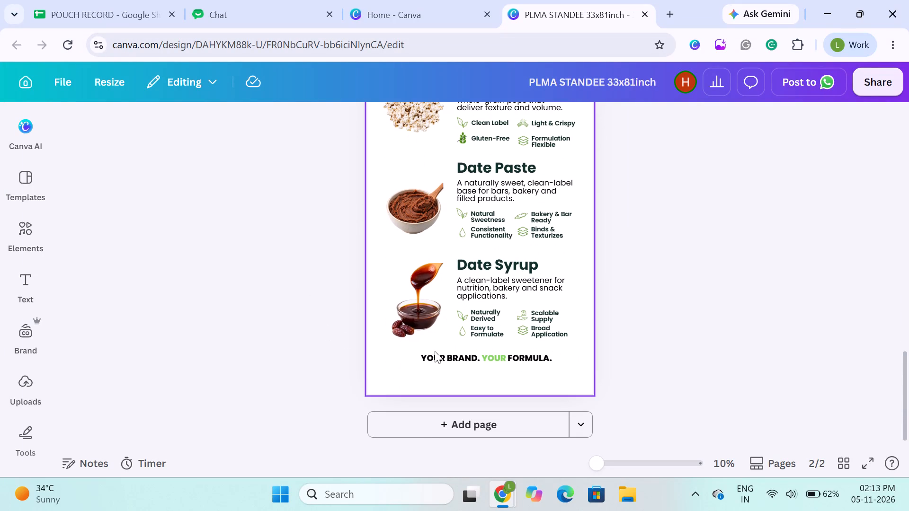
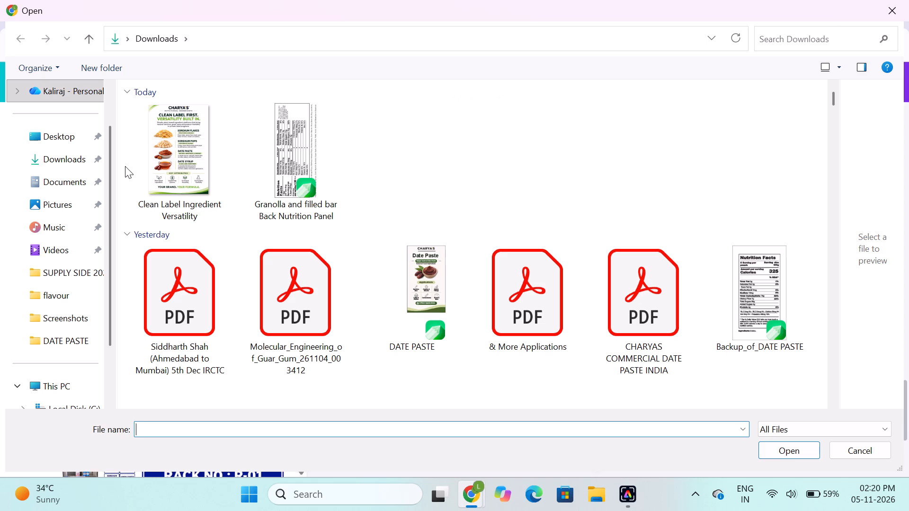
# Upload the Clean Label Ingredient Versatility image from Downloads and place it on page 3.
pyautogui.click(157, 133)
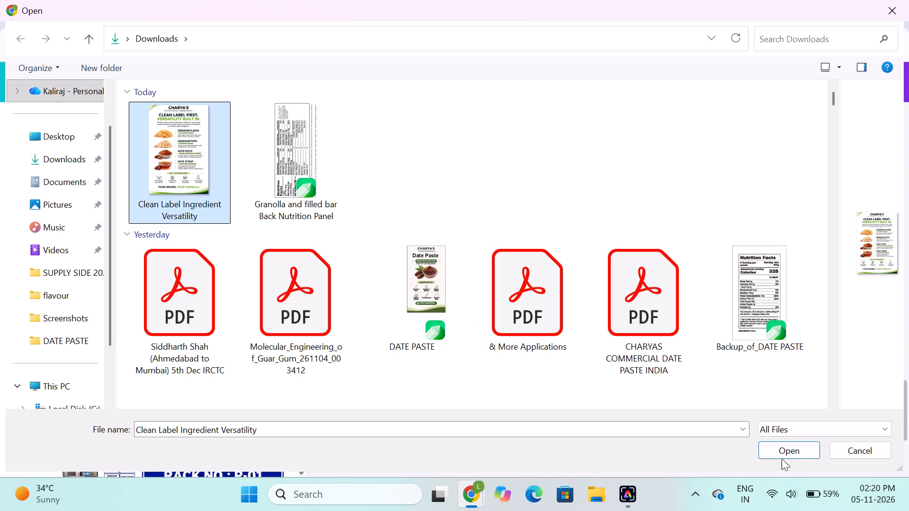
pyautogui.click(794, 452)
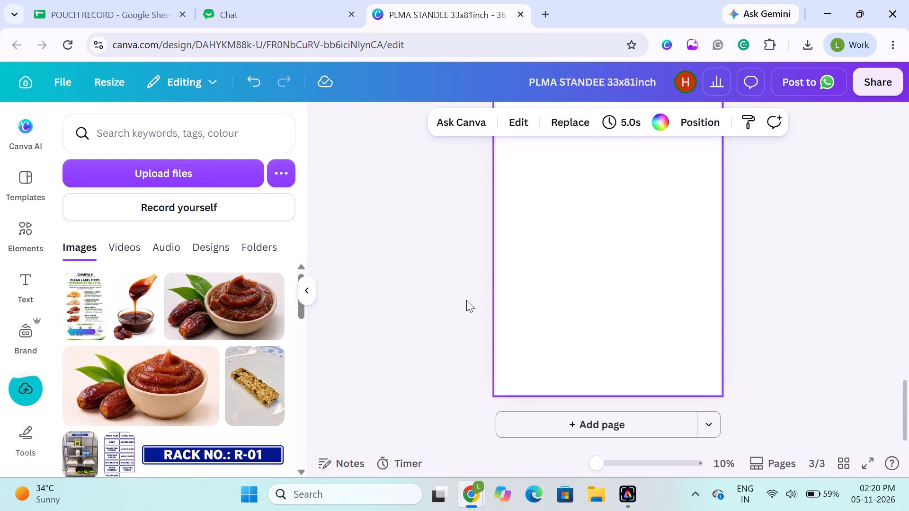
pyautogui.click(87, 319)
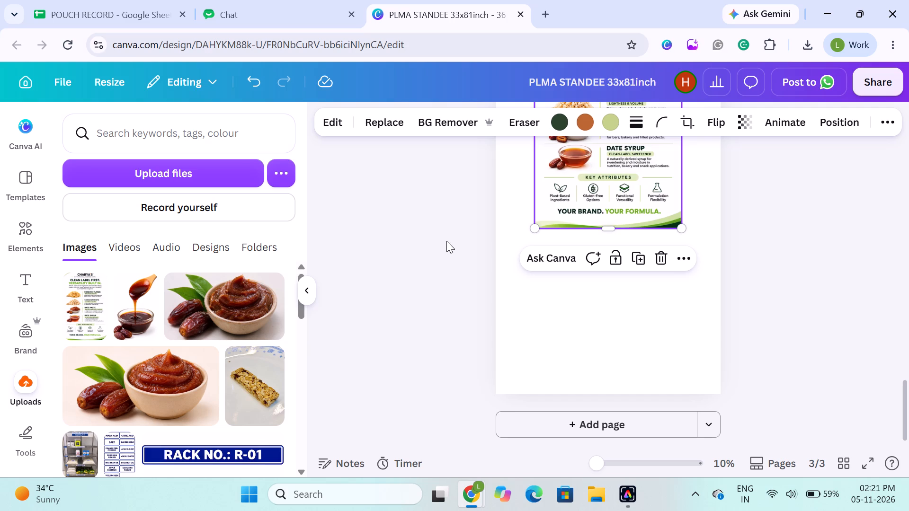
pyautogui.click(446, 241)
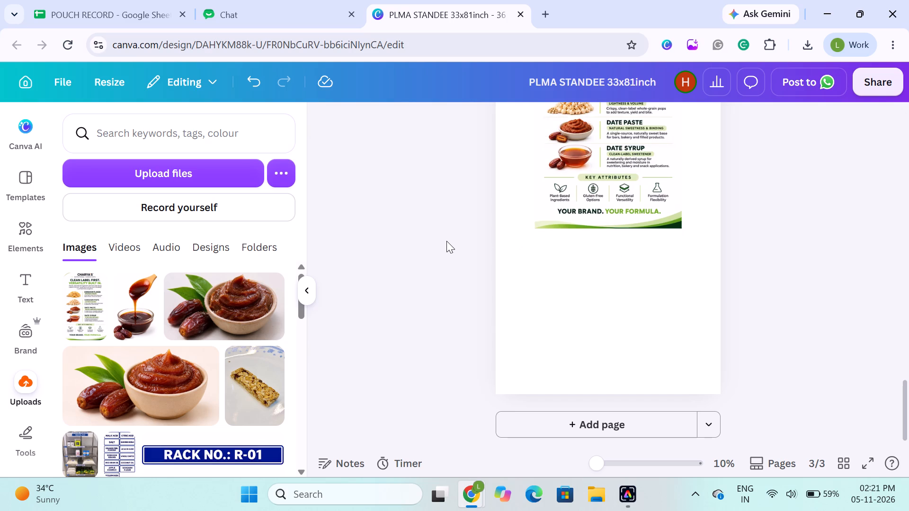
# Split the Clean Label Ingredient Versatility image on page 3 into editable elements with Magic Layers.
pyautogui.click(550, 186)
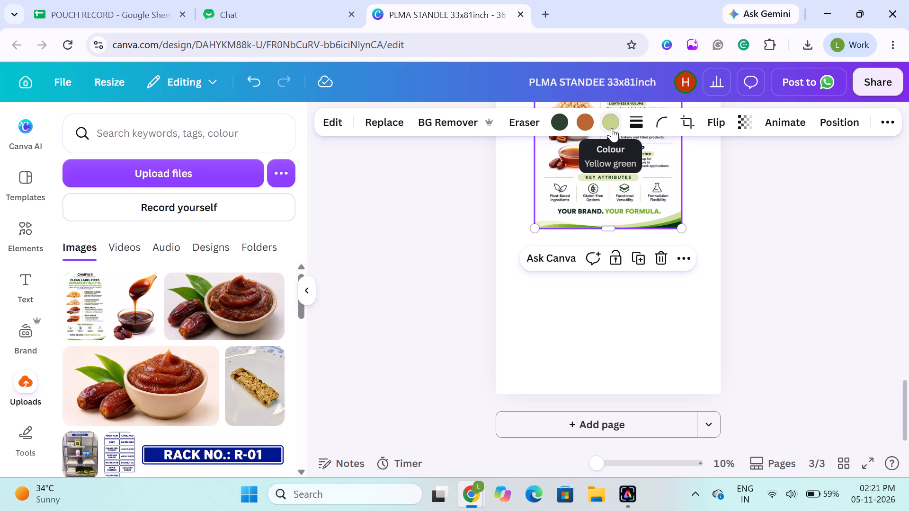
pyautogui.click(338, 123)
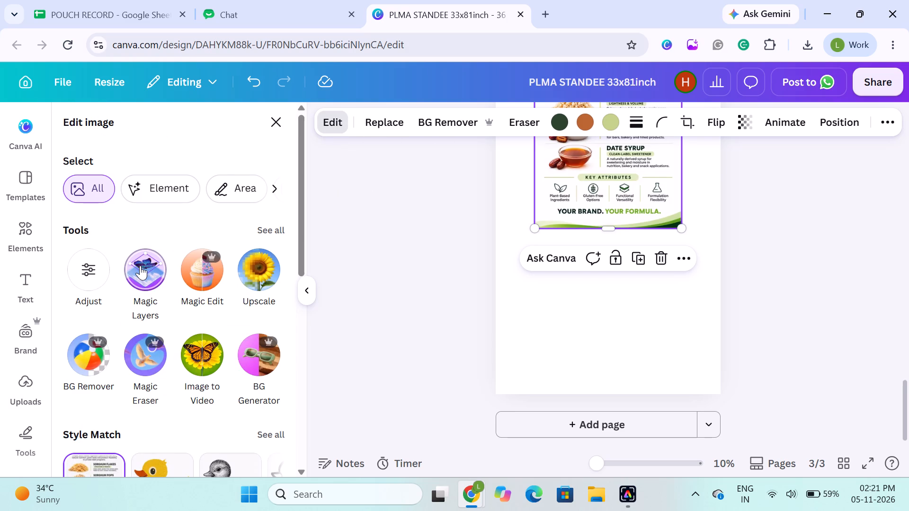
pyautogui.click(140, 265)
pyautogui.scroll(1, 407, 204)
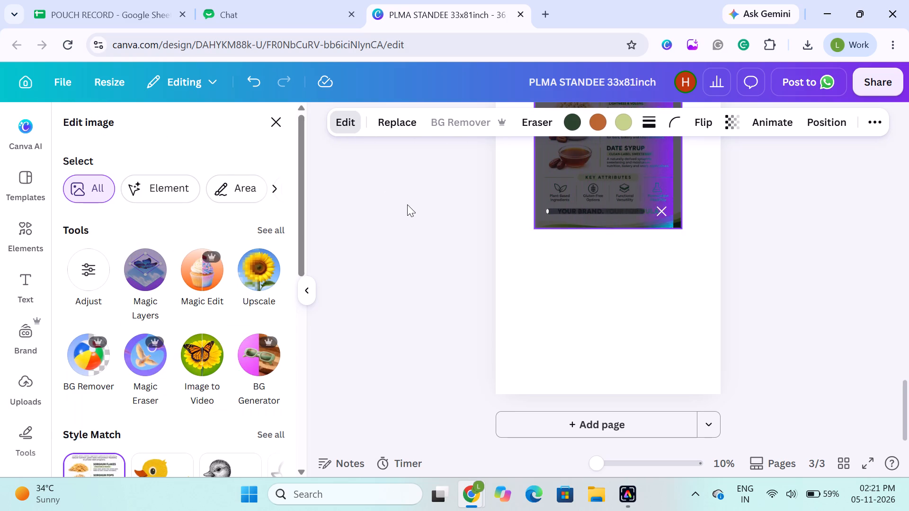
pyautogui.scroll(1, 407, 204)
pyautogui.click(407, 204)
pyautogui.scroll(1, 407, 204)
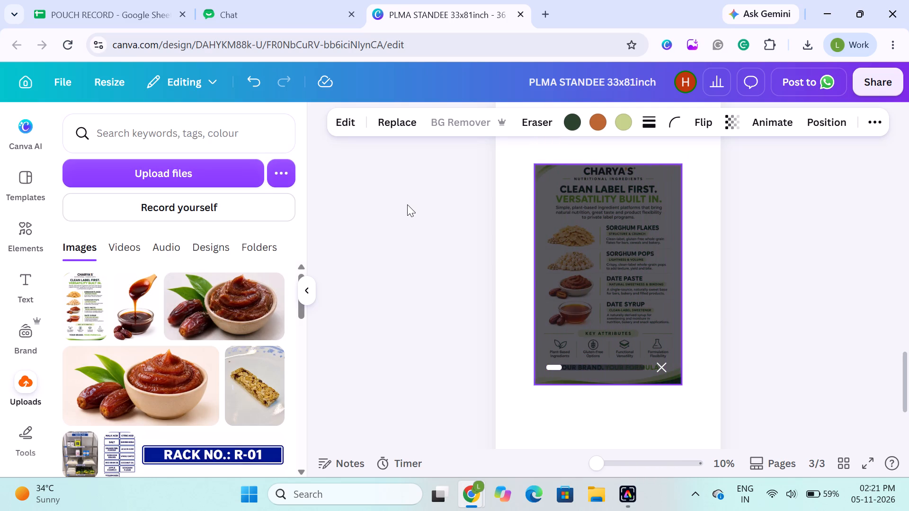
pyautogui.click(302, 295)
pyautogui.click(332, 255)
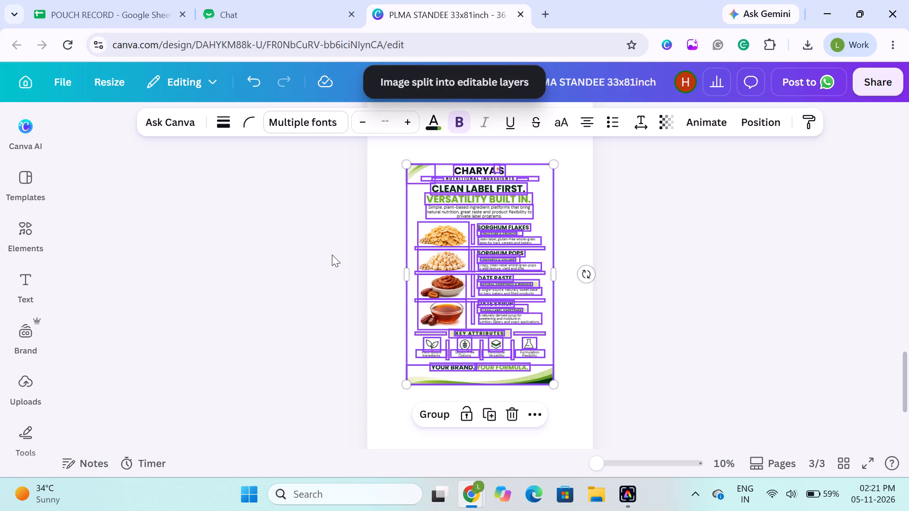
pyautogui.click(313, 260)
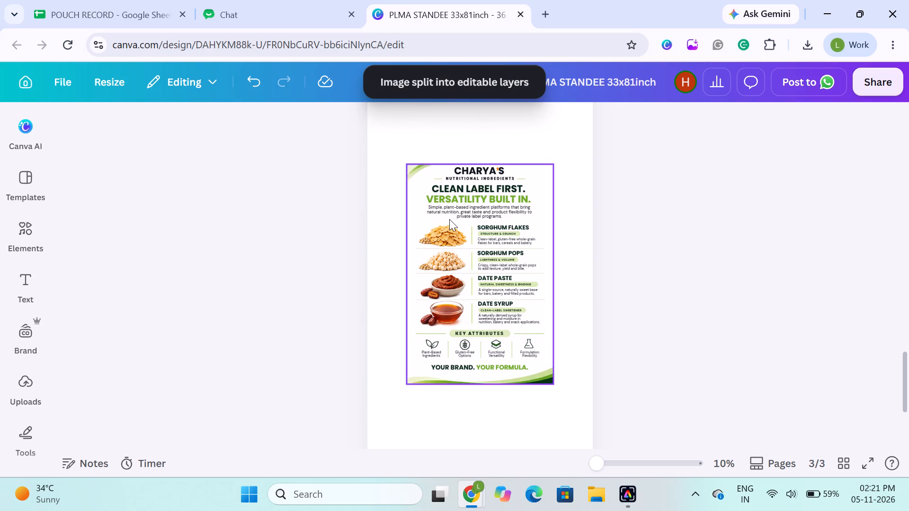
pyautogui.click(323, 249)
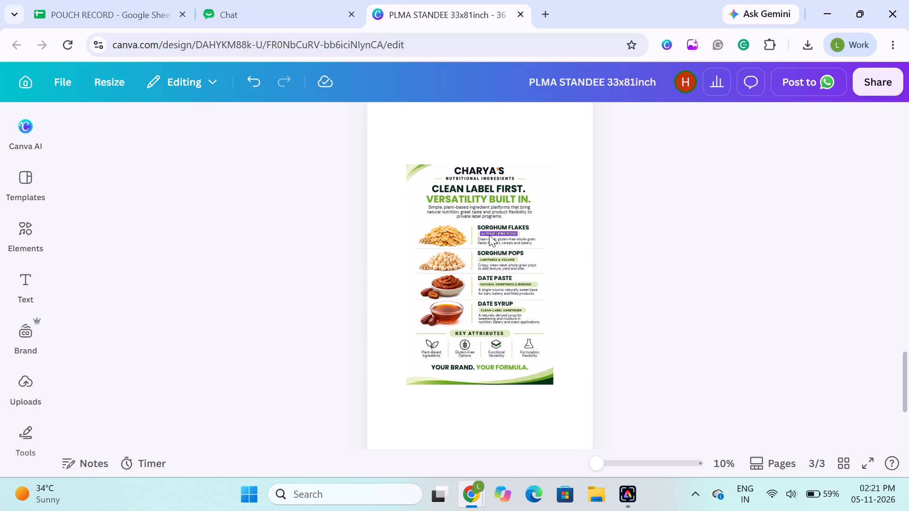
pyautogui.click(284, 260)
# Examine the split reference layout on page 3 and compare it with the product sections on page 2.
pyautogui.scroll(-1, 284, 260)
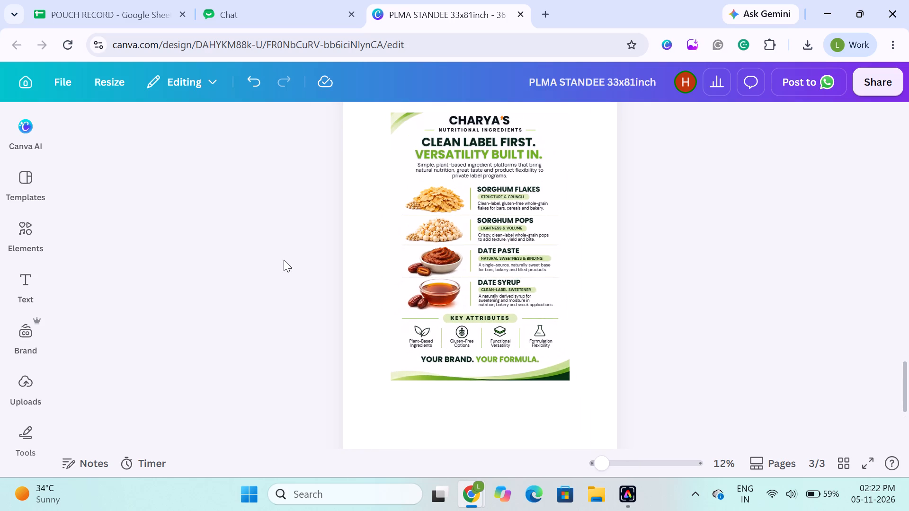
pyautogui.scroll(1, 284, 260)
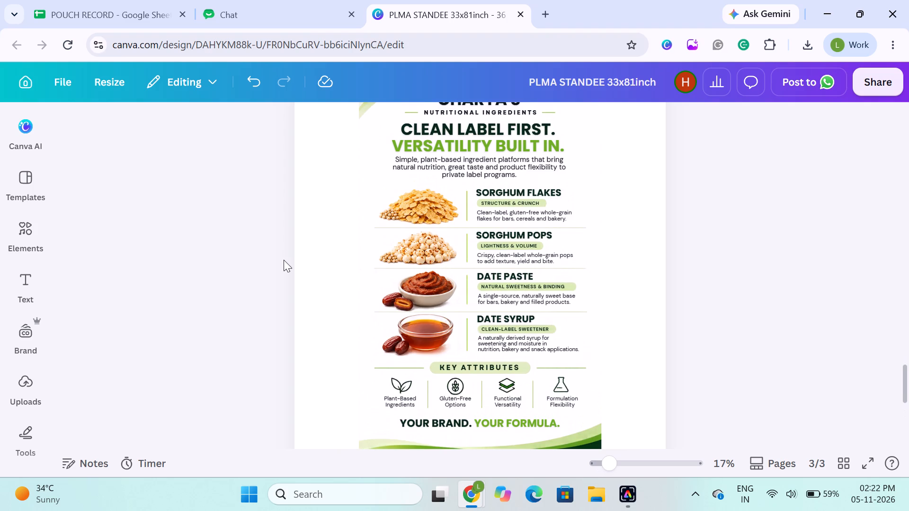
pyautogui.scroll(1, 284, 260)
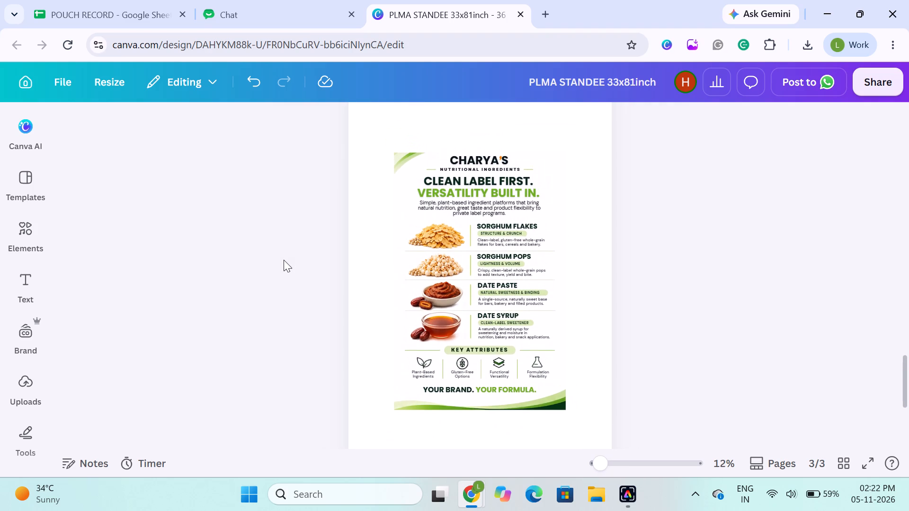
pyautogui.scroll(-1, 304, 265)
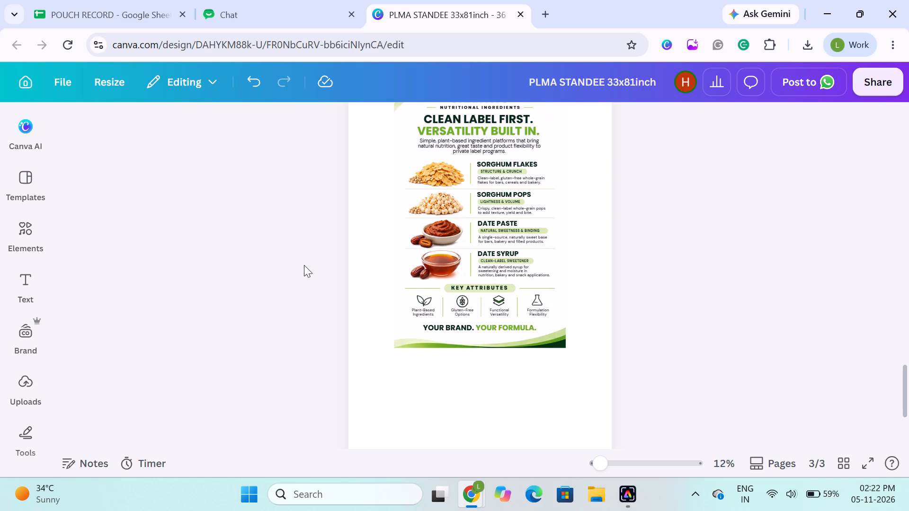
pyautogui.scroll(-1, 241, 282)
pyautogui.scroll(1, 241, 282)
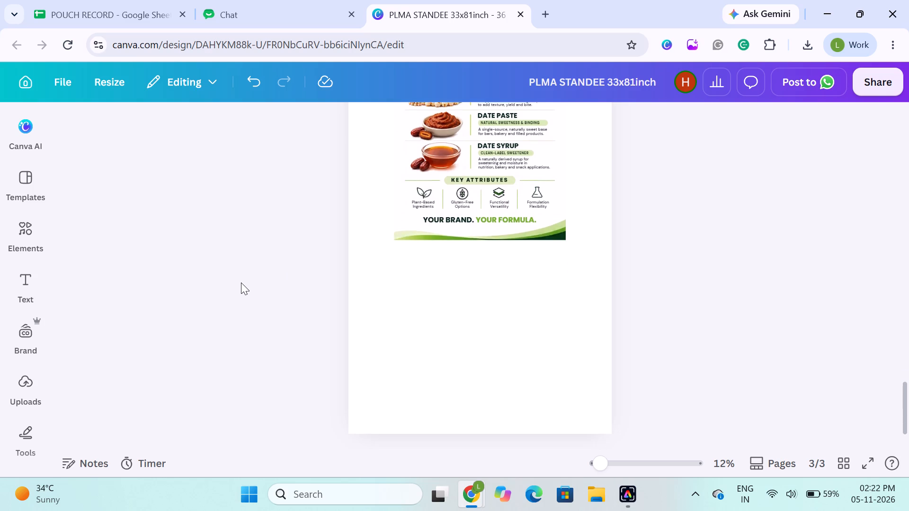
pyautogui.scroll(5, 241, 282)
pyautogui.scroll(-1, 241, 282)
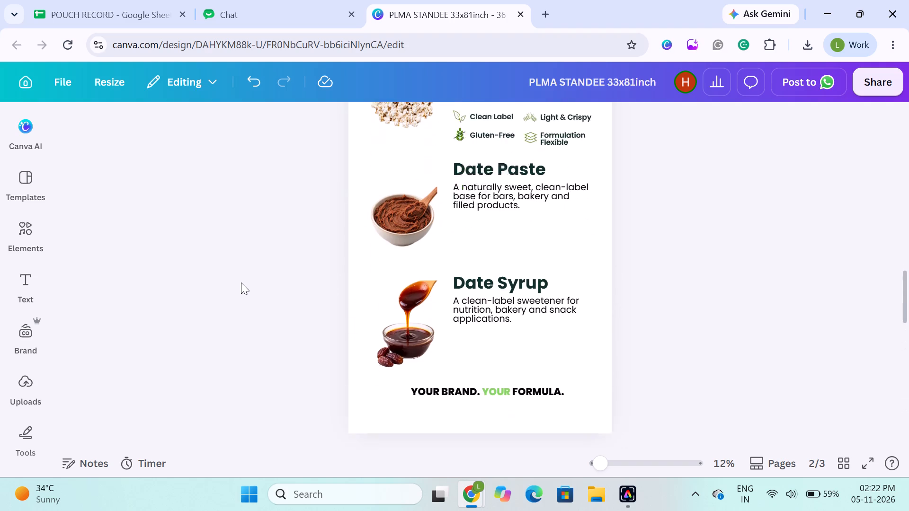
pyautogui.scroll(-5, 241, 282)
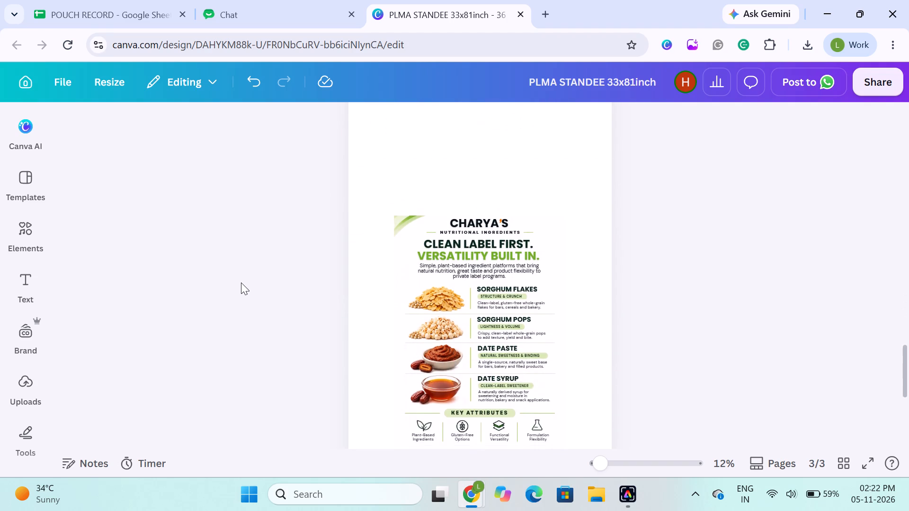
pyautogui.scroll(-1, 241, 282)
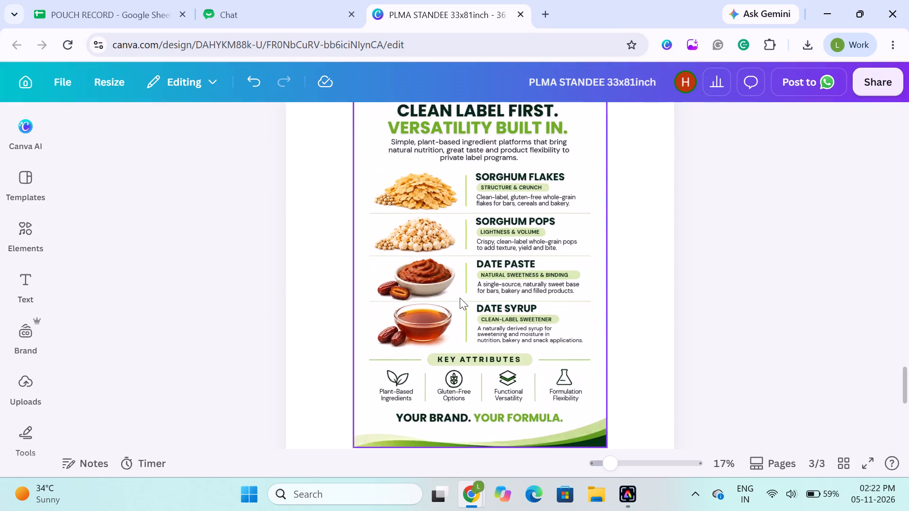
pyautogui.click(294, 259)
pyautogui.scroll(4, 294, 259)
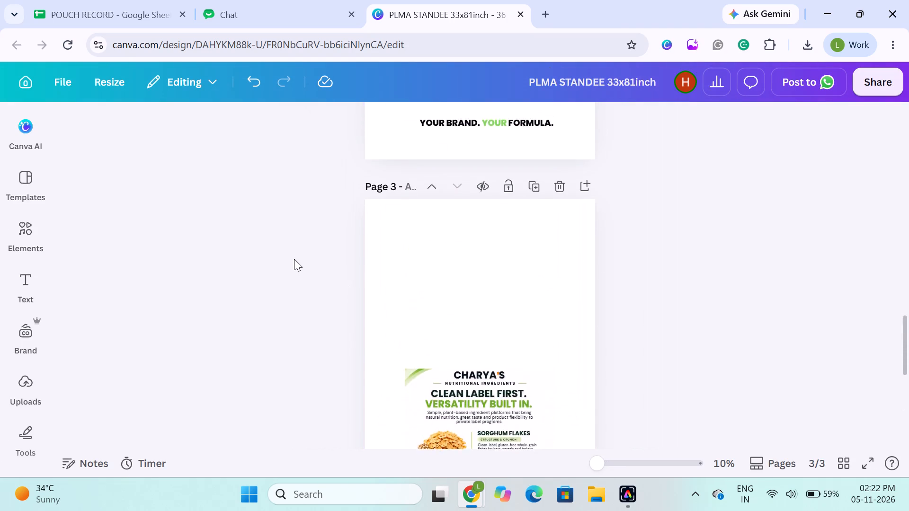
pyautogui.scroll(4, 294, 259)
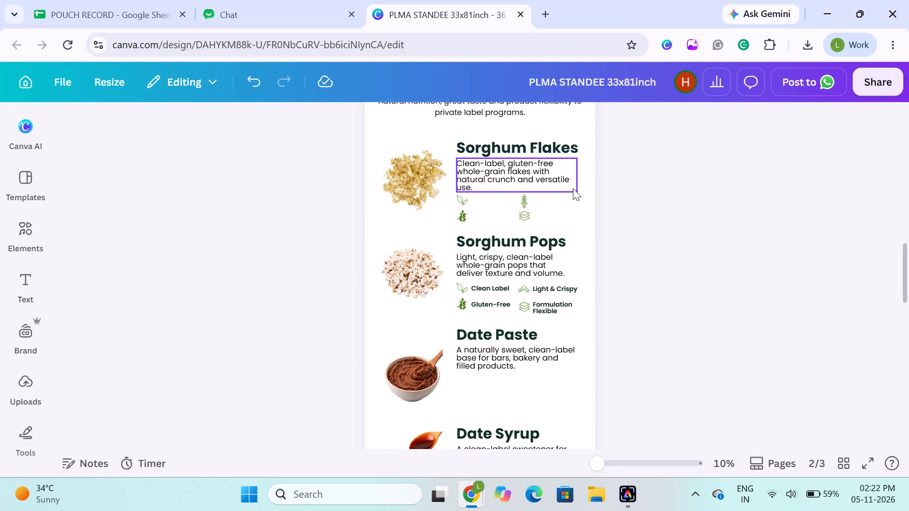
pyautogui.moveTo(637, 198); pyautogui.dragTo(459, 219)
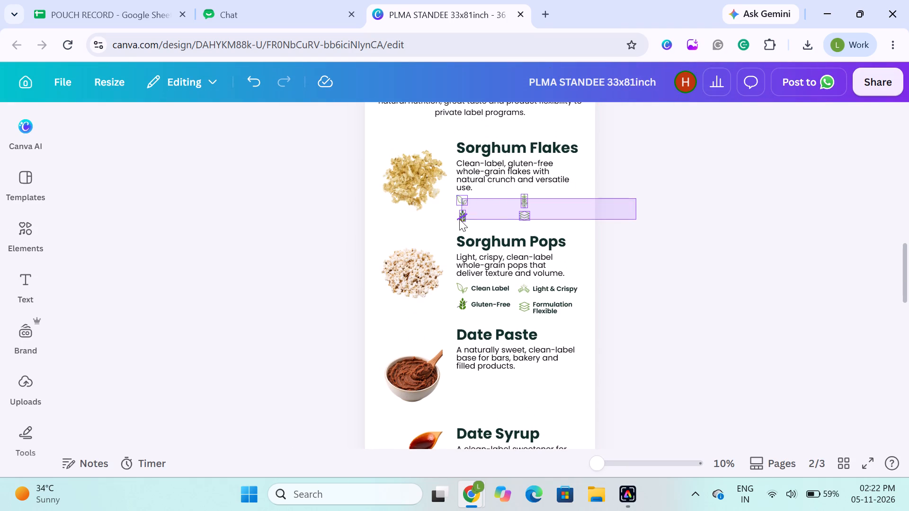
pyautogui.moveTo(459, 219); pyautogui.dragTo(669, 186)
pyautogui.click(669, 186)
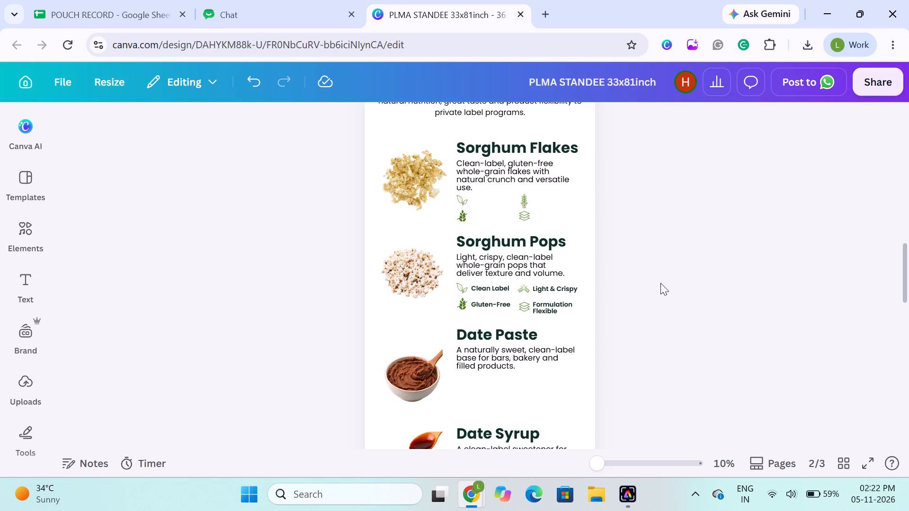
# Delete the four Sorghum Pops feature labels, Clean Label, Light & Crispy, Gluten-Free and Formulation Flexible, together with their icons.
pyautogui.moveTo(626, 294); pyautogui.dragTo(461, 308)
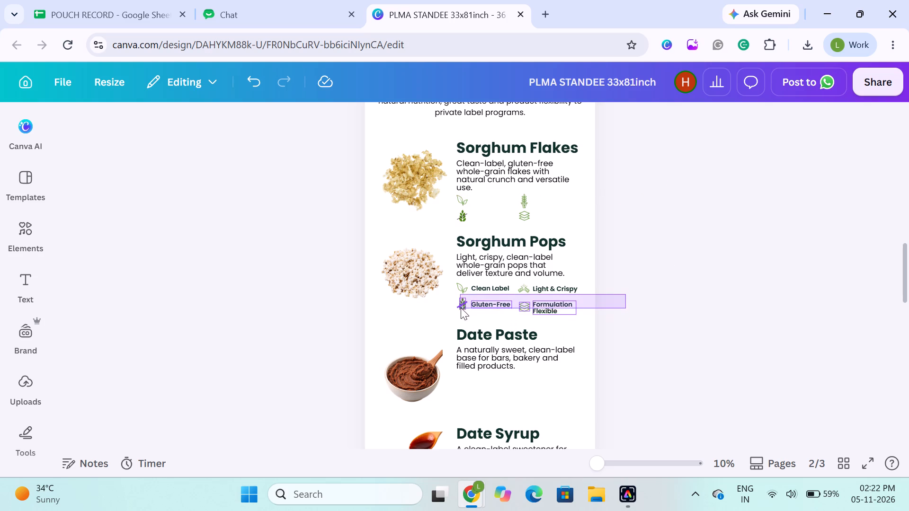
pyautogui.moveTo(461, 308); pyautogui.dragTo(588, 283)
pyautogui.click(607, 285)
pyautogui.moveTo(617, 280); pyautogui.dragTo(605, 287)
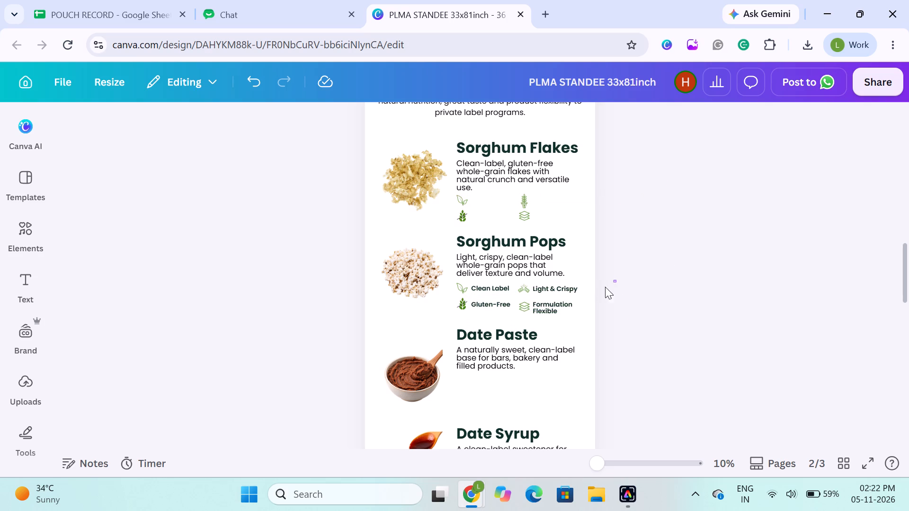
pyautogui.moveTo(605, 287); pyautogui.dragTo(456, 315)
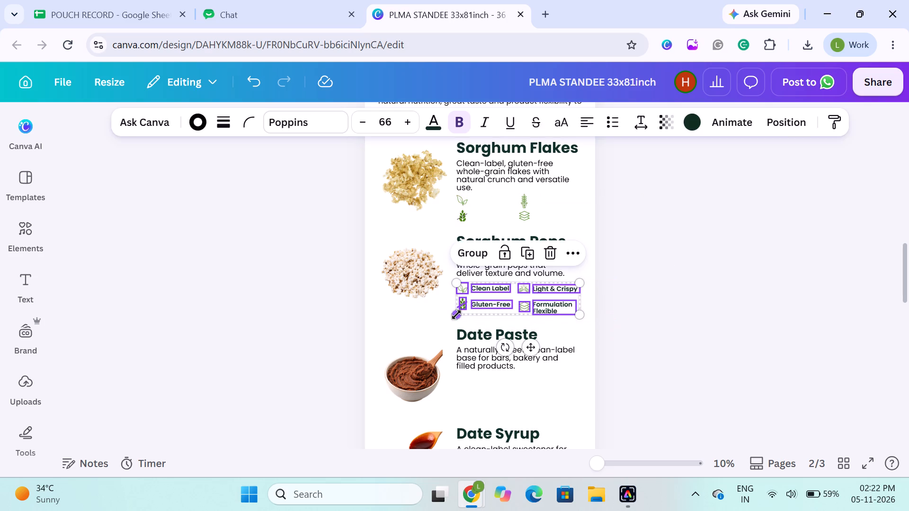
pyautogui.press('BackSpace')
pyautogui.click(666, 285)
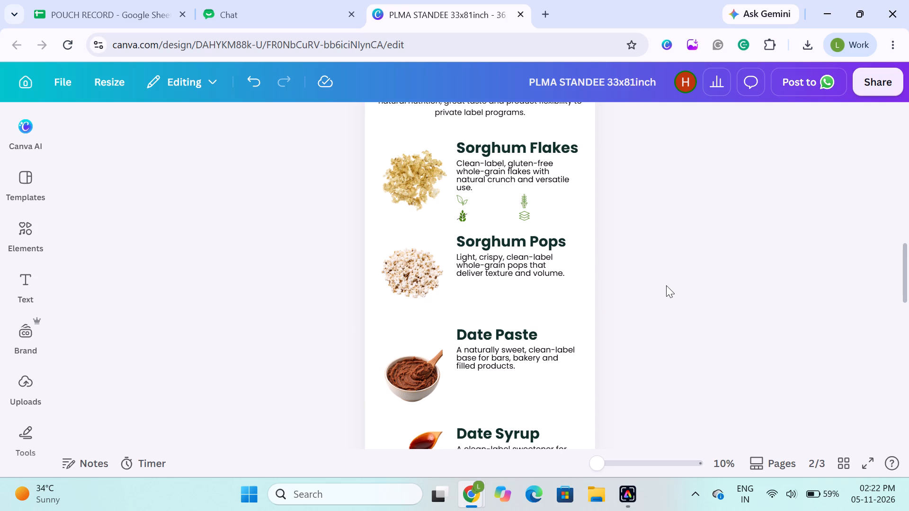
# Group the Sorghum Flakes heading with its description text on page 2.
pyautogui.scroll(1, 666, 285)
pyautogui.click(456, 250)
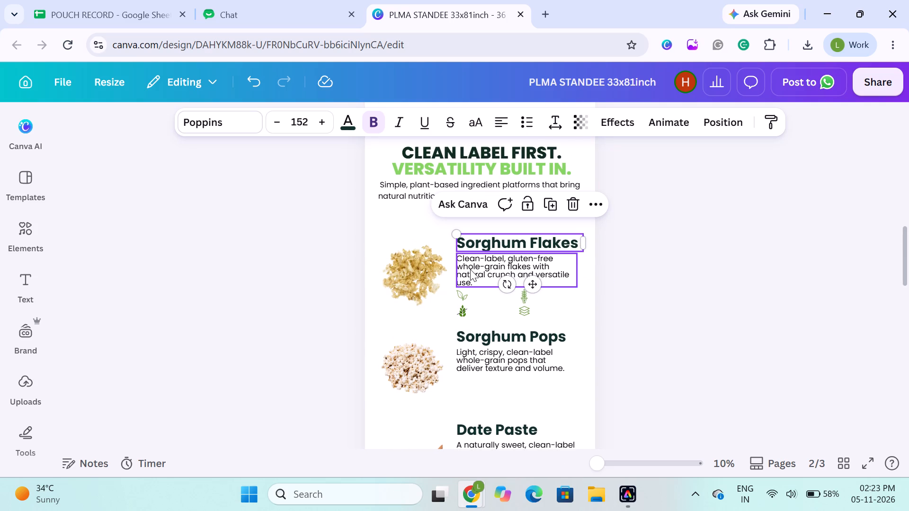
pyautogui.keyDown('shift'); pyautogui.click(567, 260); pyautogui.keyUp('shift')
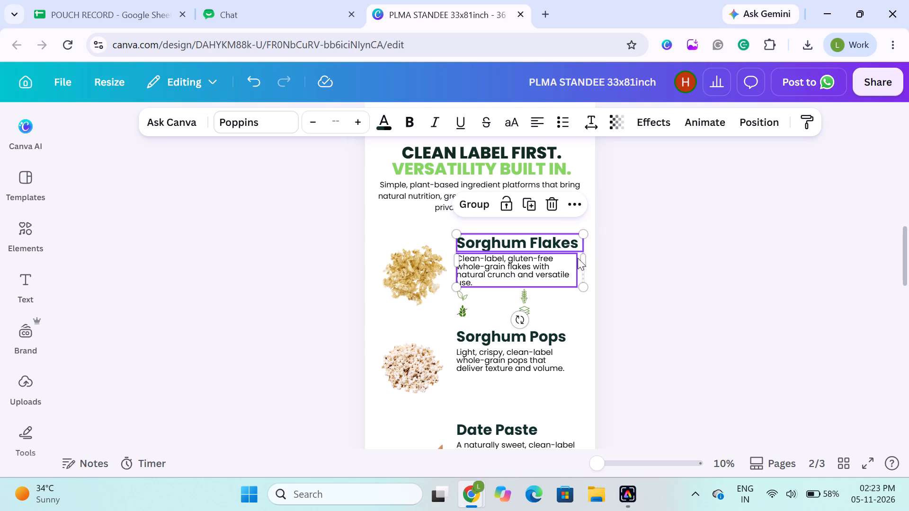
pyautogui.click(464, 213)
pyautogui.click(282, 246)
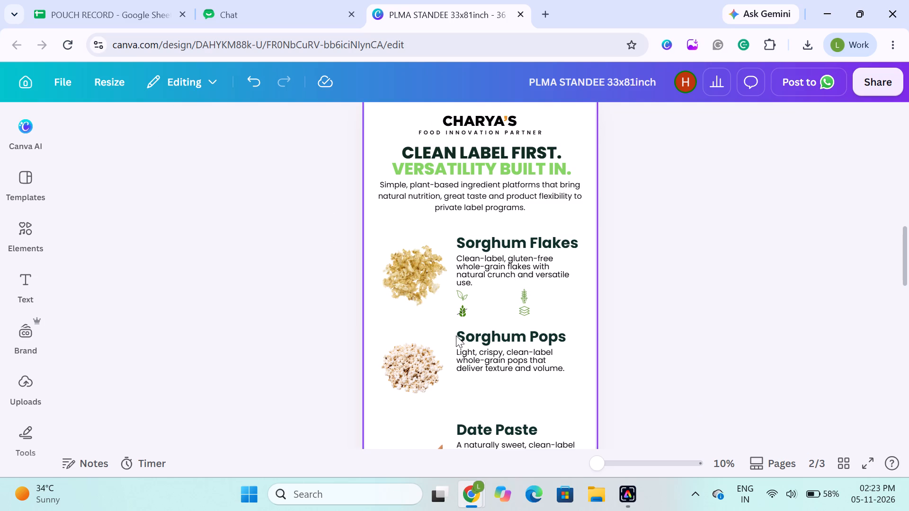
# Group the Sorghum Pops heading with its description text.
pyautogui.click(462, 335)
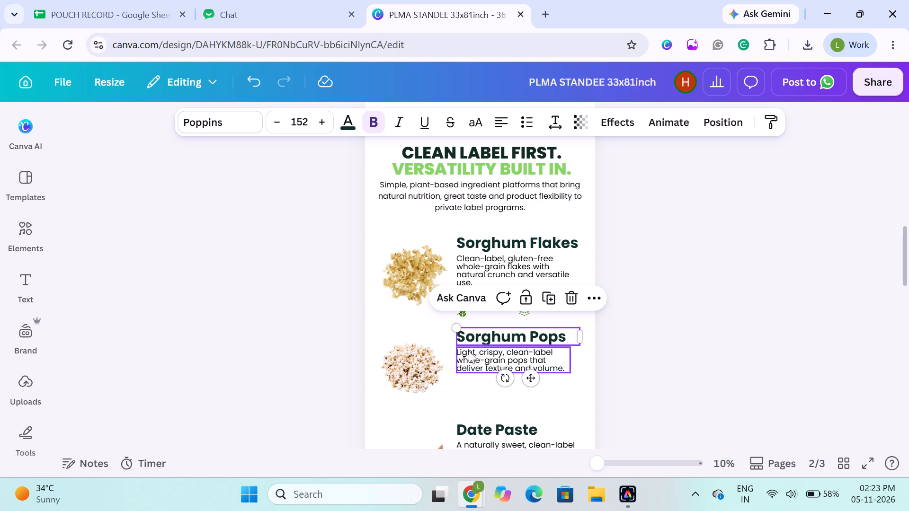
pyautogui.keyDown('shift'); pyautogui.click(469, 351); pyautogui.keyUp('shift')
pyautogui.click(469, 297)
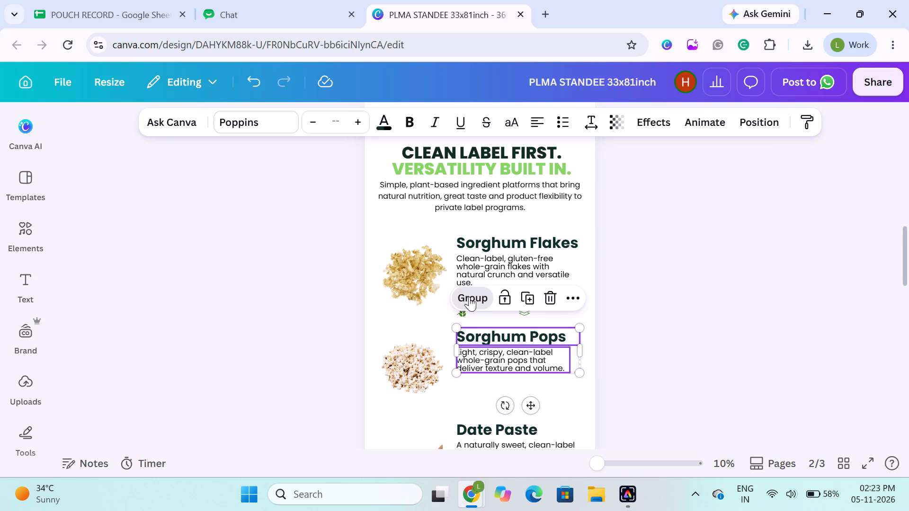
pyautogui.click(275, 335)
# Group the Date Paste heading with its description text on page 2.
pyautogui.scroll(-2, 275, 335)
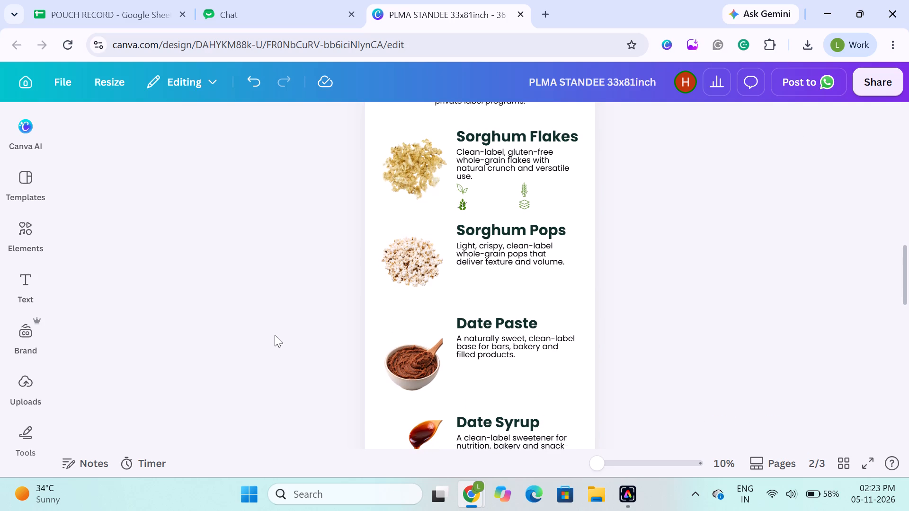
pyautogui.click(471, 322)
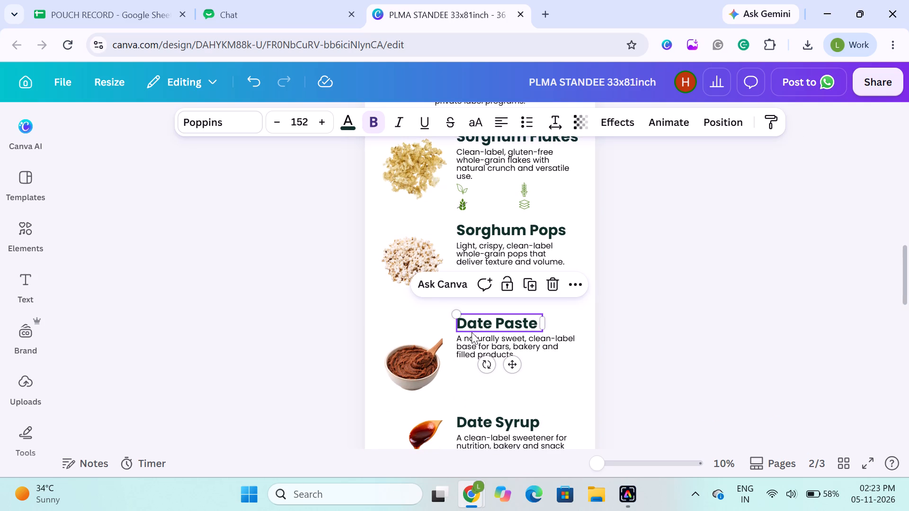
pyautogui.keyDown('shift'); pyautogui.click(470, 338); pyautogui.keyUp('shift')
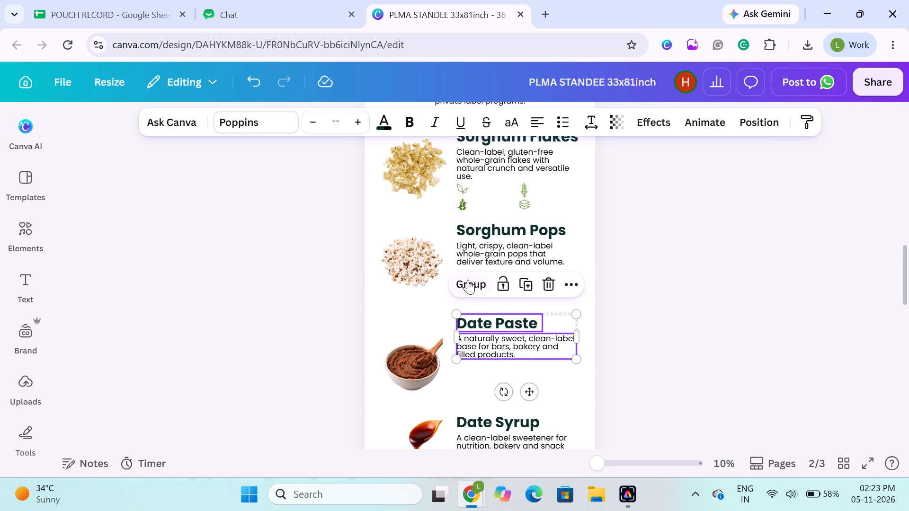
pyautogui.click(468, 281)
pyautogui.click(300, 311)
# Group the Date Syrup heading with its description text, undoing any accidental shift of the two texts.
pyautogui.scroll(-2, 300, 311)
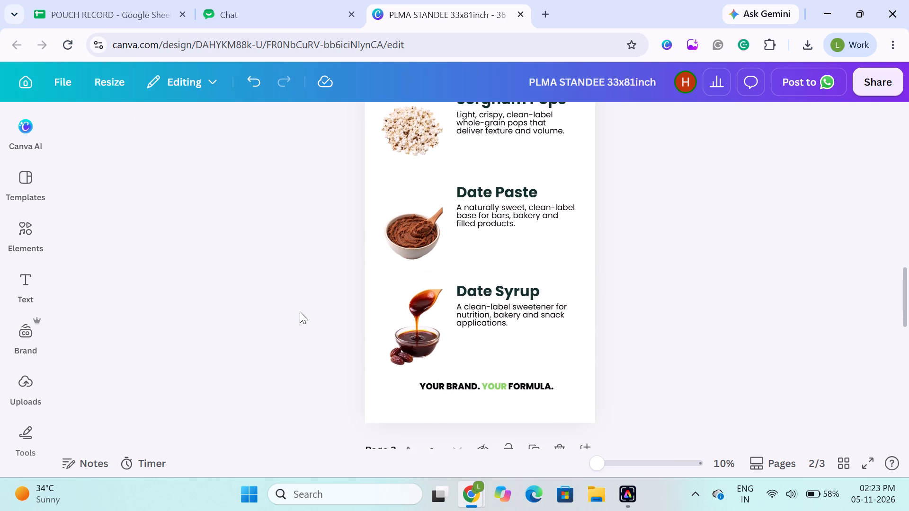
pyautogui.click(480, 273)
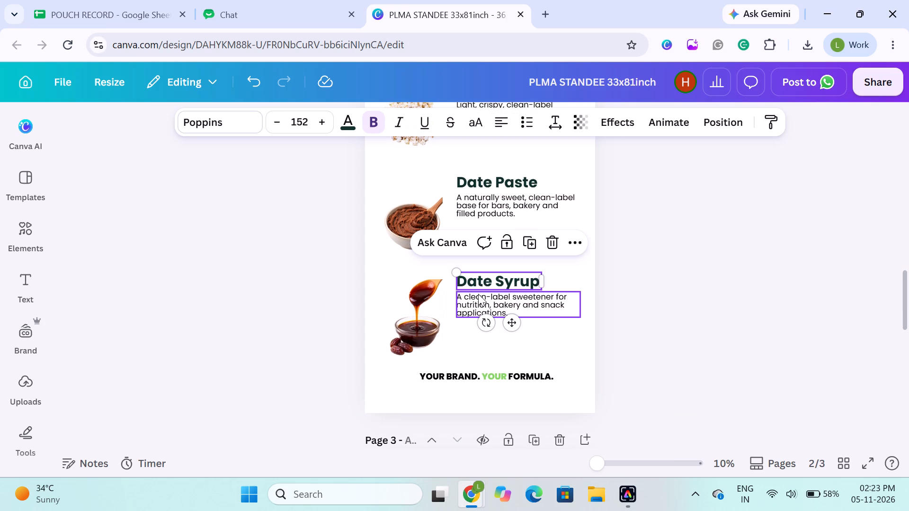
pyautogui.keyDown('shift'); pyautogui.click(478, 294); pyautogui.keyUp('shift')
pyautogui.click(478, 294)
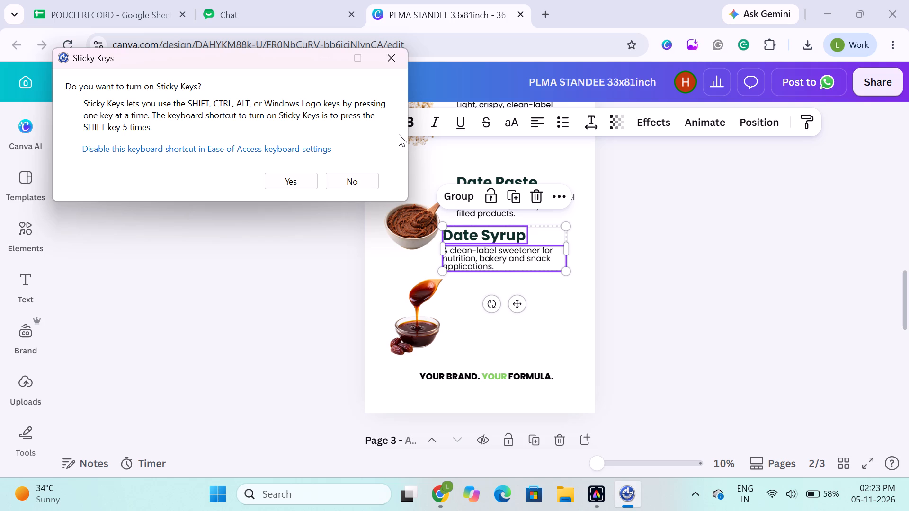
pyautogui.hotkey('ctrl', 'z')
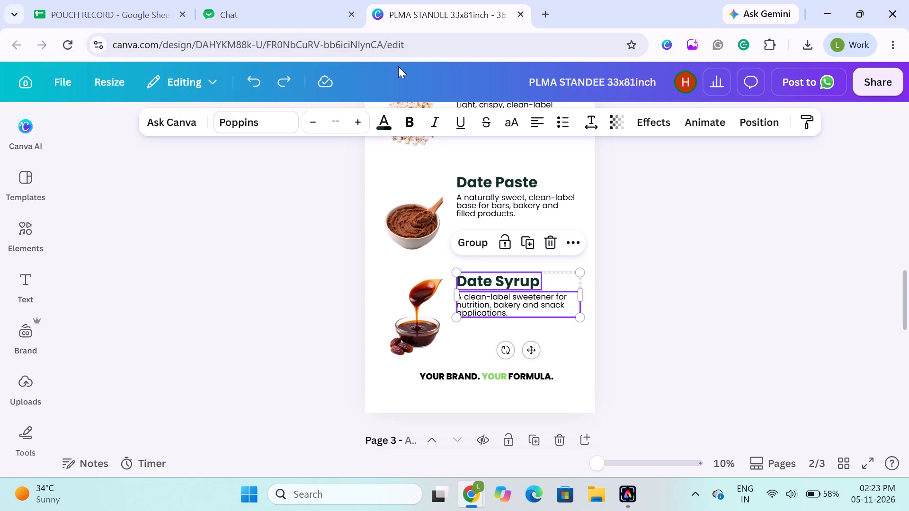
pyautogui.doubleClick(463, 238)
pyautogui.click(325, 235)
pyautogui.moveTo(651, 281); pyautogui.dragTo(525, 339)
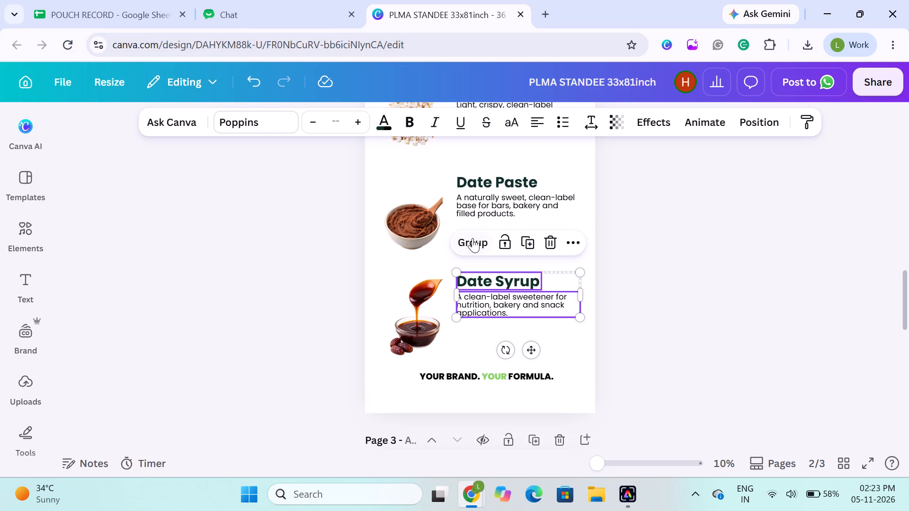
pyautogui.click(472, 238)
pyautogui.click(312, 282)
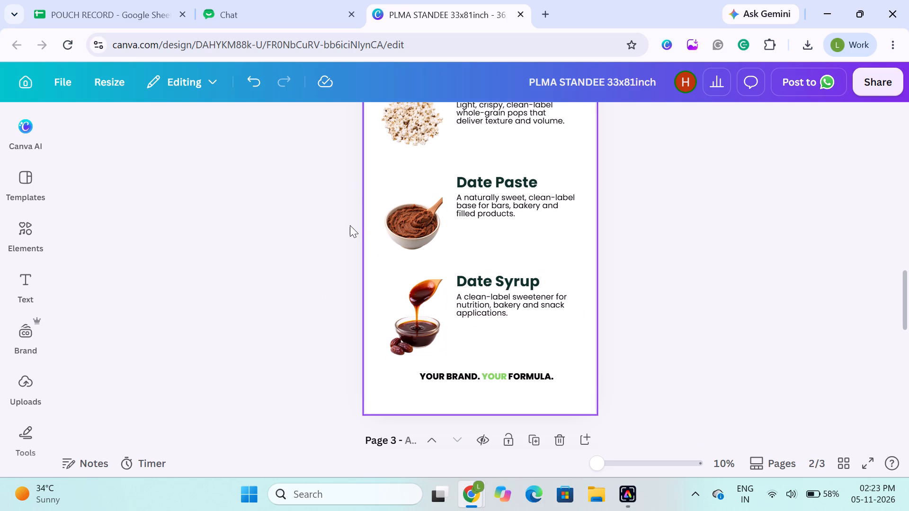
# Move the Date Syrup text group up, closer beneath the Date Paste text.
pyautogui.moveTo(480, 296); pyautogui.dragTo(477, 264)
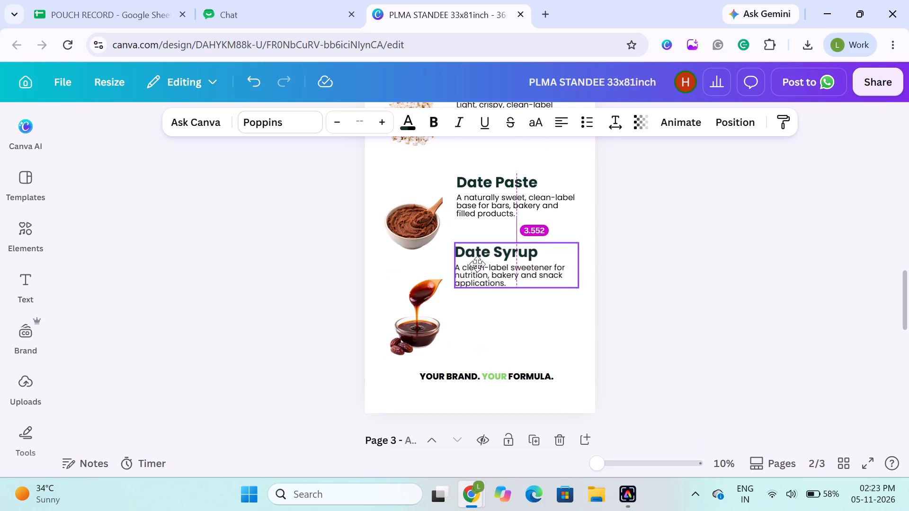
pyautogui.moveTo(477, 264); pyautogui.dragTo(477, 263)
pyautogui.click(315, 232)
# Group the four leftover feature icons beneath the Sorghum Flakes description.
pyautogui.scroll(2, 315, 232)
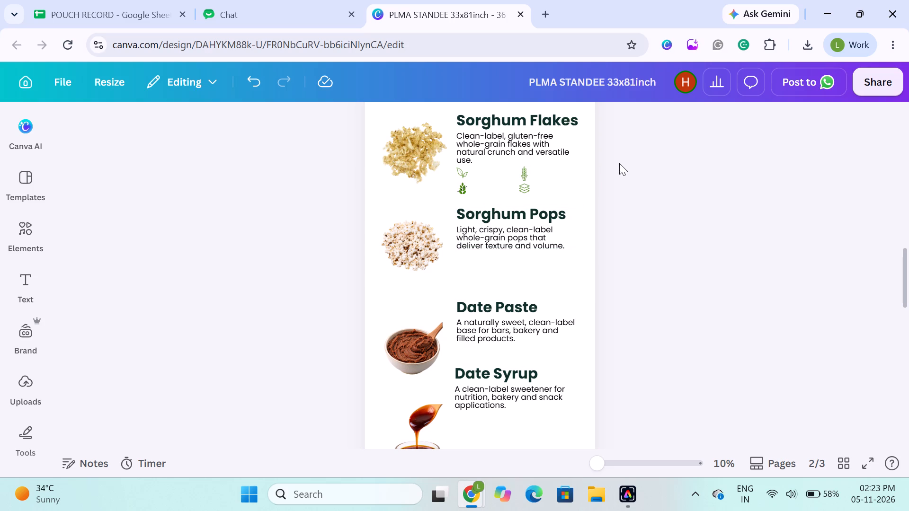
pyautogui.moveTo(620, 163); pyautogui.dragTo(612, 159)
pyautogui.moveTo(608, 170); pyautogui.dragTo(457, 194)
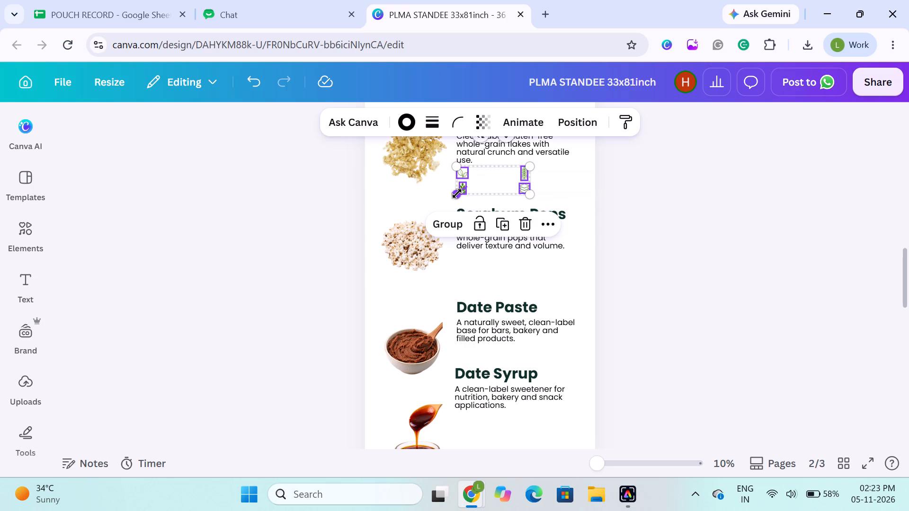
pyautogui.click(483, 178)
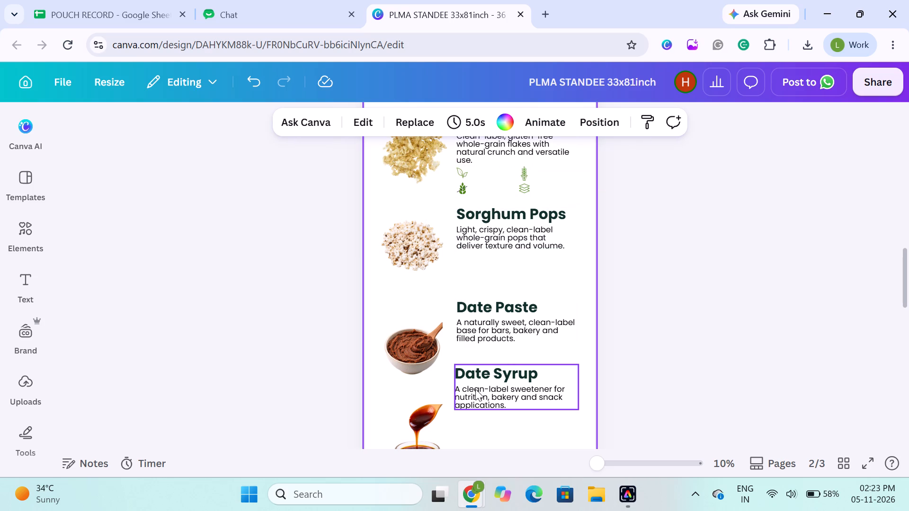
pyautogui.moveTo(659, 158); pyautogui.dragTo(601, 174)
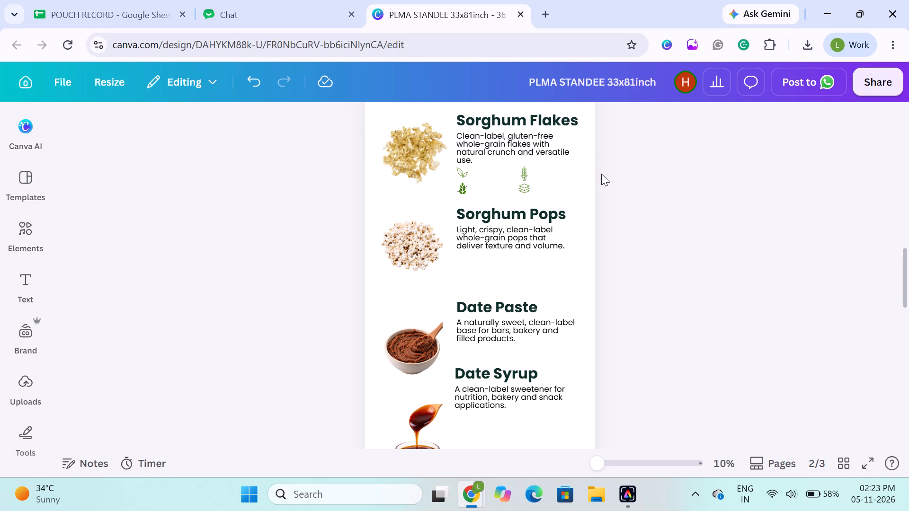
pyautogui.moveTo(601, 172); pyautogui.dragTo(459, 191)
pyautogui.click(450, 225)
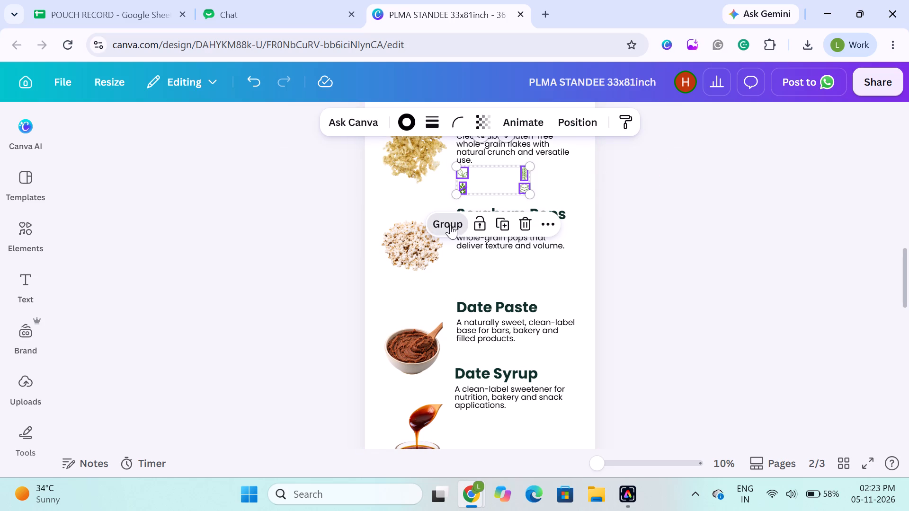
# Move the feature icon group down to just above the YOUR BRAND. YOUR FORMULA. line at the foot of page 2.
pyautogui.moveTo(507, 180); pyautogui.dragTo(489, 384)
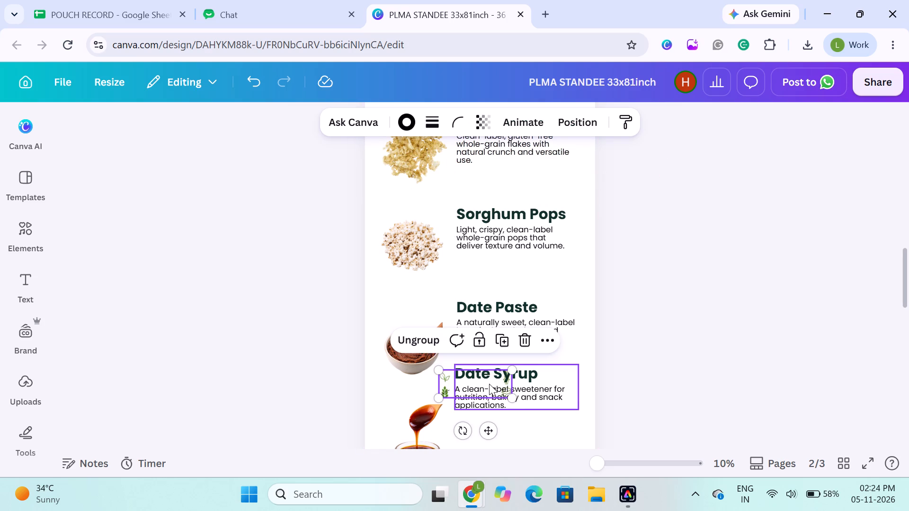
pyautogui.scroll(-1, 489, 384)
pyautogui.moveTo(473, 223); pyautogui.dragTo(491, 317)
pyautogui.click(304, 277)
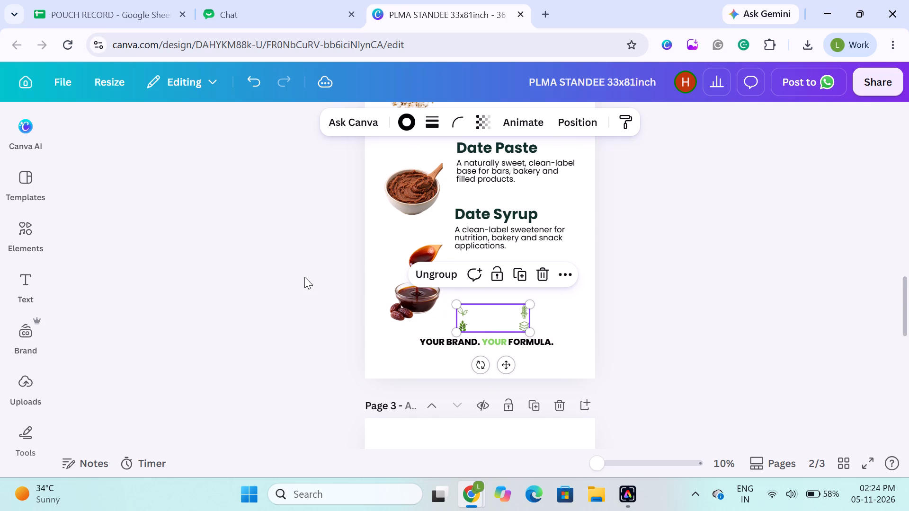
# Move the Sorghum Flakes image up so it sits level with its text group.
pyautogui.scroll(2, 304, 277)
pyautogui.scroll(2, 367, 198)
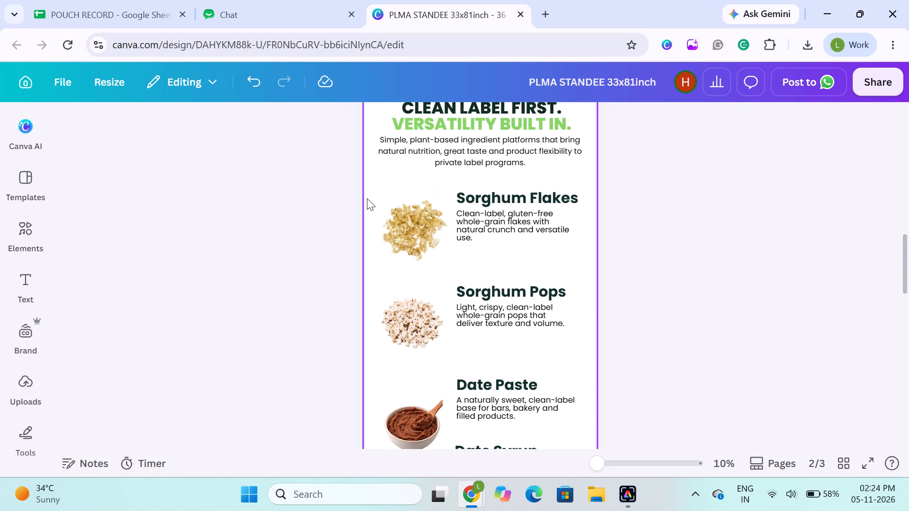
pyautogui.moveTo(401, 223); pyautogui.dragTo(400, 207)
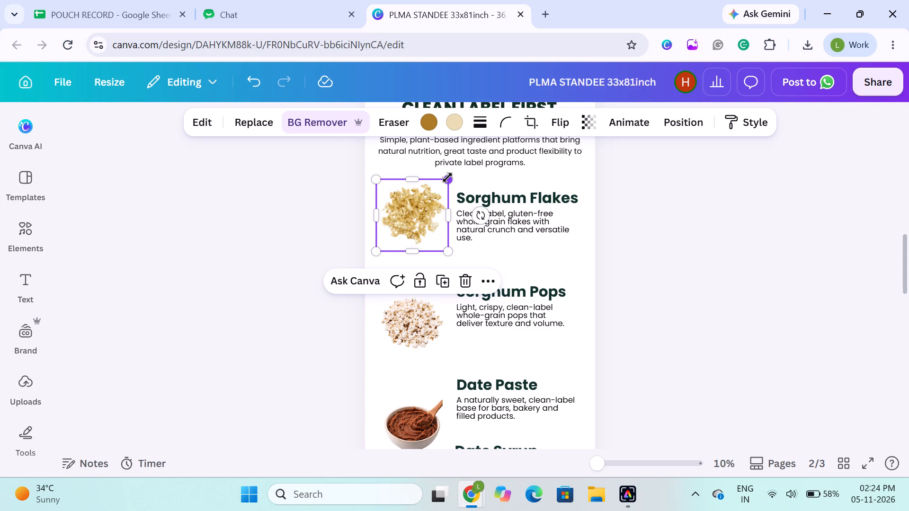
pyautogui.click(295, 203)
pyautogui.click(492, 204)
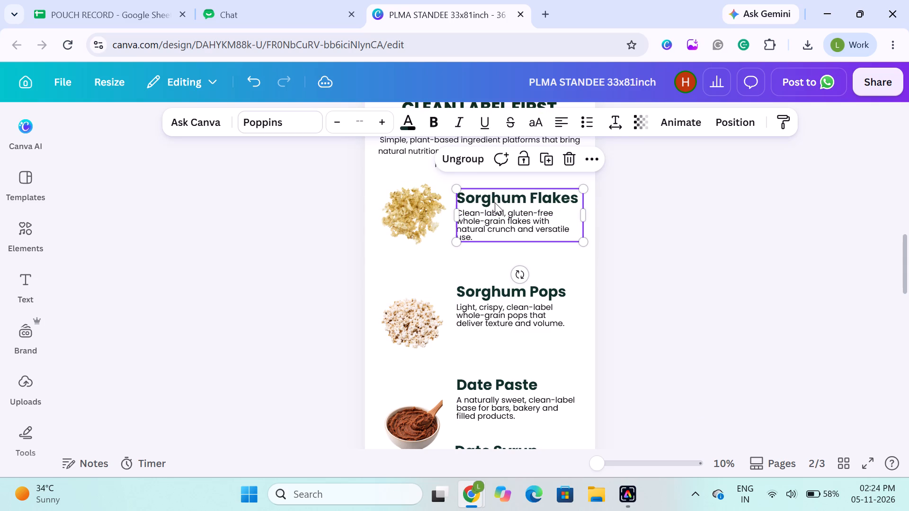
# Move the Sorghum Pops image and its text group up beneath Sorghum Flakes, vertically centred on each other.
pyautogui.moveTo(406, 338); pyautogui.dragTo(404, 313)
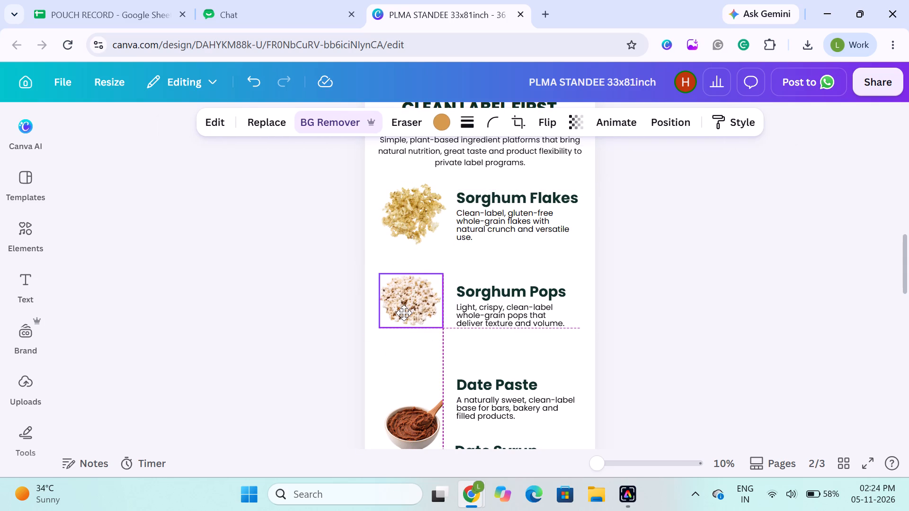
pyautogui.moveTo(404, 313); pyautogui.dragTo(409, 304)
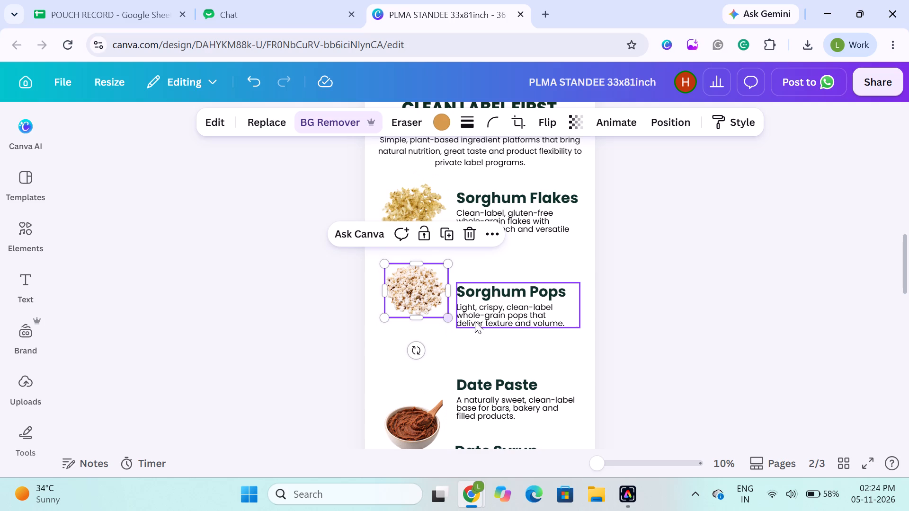
pyautogui.click(491, 317)
pyautogui.moveTo(490, 303); pyautogui.dragTo(488, 284)
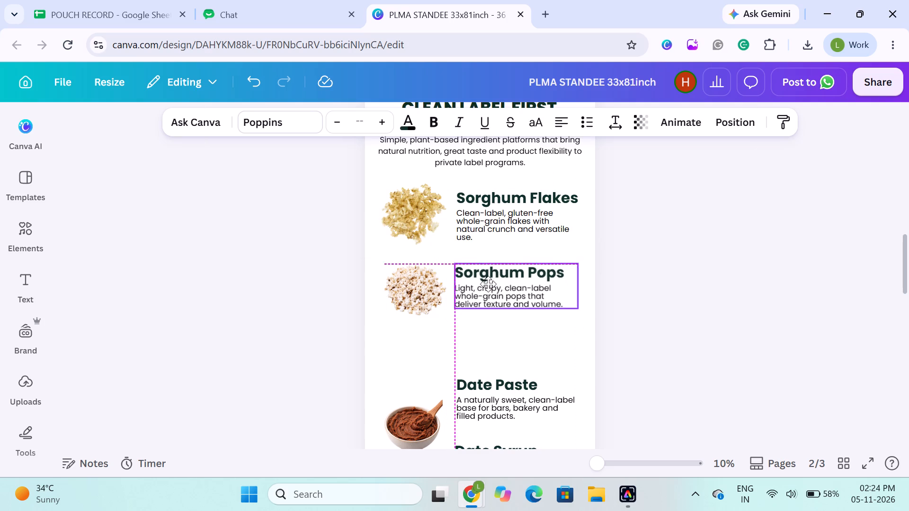
pyautogui.moveTo(488, 284); pyautogui.dragTo(489, 290)
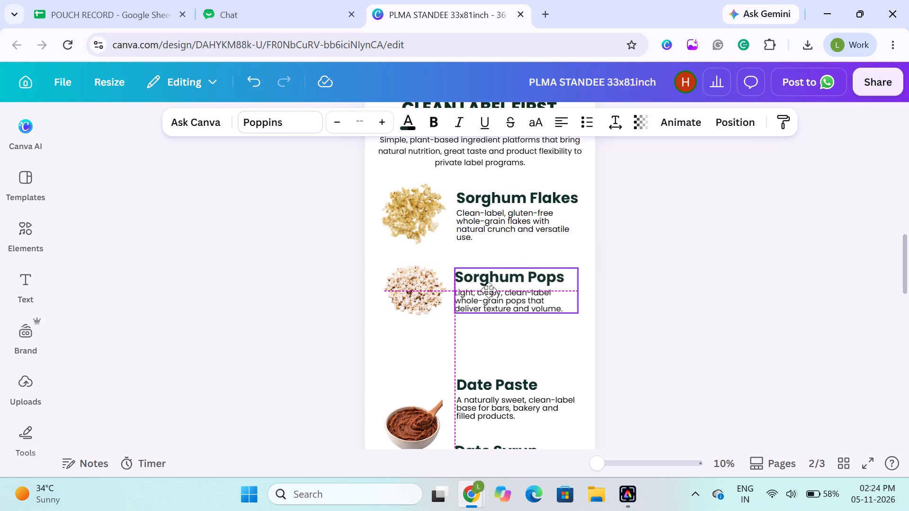
pyautogui.moveTo(489, 290); pyautogui.dragTo(489, 290)
pyautogui.click(297, 326)
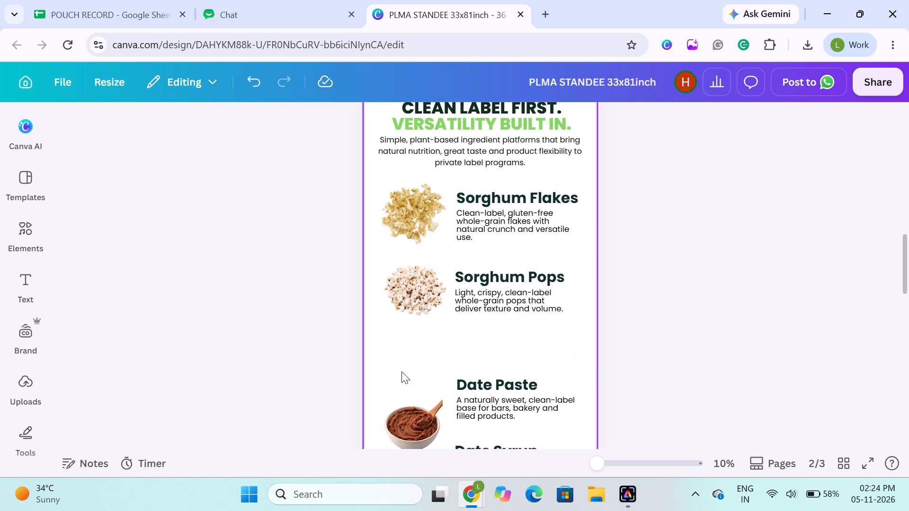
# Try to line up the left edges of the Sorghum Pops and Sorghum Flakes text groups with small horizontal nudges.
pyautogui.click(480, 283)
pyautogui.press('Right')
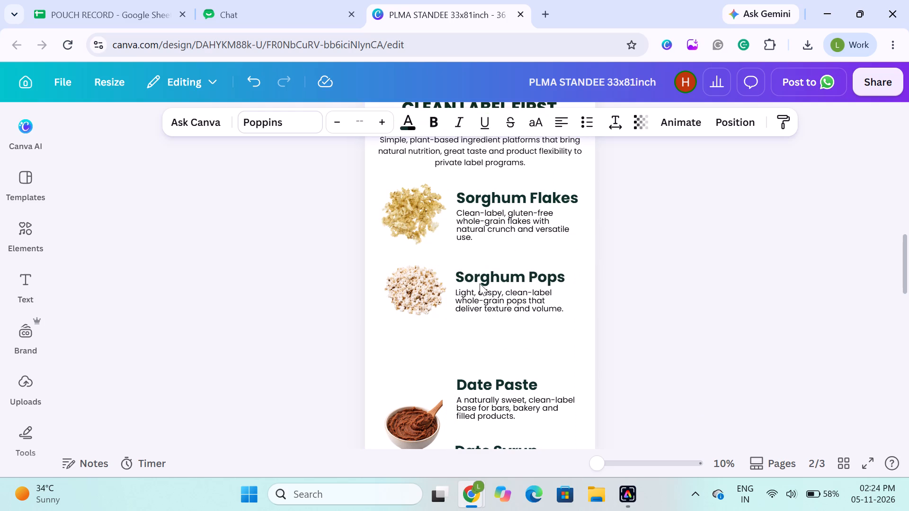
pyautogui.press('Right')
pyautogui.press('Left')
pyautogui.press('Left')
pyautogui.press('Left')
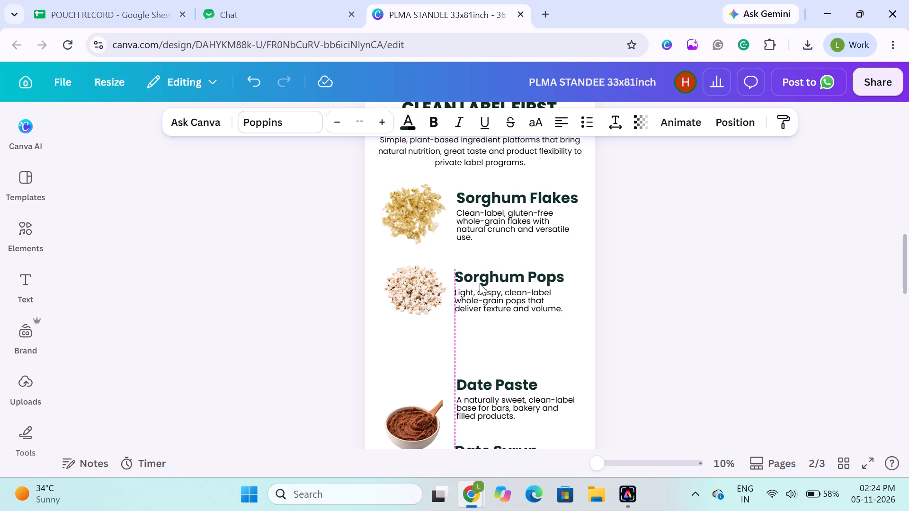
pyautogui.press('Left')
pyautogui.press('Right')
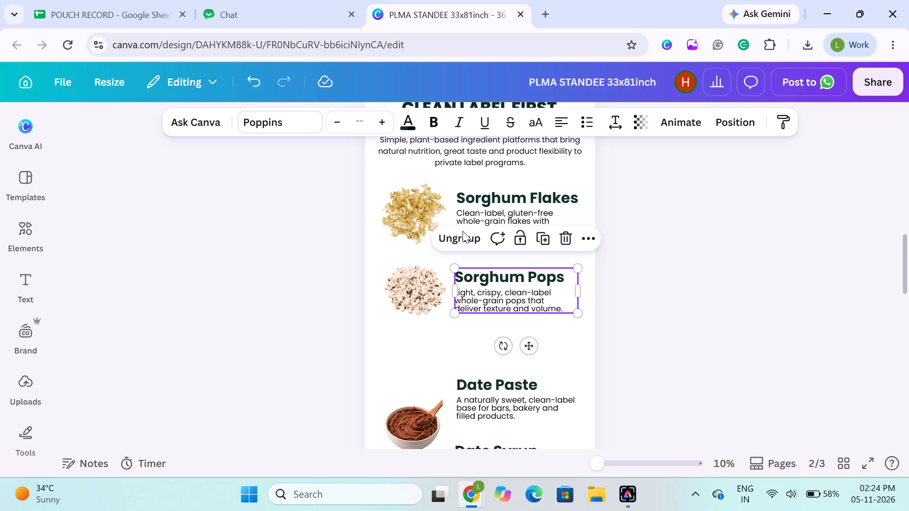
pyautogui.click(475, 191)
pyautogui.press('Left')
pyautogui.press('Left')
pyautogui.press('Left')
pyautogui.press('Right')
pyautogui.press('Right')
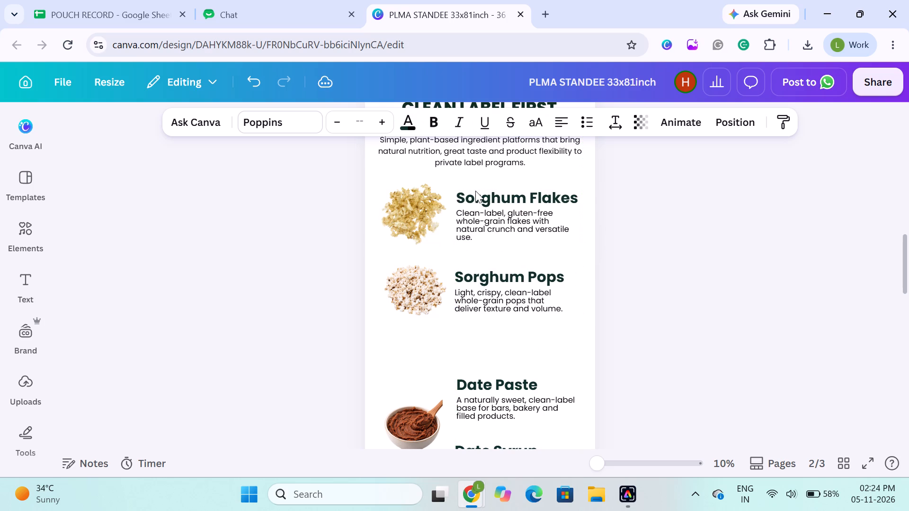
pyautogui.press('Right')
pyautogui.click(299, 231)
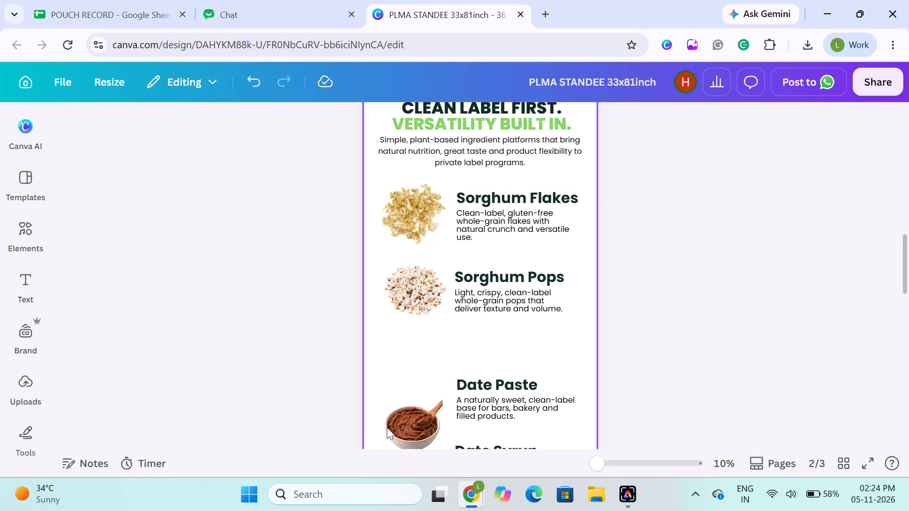
# Move the Date Paste bowl image and its text group up beneath Sorghum Pops, side by side.
pyautogui.click(406, 420)
pyautogui.moveTo(406, 420); pyautogui.dragTo(411, 355)
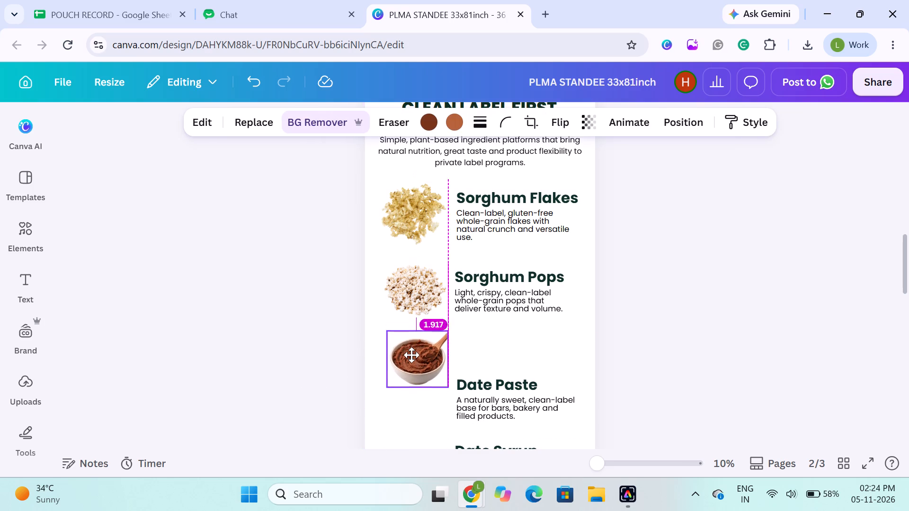
pyautogui.moveTo(411, 355); pyautogui.dragTo(409, 358)
pyautogui.moveTo(481, 393); pyautogui.dragTo(481, 361)
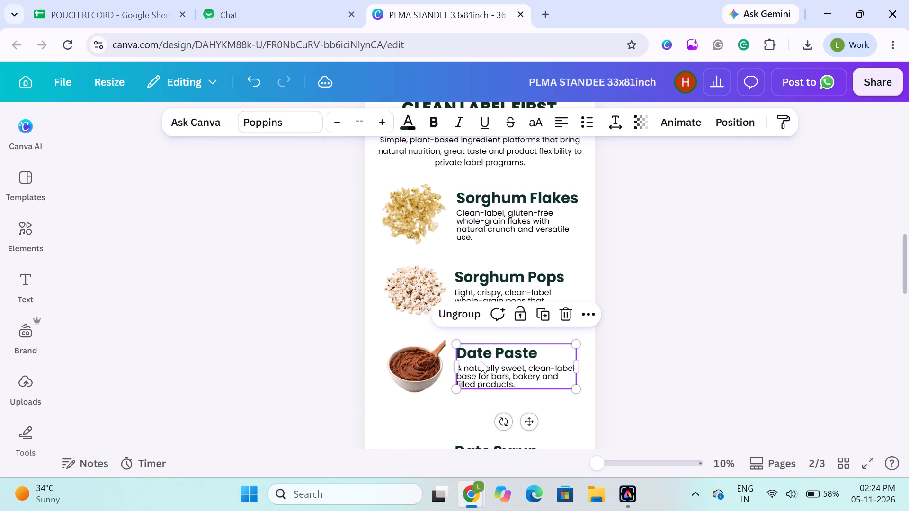
# Nudge the Sorghum Pops and Date Paste text groups up for even vertical gaps, and shift the Sorghum Flakes text group slightly left.
pyautogui.moveTo(513, 290); pyautogui.dragTo(511, 284)
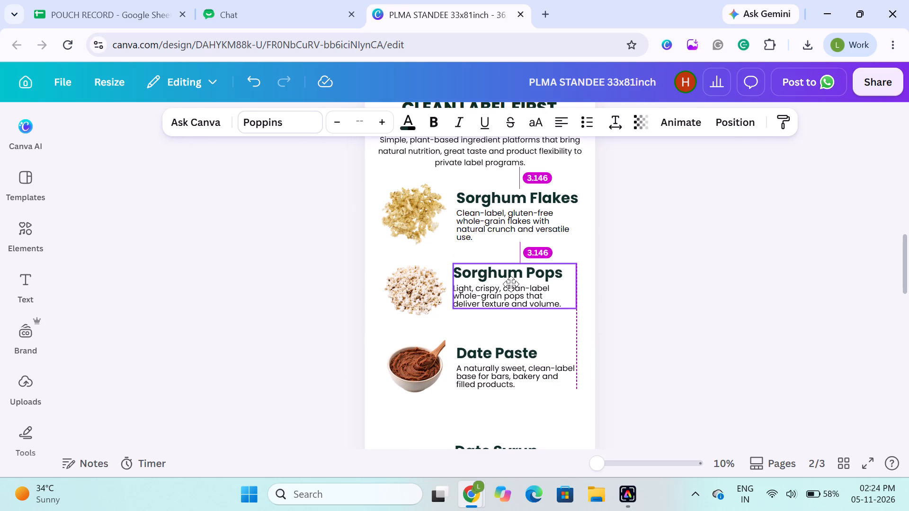
pyautogui.moveTo(511, 284); pyautogui.dragTo(511, 285)
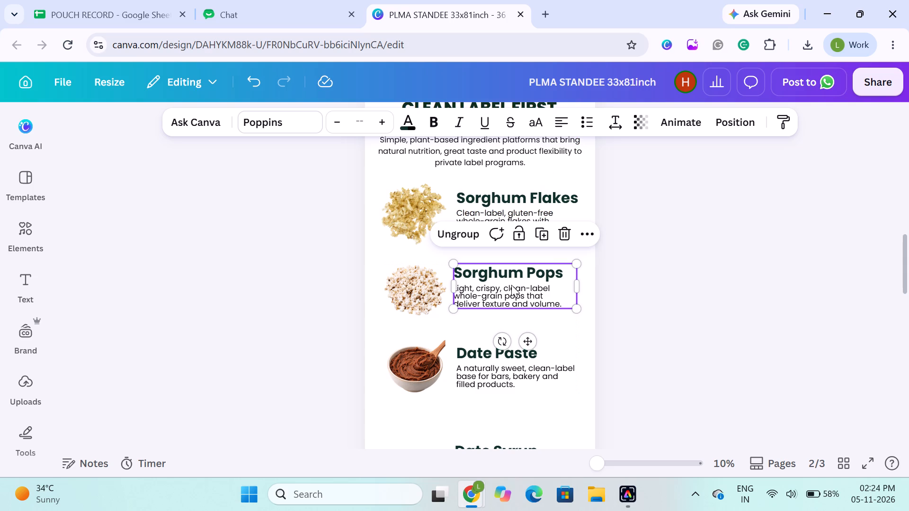
pyautogui.moveTo(486, 365); pyautogui.dragTo(485, 360)
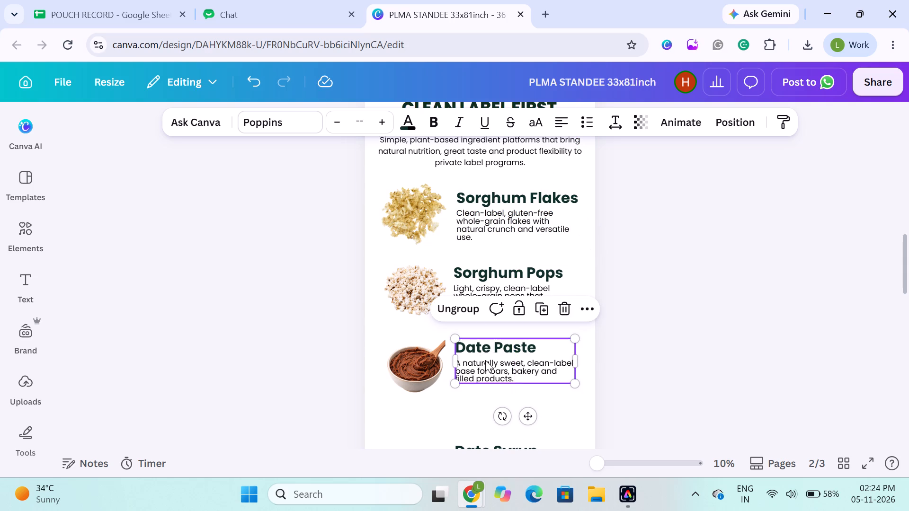
pyautogui.click(484, 225)
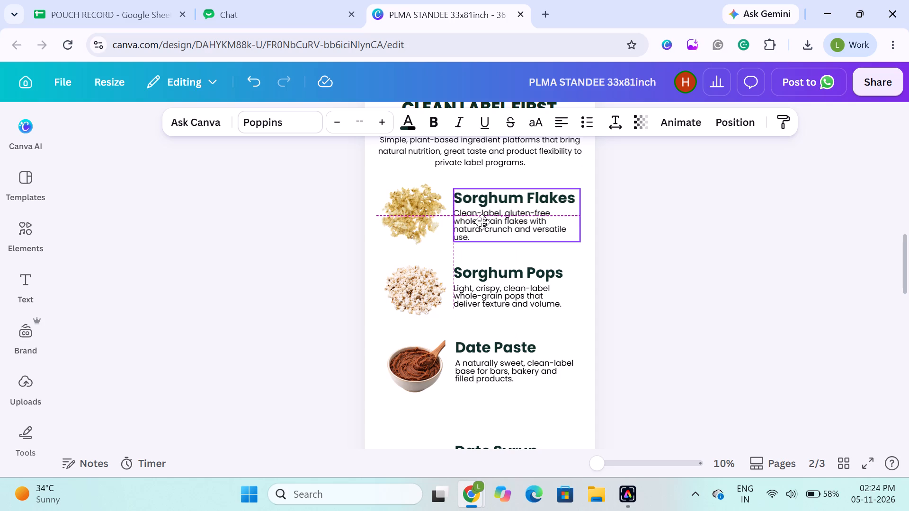
pyautogui.click(285, 280)
# Move the Date Syrup text group and its image up beneath Date Paste, side by side.
pyautogui.scroll(-3, 285, 280)
pyautogui.moveTo(466, 304); pyautogui.dragTo(466, 275)
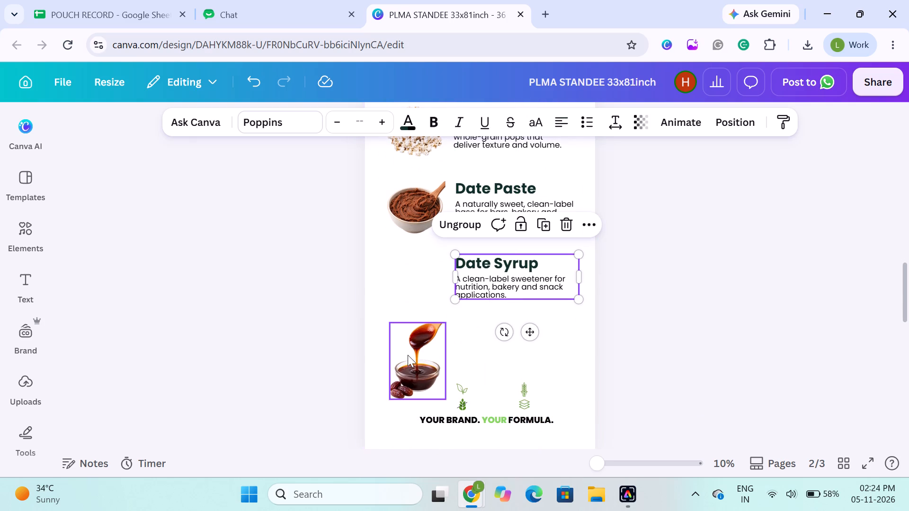
pyautogui.moveTo(409, 354); pyautogui.dragTo(406, 283)
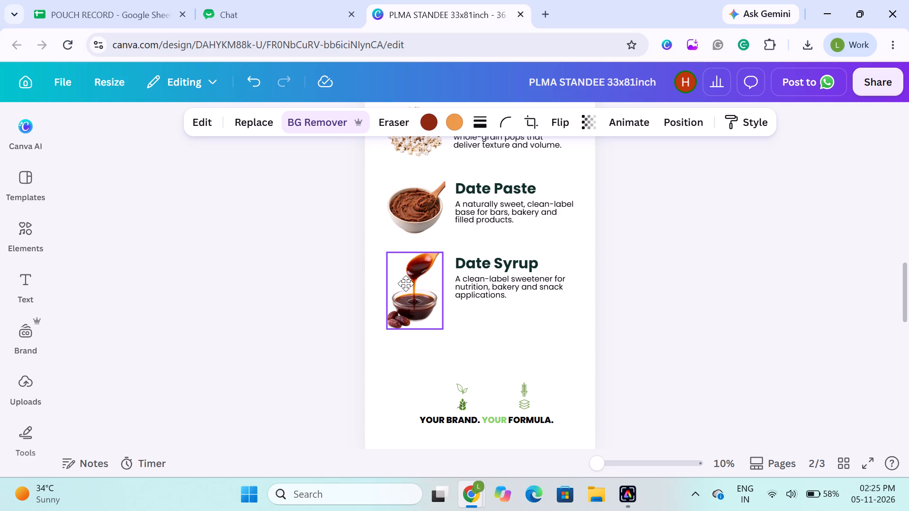
pyautogui.moveTo(406, 283); pyautogui.dragTo(406, 282)
pyautogui.click(297, 283)
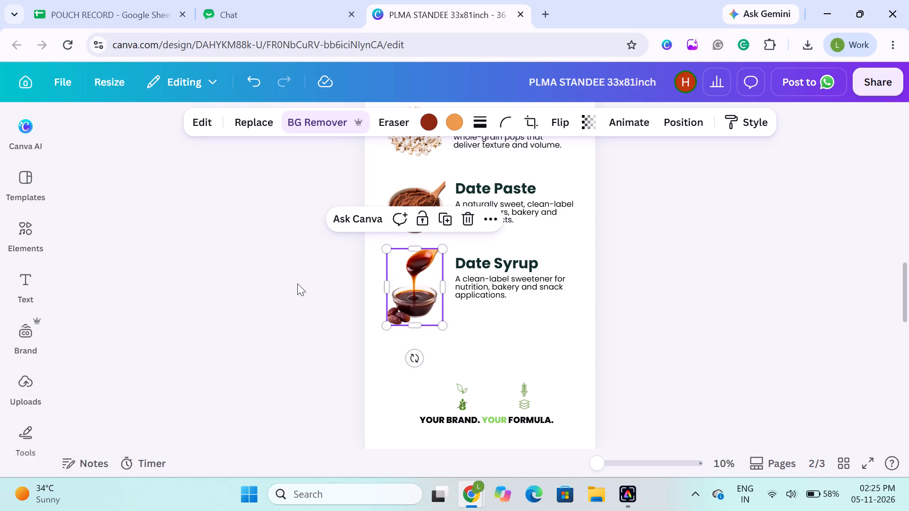
# Crop the empty margins off the bottom, top and left sides of the Sorghum Flakes image, to about 9.8 wide by 9.4 high.
pyautogui.scroll(3, 297, 283)
pyautogui.scroll(-1, 297, 283)
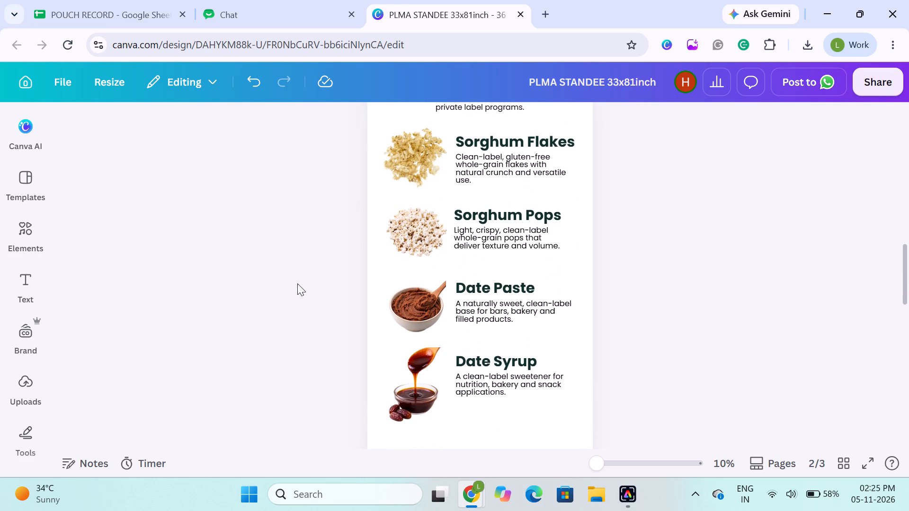
pyautogui.click(425, 144)
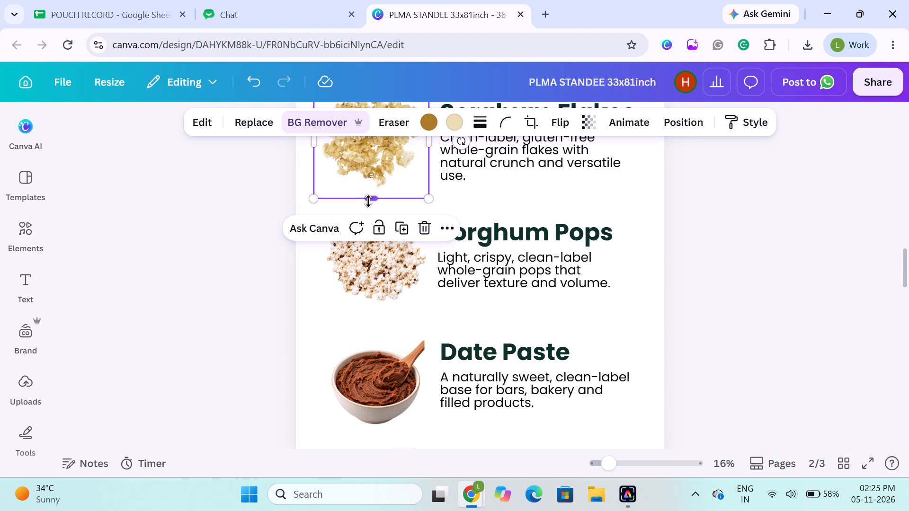
pyautogui.moveTo(373, 199); pyautogui.dragTo(372, 194)
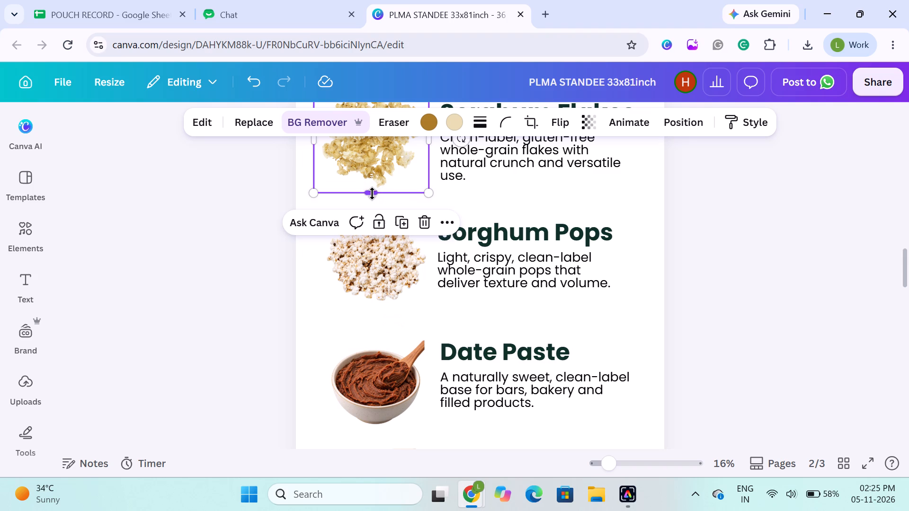
pyautogui.scroll(1, 263, 179)
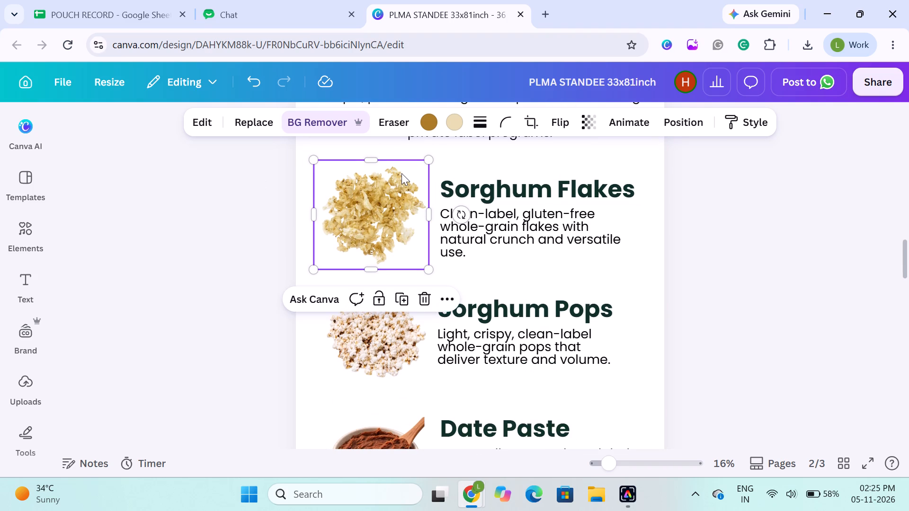
pyautogui.moveTo(324, 155); pyautogui.dragTo(323, 157)
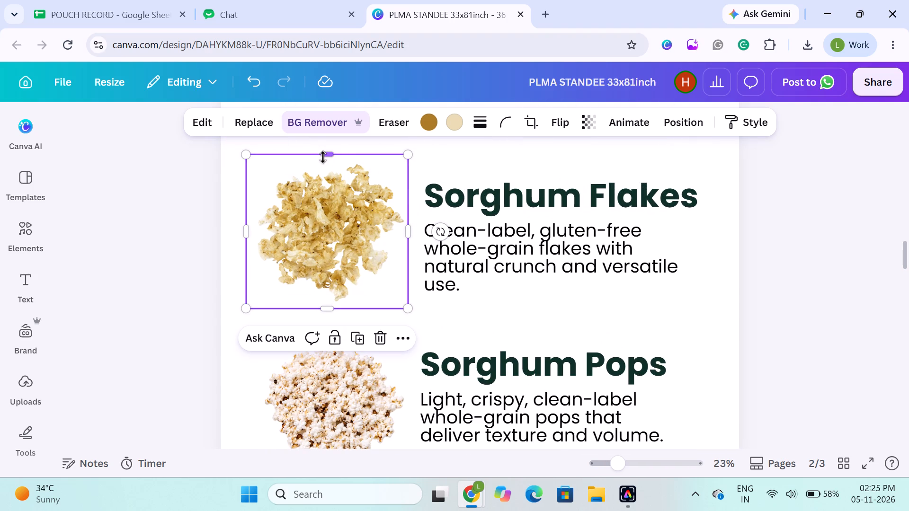
pyautogui.moveTo(323, 157); pyautogui.dragTo(322, 161)
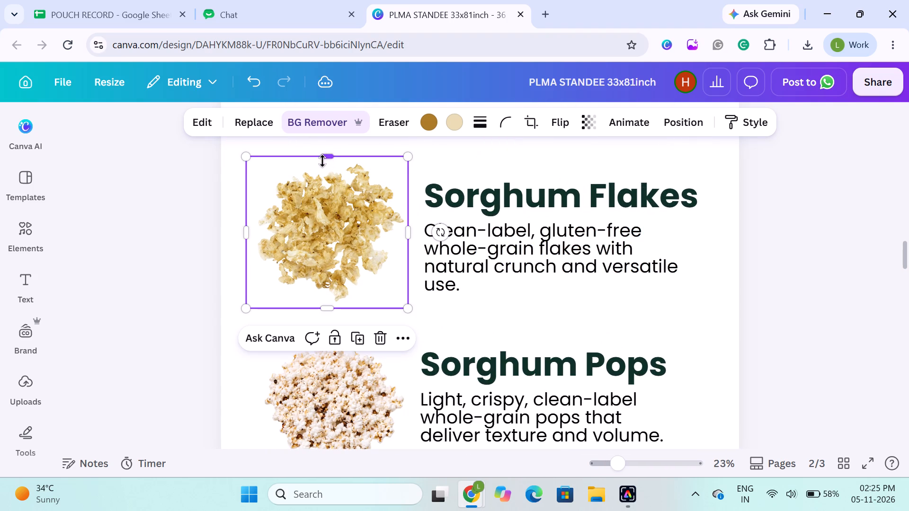
pyautogui.moveTo(324, 159); pyautogui.dragTo(325, 164)
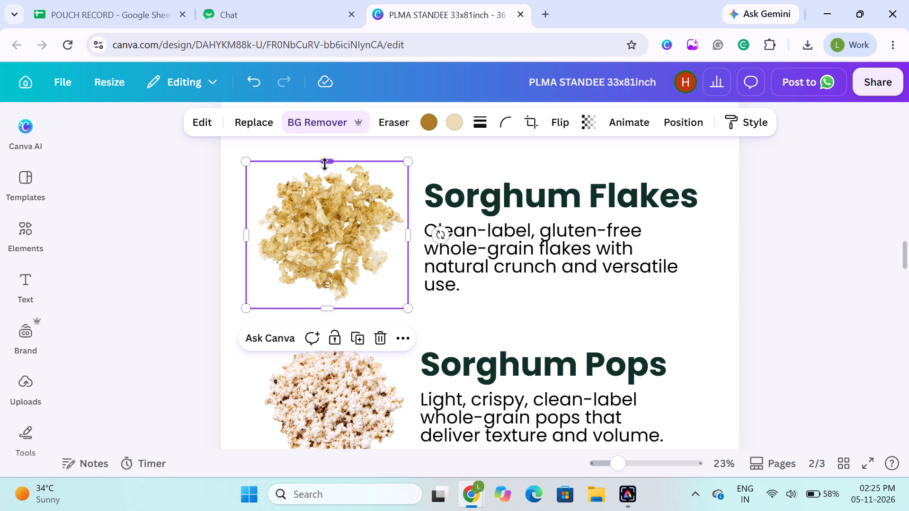
pyautogui.moveTo(242, 234); pyautogui.dragTo(249, 236)
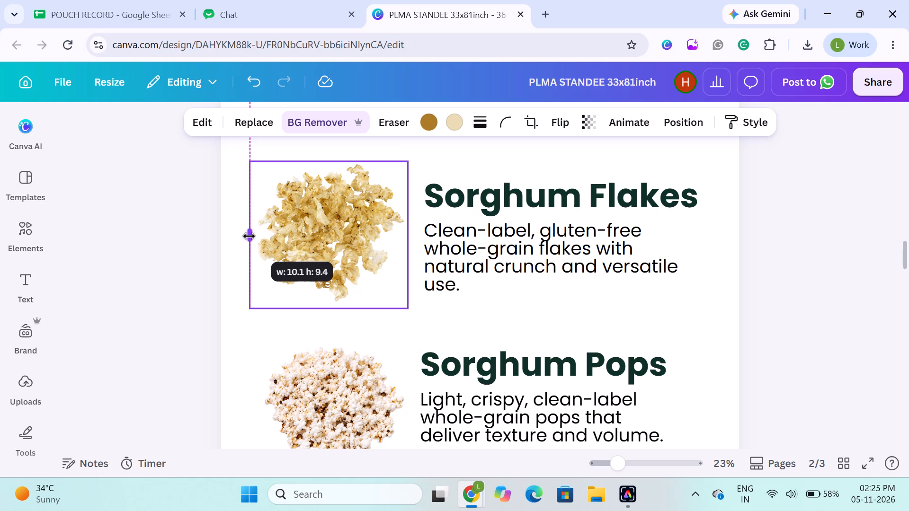
pyautogui.moveTo(249, 236); pyautogui.dragTo(250, 236)
pyautogui.click(250, 236)
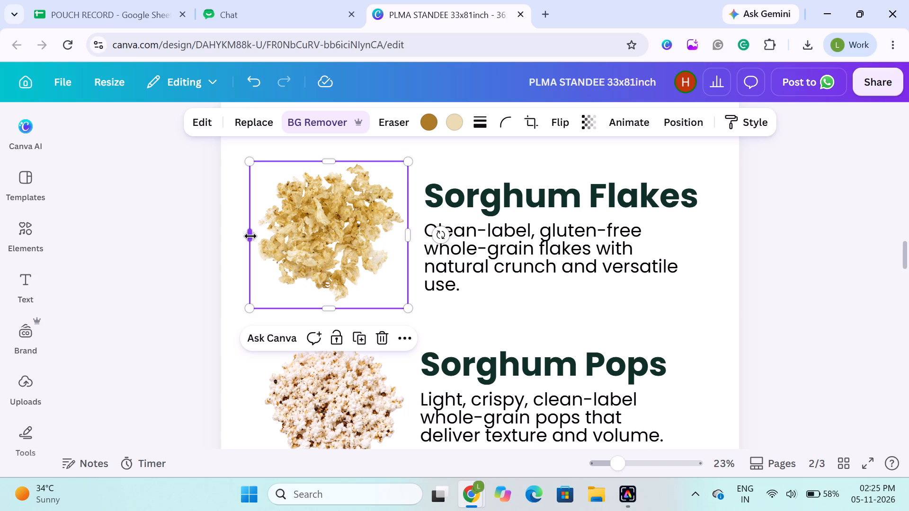
pyautogui.click(253, 236)
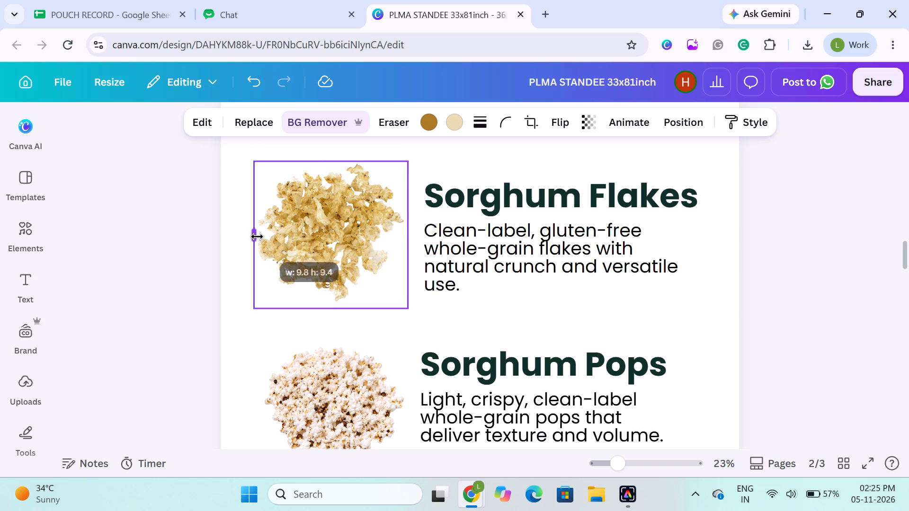
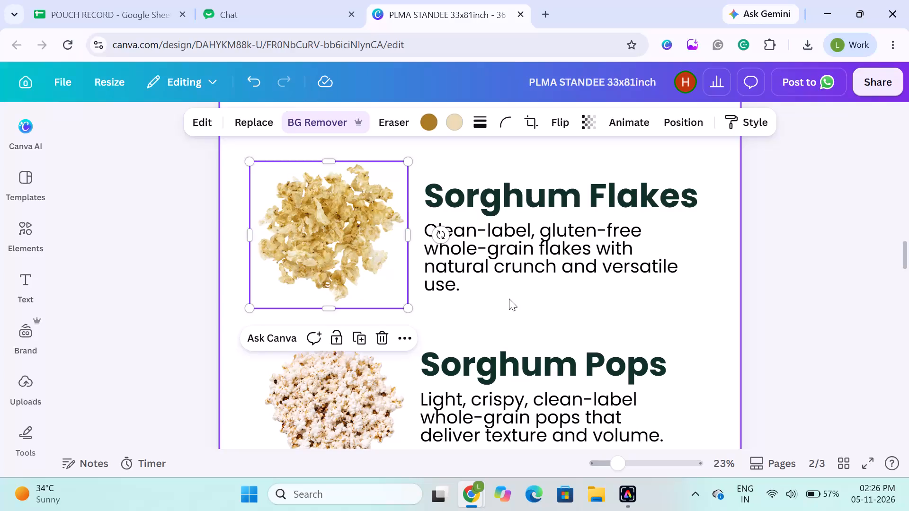
# Crop the remaining empty margins off the bottom and left of the Sorghum Flakes image, to about 9.7 wide by 9.1 high.
pyautogui.scroll(1, 509, 299)
pyautogui.scroll(1, 0, 88)
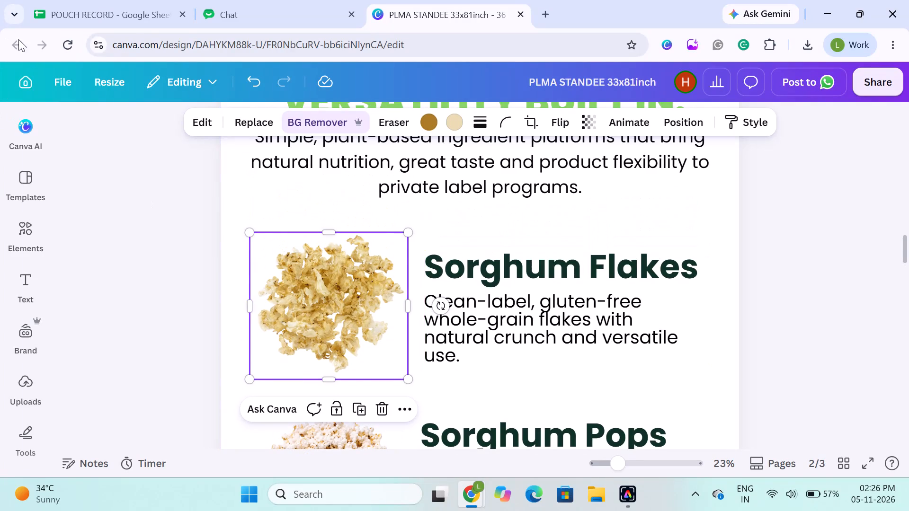
pyautogui.scroll(-4, 31, 91)
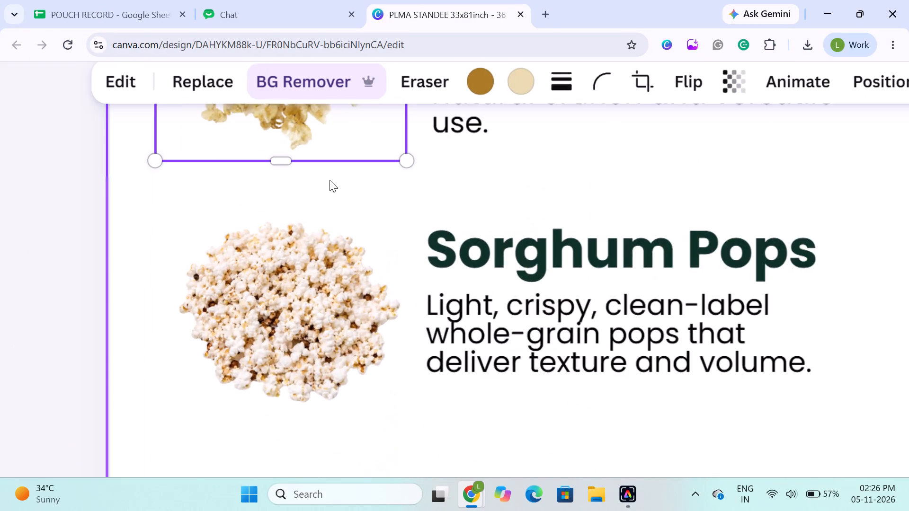
pyautogui.scroll(1, 321, 179)
pyautogui.moveTo(278, 213); pyautogui.dragTo(283, 201)
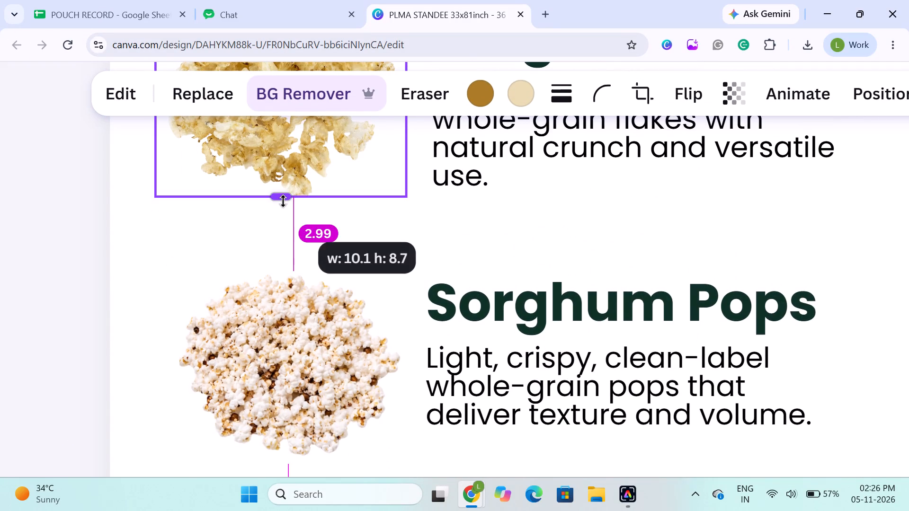
pyautogui.moveTo(283, 201); pyautogui.dragTo(283, 207)
pyautogui.scroll(1, 213, 183)
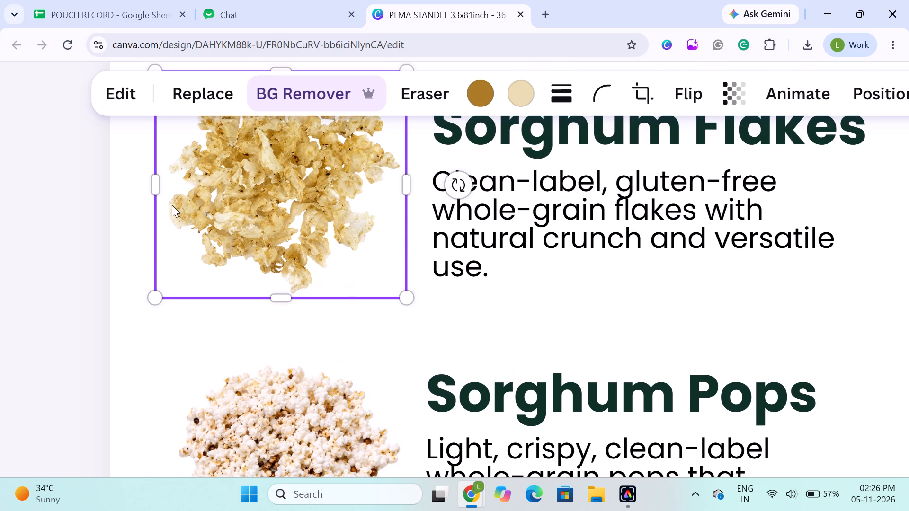
pyautogui.moveTo(158, 186); pyautogui.dragTo(168, 187)
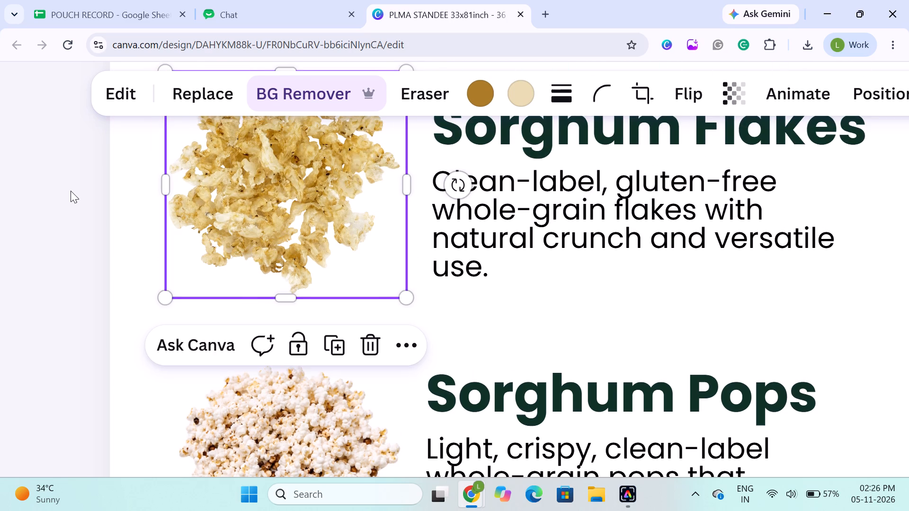
pyautogui.click(55, 189)
pyautogui.click(285, 211)
pyautogui.click(406, 188)
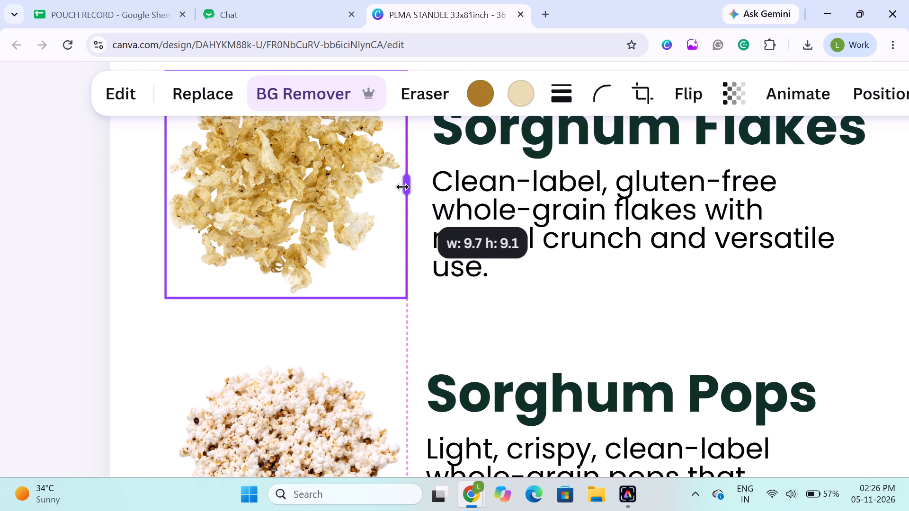
pyautogui.click(25, 175)
# Trim the empty margin below the Sorghum Pops image and shift the image slightly left and up.
pyautogui.scroll(-1, 168, 254)
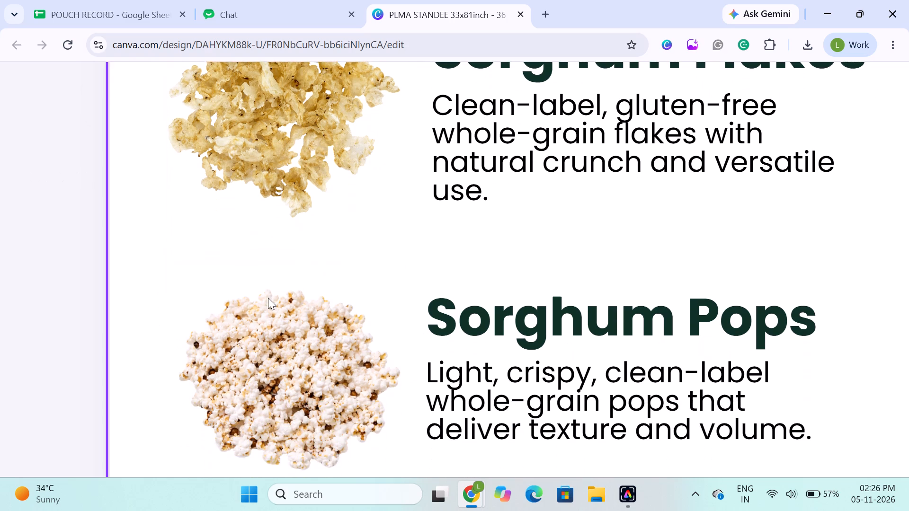
pyautogui.scroll(-1, 268, 298)
pyautogui.click(268, 304)
pyautogui.scroll(-1, 228, 441)
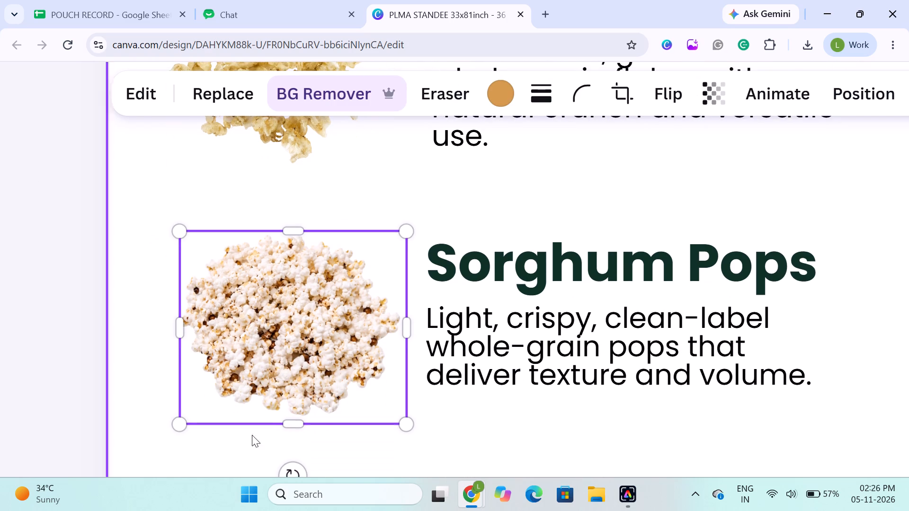
pyautogui.moveTo(297, 425); pyautogui.dragTo(297, 421)
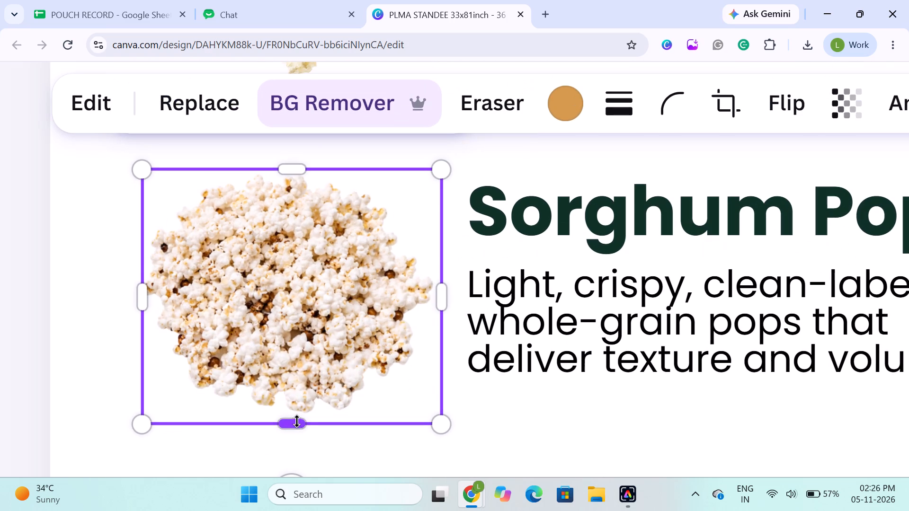
pyautogui.moveTo(297, 421); pyautogui.dragTo(298, 416)
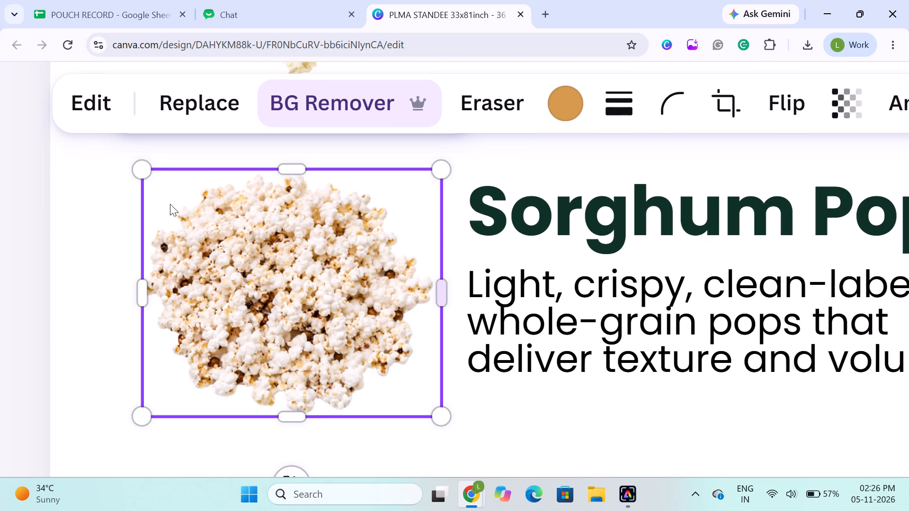
pyautogui.moveTo(209, 297); pyautogui.dragTo(194, 287)
# Crop the empty margins off the left and bottom of the Date Paste bowl image, to about 8.4 wide.
pyautogui.scroll(-1, 187, 289)
pyautogui.scroll(-1, 179, 386)
pyautogui.click(204, 376)
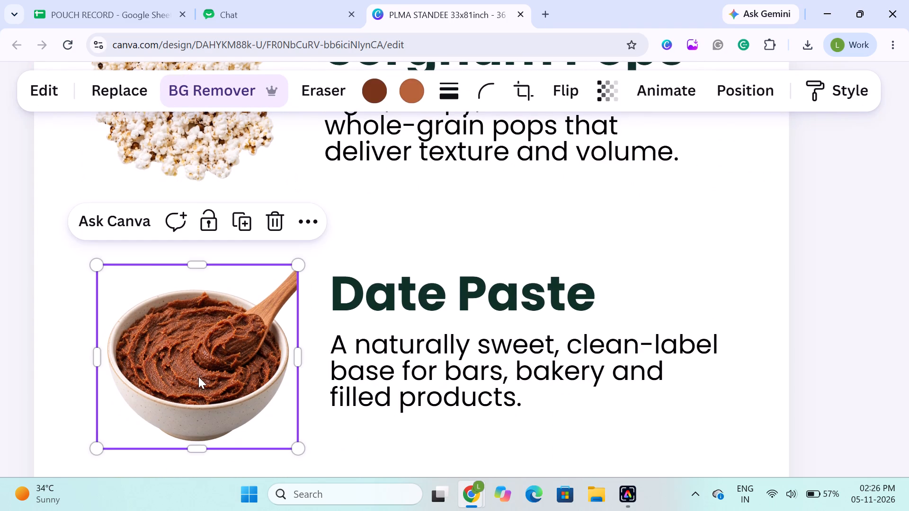
pyautogui.moveTo(95, 357); pyautogui.dragTo(104, 357)
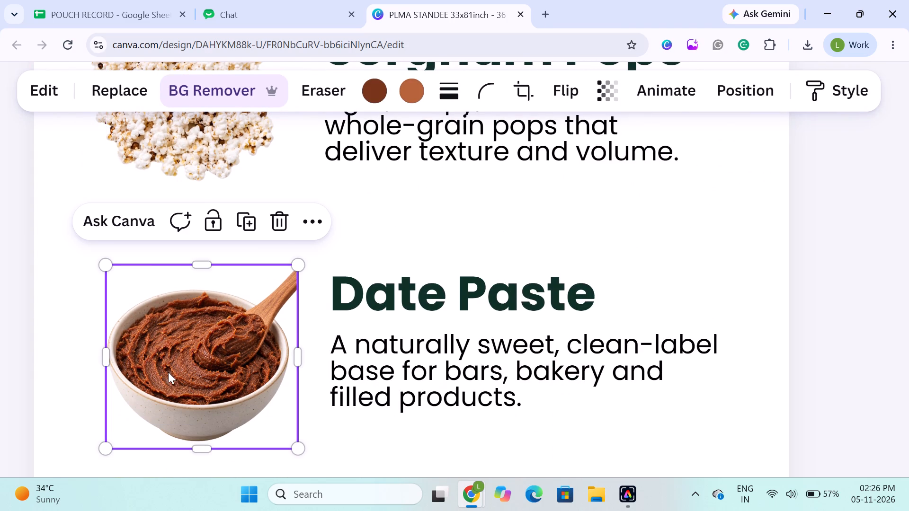
pyautogui.scroll(-1, 168, 372)
pyautogui.click(196, 399)
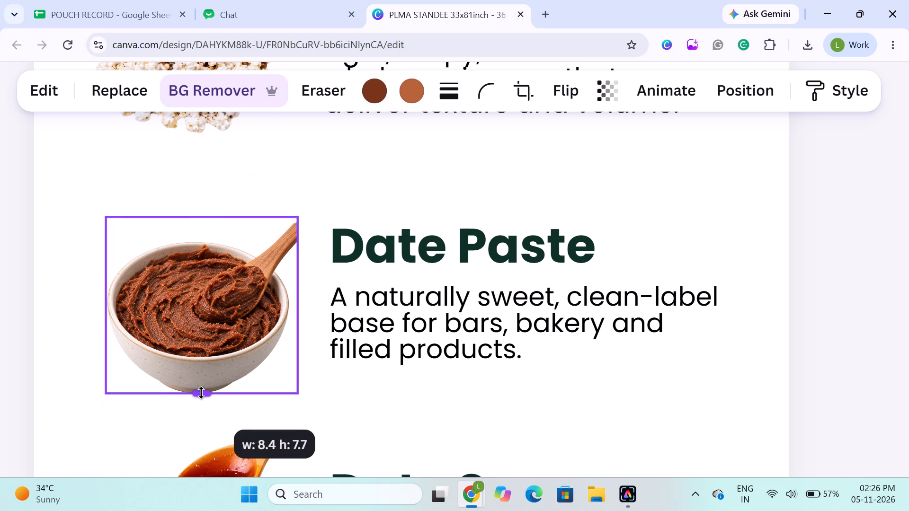
pyautogui.click(21, 311)
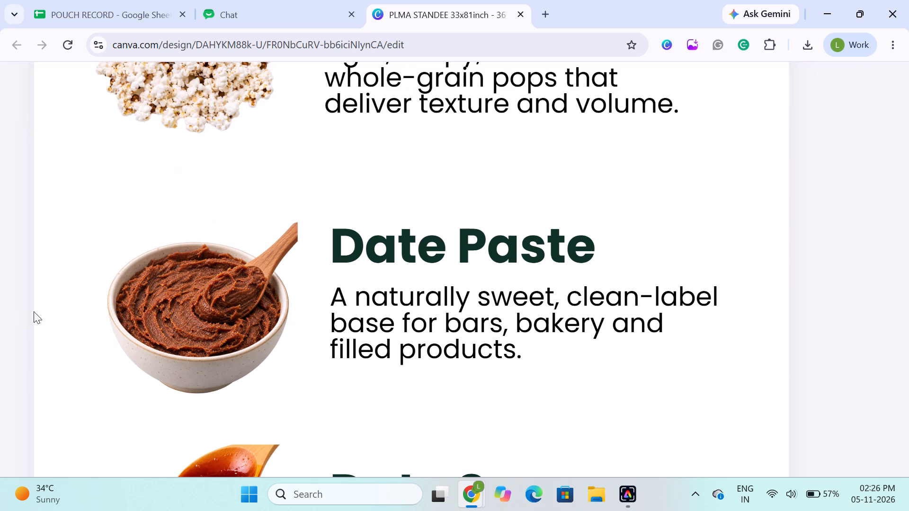
pyautogui.click(182, 316)
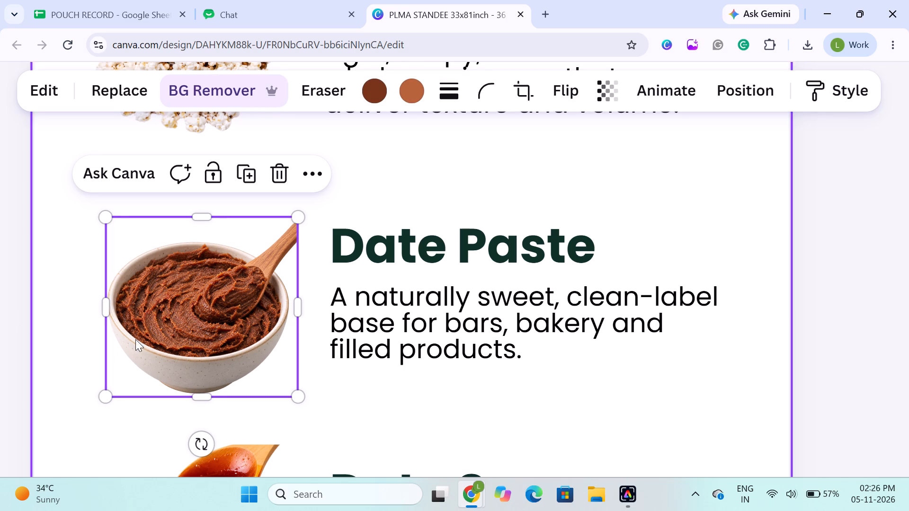
pyautogui.click(23, 324)
# Move the Date Paste bowl image slightly left and up, aligning its left edge with the images above and centring it beside its text.
pyautogui.moveTo(202, 344); pyautogui.dragTo(179, 334)
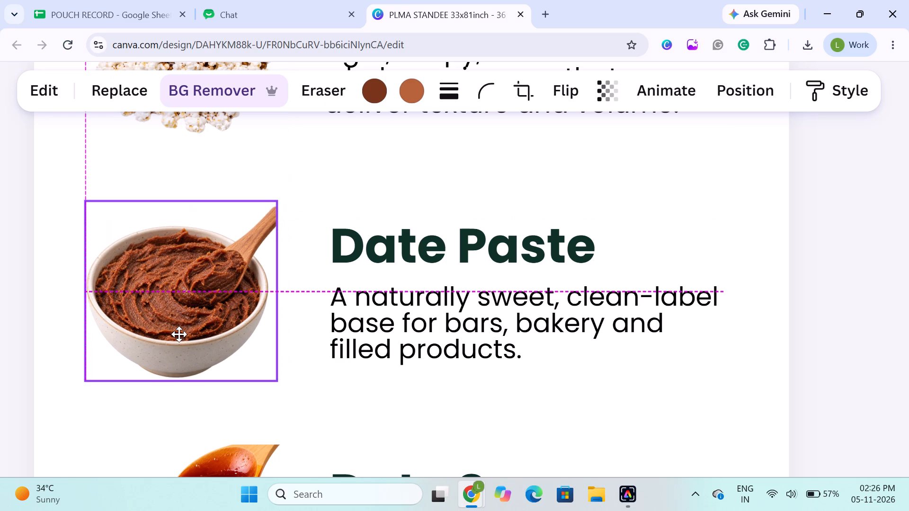
pyautogui.moveTo(179, 334); pyautogui.dragTo(185, 332)
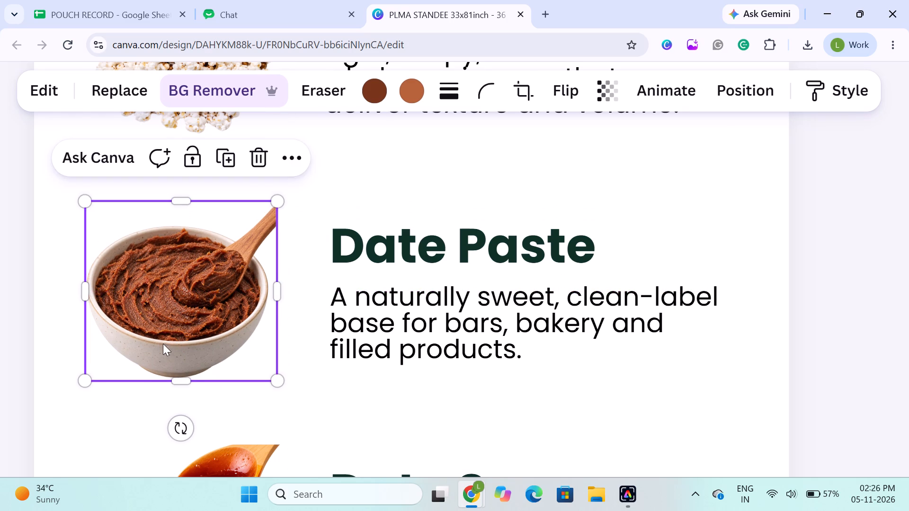
# Scale the Date Syrup image down slightly and move it up and left, aligning its left edge with the Date Paste bowl.
pyautogui.scroll(-2, 165, 344)
pyautogui.click(218, 376)
pyautogui.scroll(-1, 203, 385)
pyautogui.moveTo(203, 379); pyautogui.dragTo(195, 356)
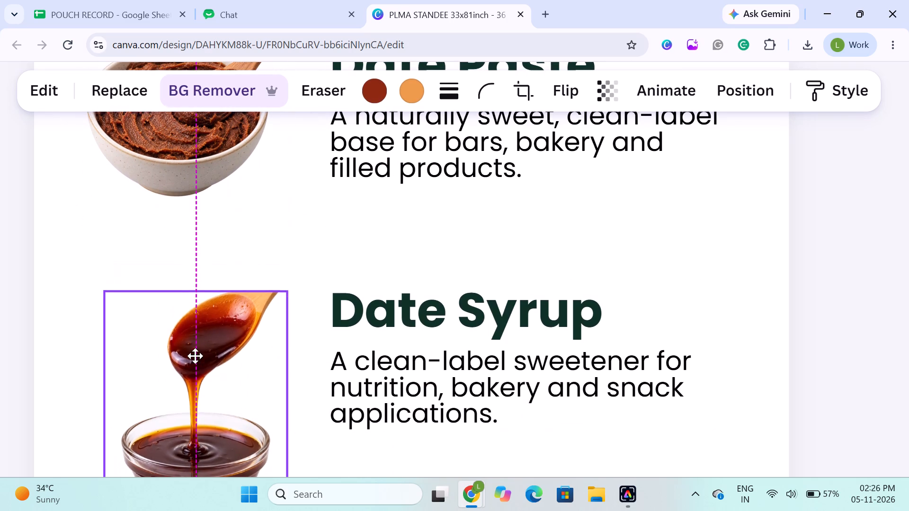
pyautogui.moveTo(195, 356); pyautogui.dragTo(180, 326)
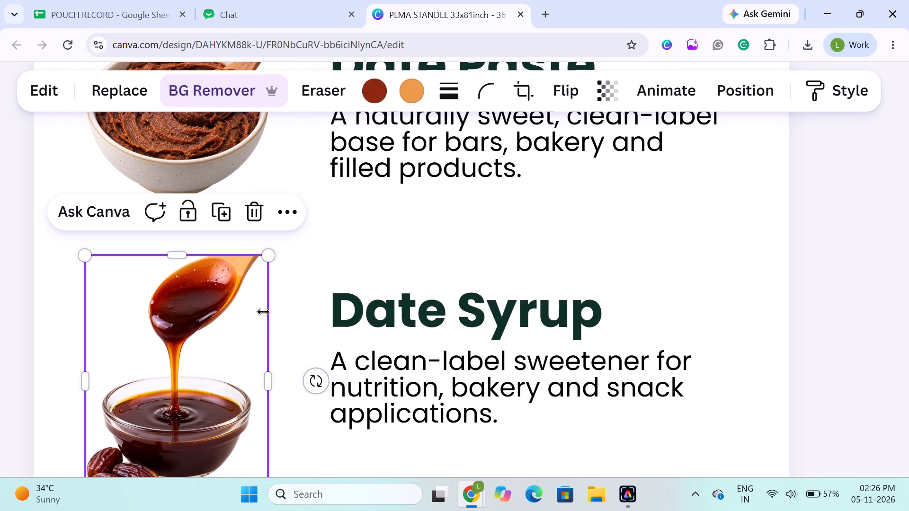
pyautogui.scroll(-1, 236, 383)
pyautogui.moveTo(265, 421); pyautogui.dragTo(259, 415)
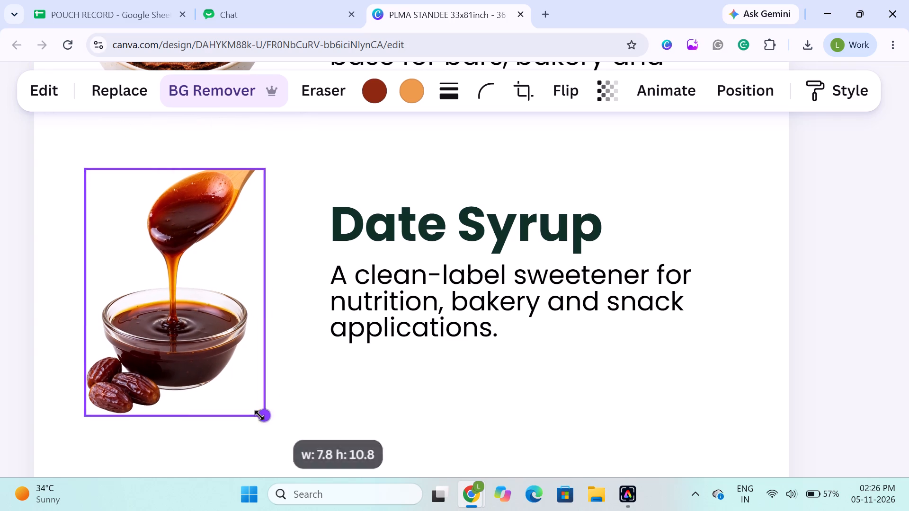
pyautogui.moveTo(259, 415); pyautogui.dragTo(258, 413)
pyautogui.moveTo(195, 348); pyautogui.dragTo(202, 347)
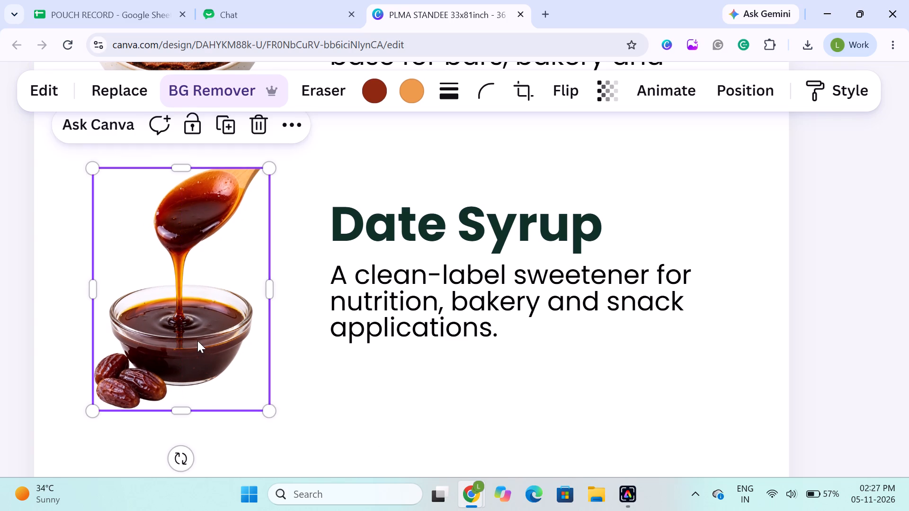
pyautogui.moveTo(197, 341); pyautogui.dragTo(192, 324)
pyautogui.scroll(1, 243, 352)
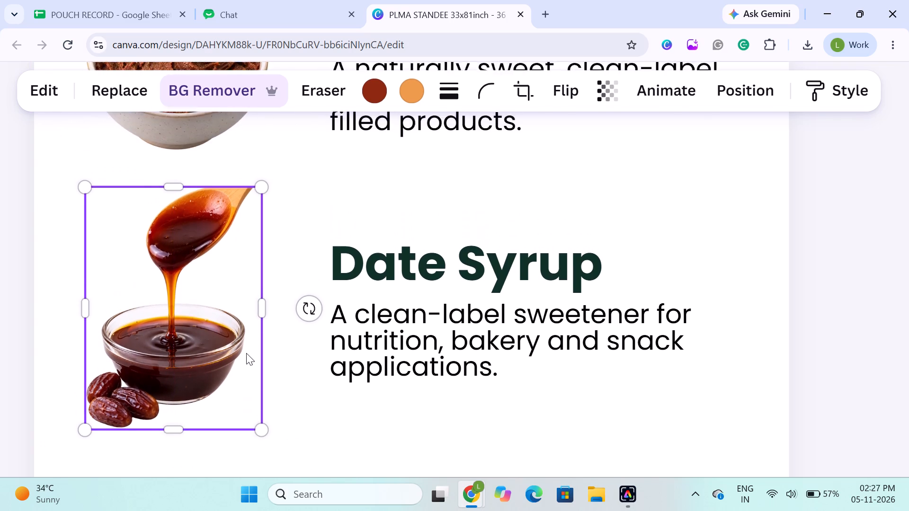
pyautogui.hscroll(3, 218, 341)
pyautogui.click(166, 290)
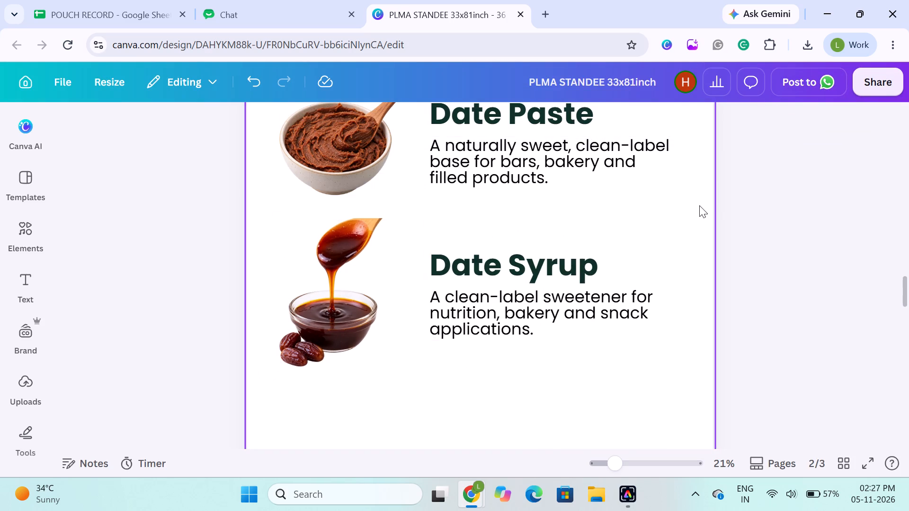
# Review the spacing and alignment of page 2's heading, product sections and footer against the layouts on pages 1 and 3.
pyautogui.scroll(2, 699, 205)
pyautogui.scroll(-5, 507, 257)
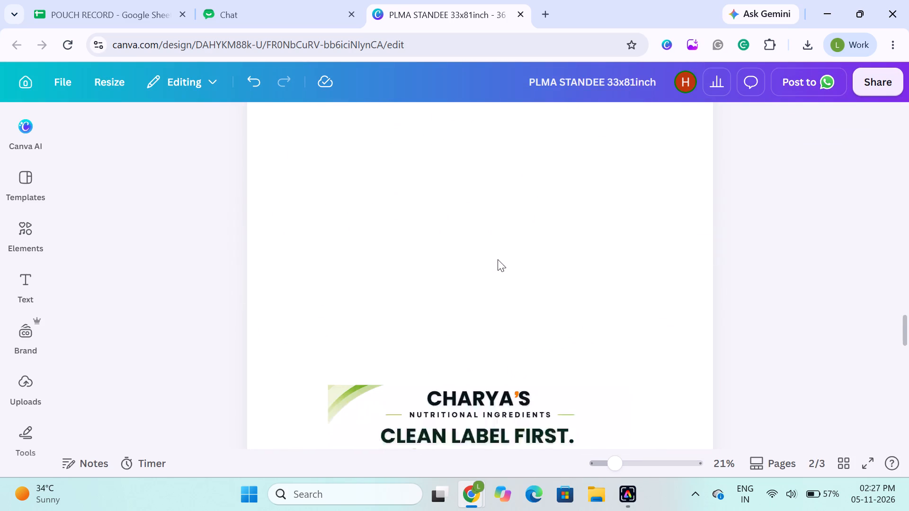
pyautogui.scroll(-1, 498, 259)
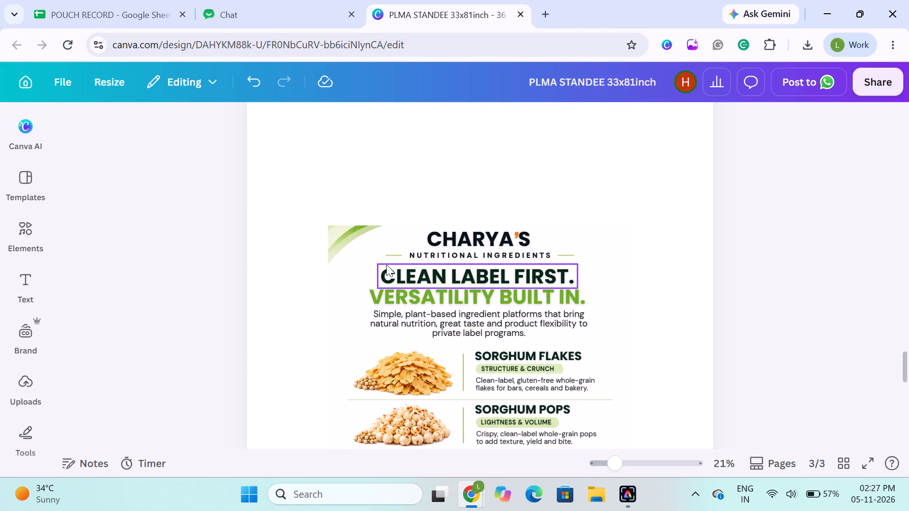
pyautogui.scroll(6, 357, 279)
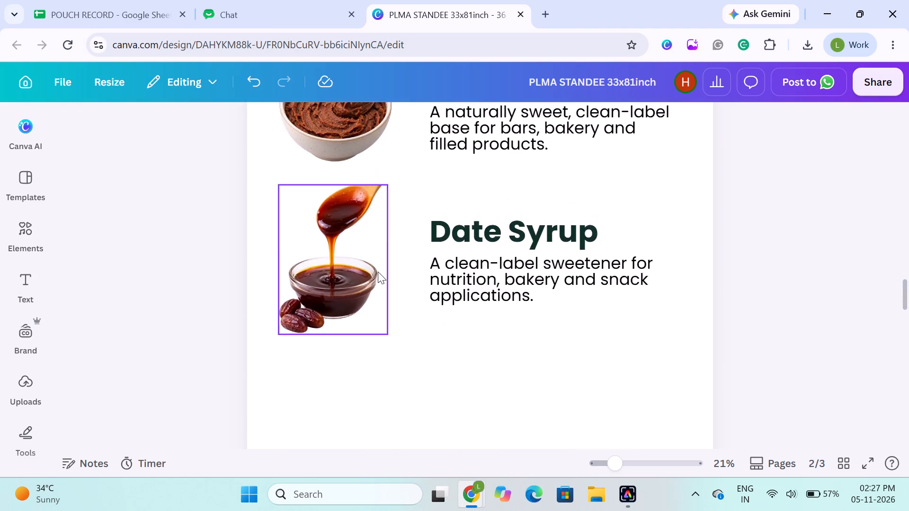
pyautogui.scroll(4, 378, 272)
pyautogui.scroll(2, 453, 236)
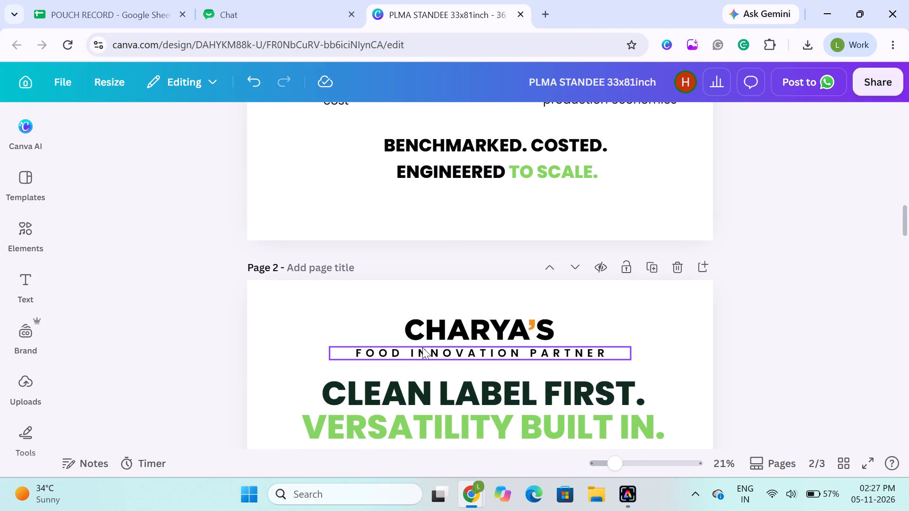
pyautogui.click(192, 352)
pyautogui.scroll(-1, 192, 352)
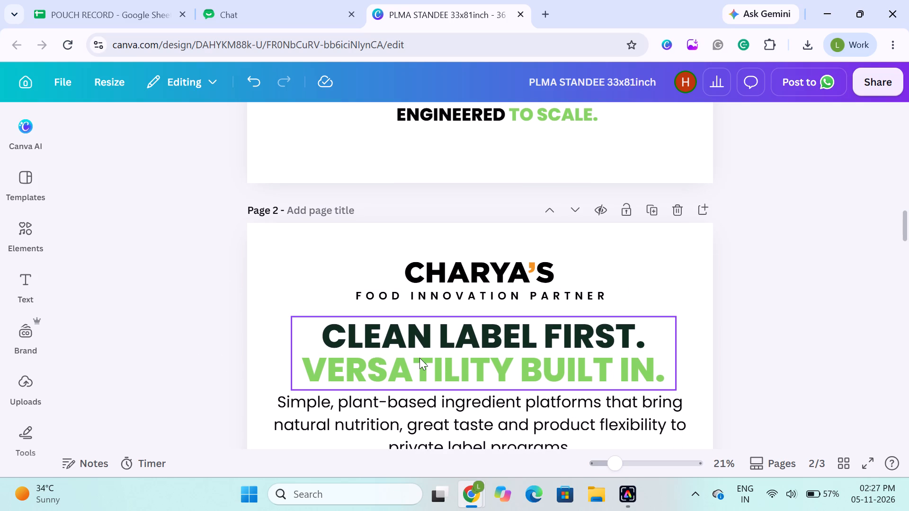
pyautogui.scroll(4, 437, 253)
pyautogui.hscroll(-1, 374, 341)
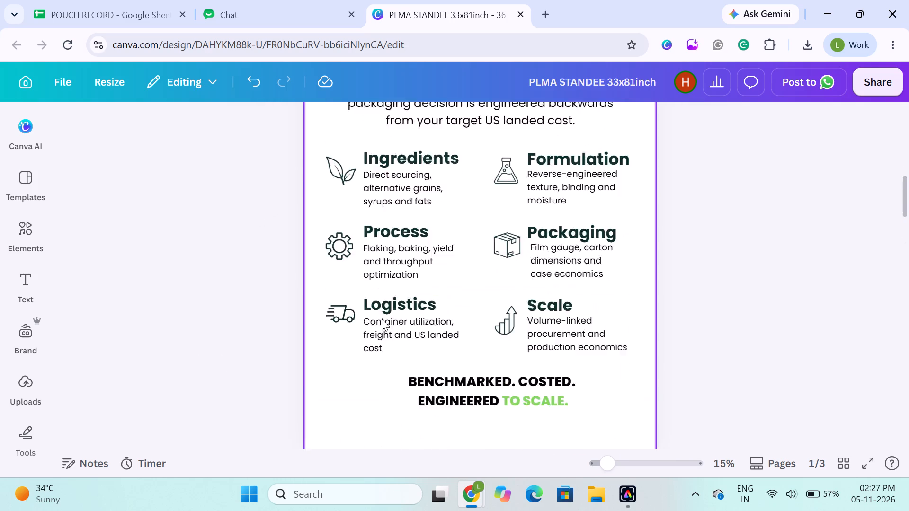
pyautogui.scroll(3, 378, 320)
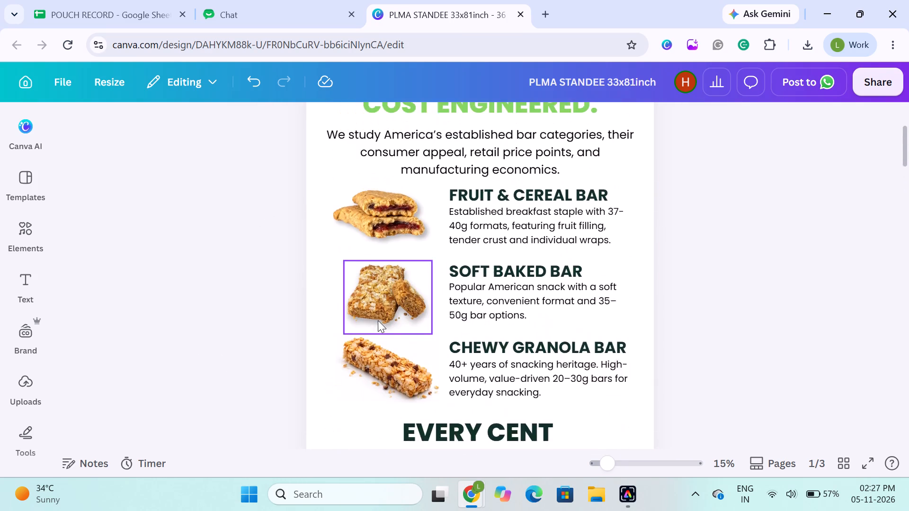
pyautogui.scroll(1, 378, 320)
pyautogui.scroll(-4, 378, 320)
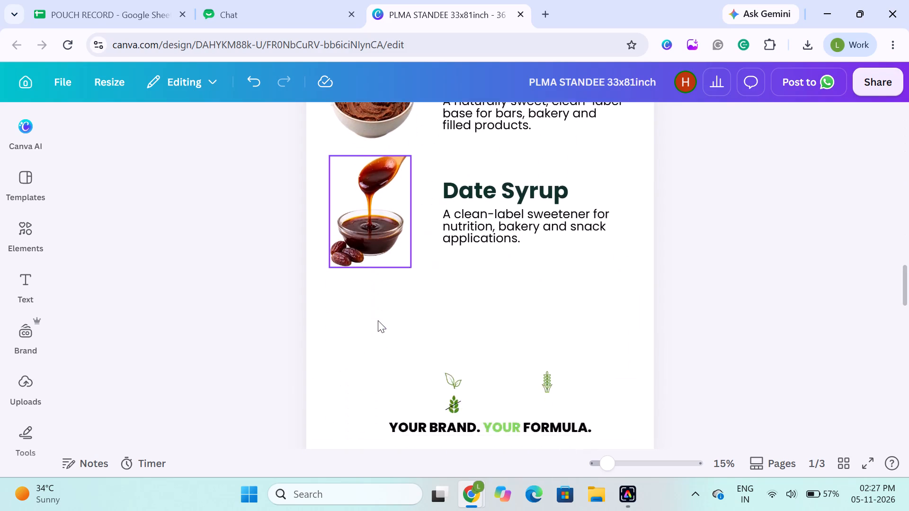
pyautogui.click(235, 298)
pyautogui.click(144, 220)
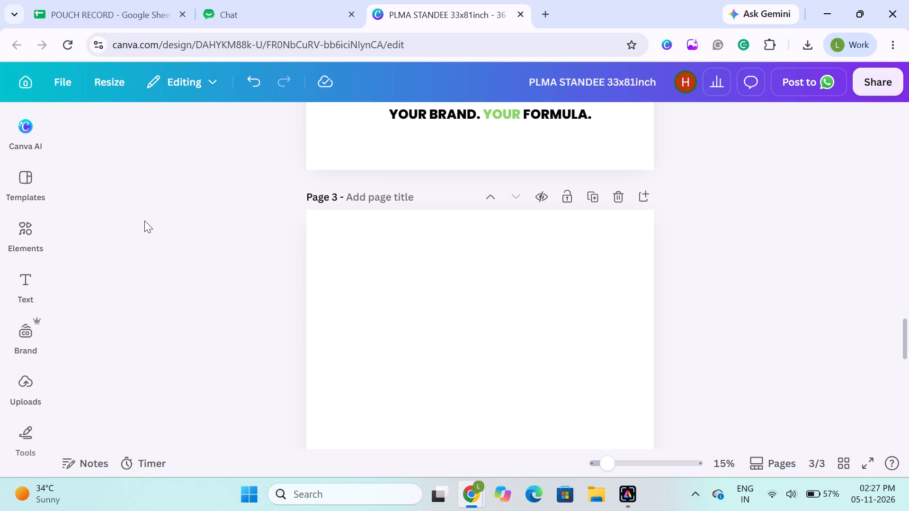
pyautogui.scroll(5, 356, 304)
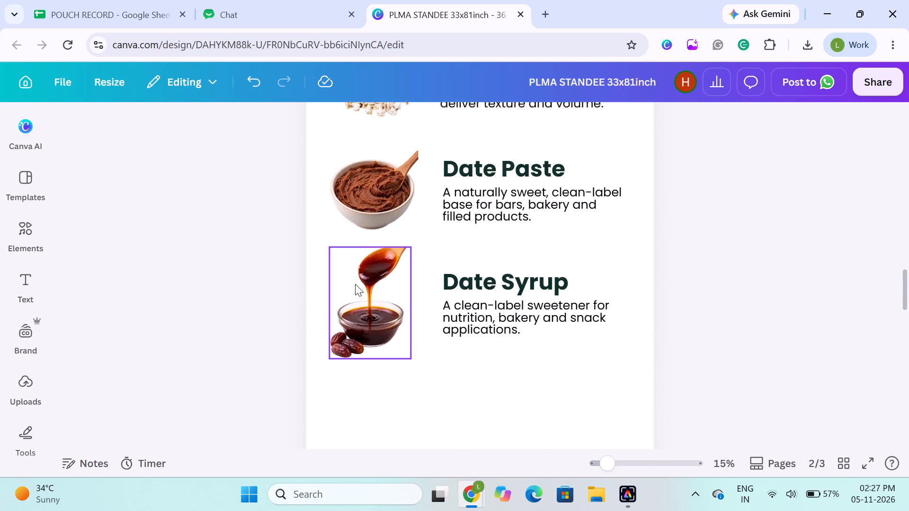
pyautogui.scroll(2, 355, 284)
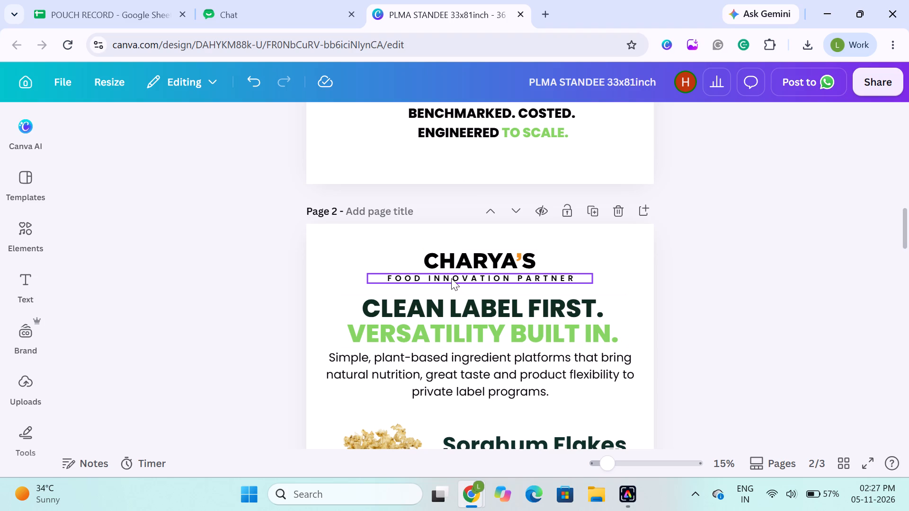
# Narrow page 2's "FOOD INNOVATION PARTNER" text box to fit its text and centre it horizontally on the page.
pyautogui.click(203, 296)
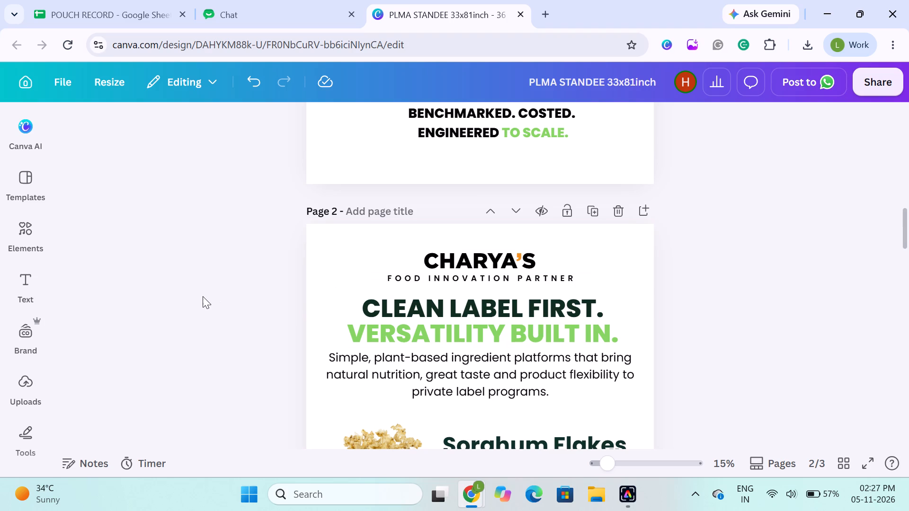
pyautogui.click(463, 281)
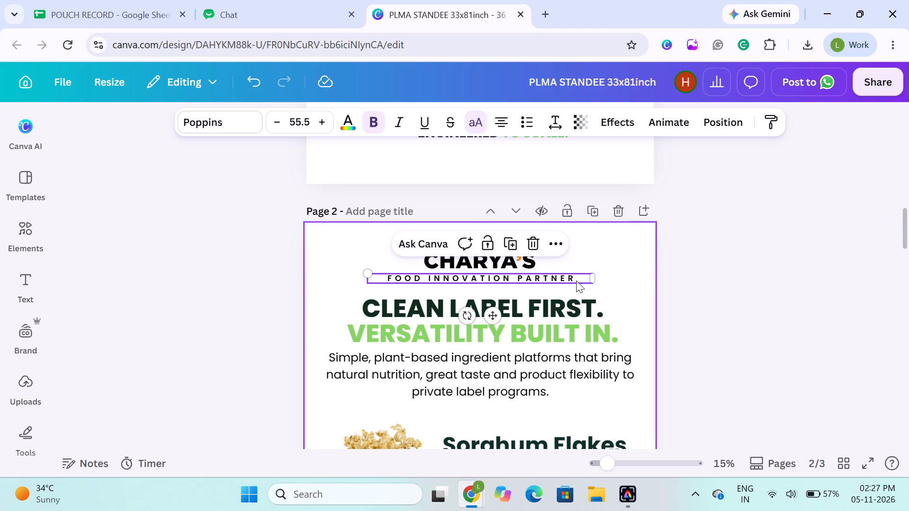
pyautogui.moveTo(595, 277); pyautogui.dragTo(566, 282)
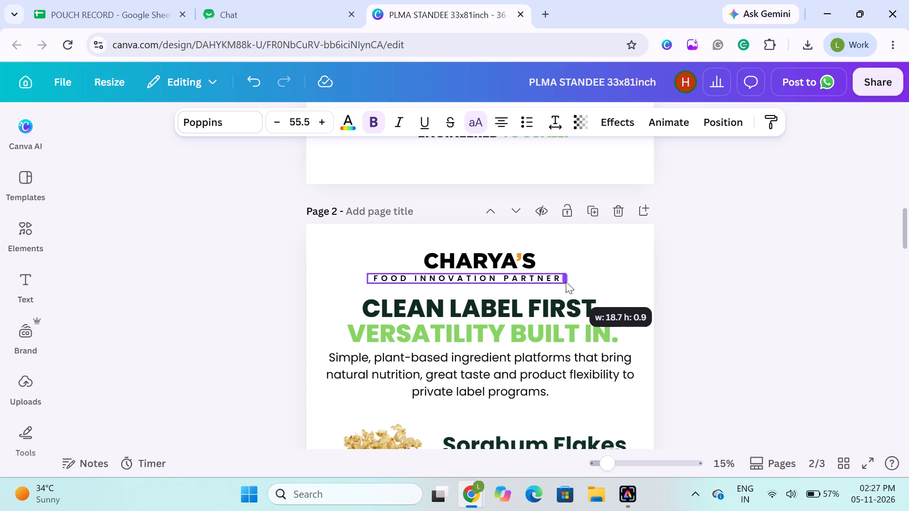
pyautogui.moveTo(566, 282); pyautogui.dragTo(562, 284)
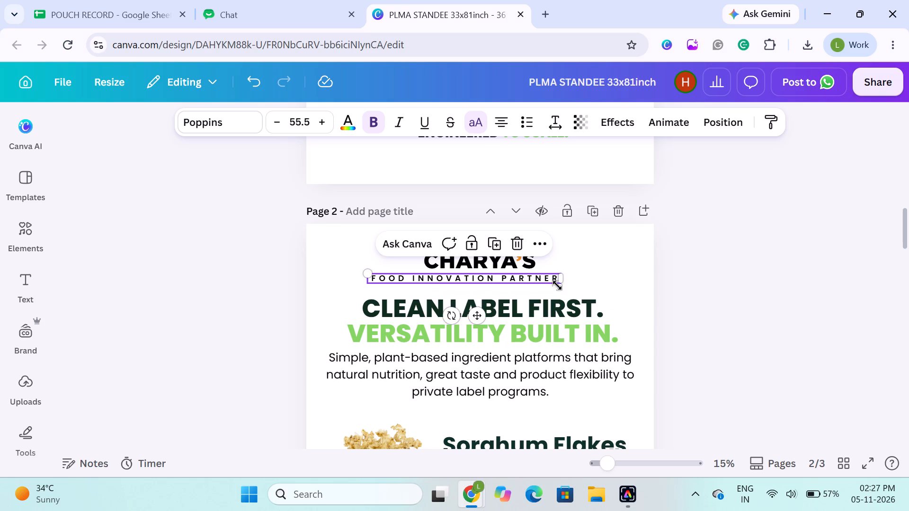
pyautogui.click(701, 123)
pyautogui.click(205, 376)
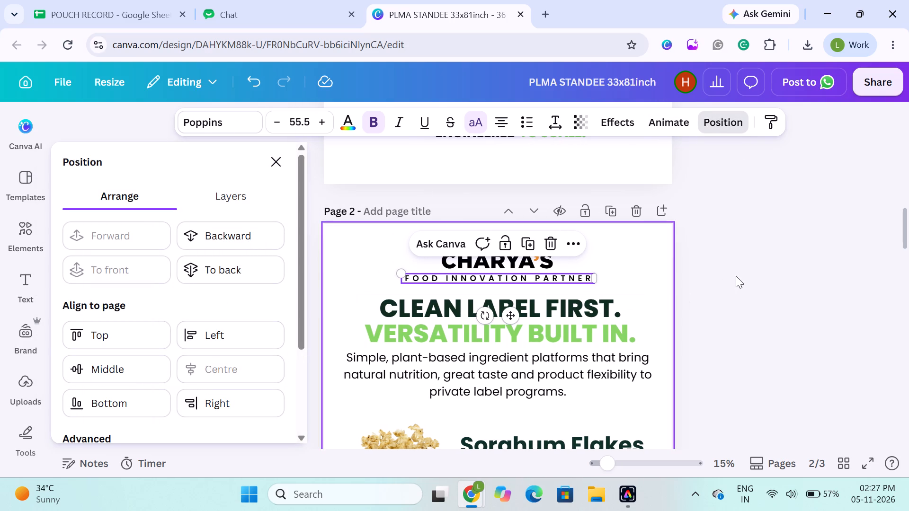
pyautogui.click(736, 276)
pyautogui.click(266, 320)
# Ungroup the four small green icons above the "YOUR BRAND. YOUR FORMULA." line on page 2.
pyautogui.scroll(-1, 266, 320)
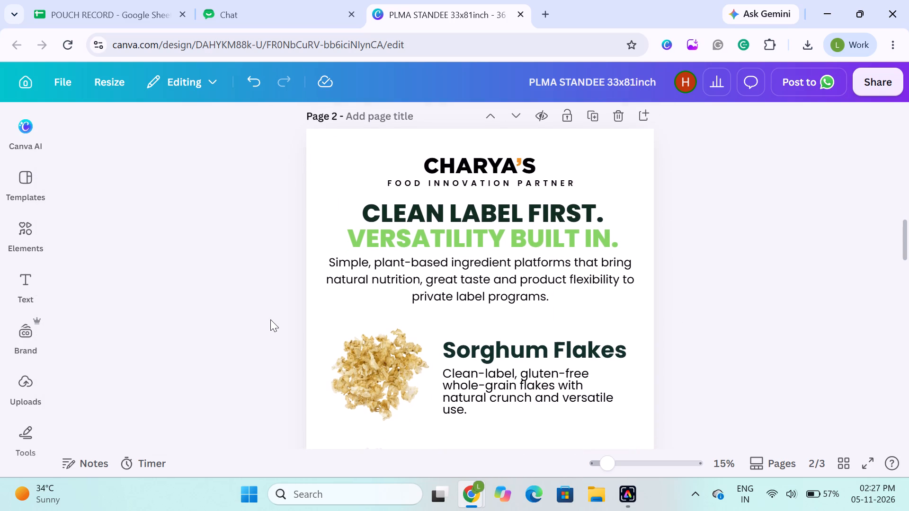
pyautogui.scroll(-3, 479, 388)
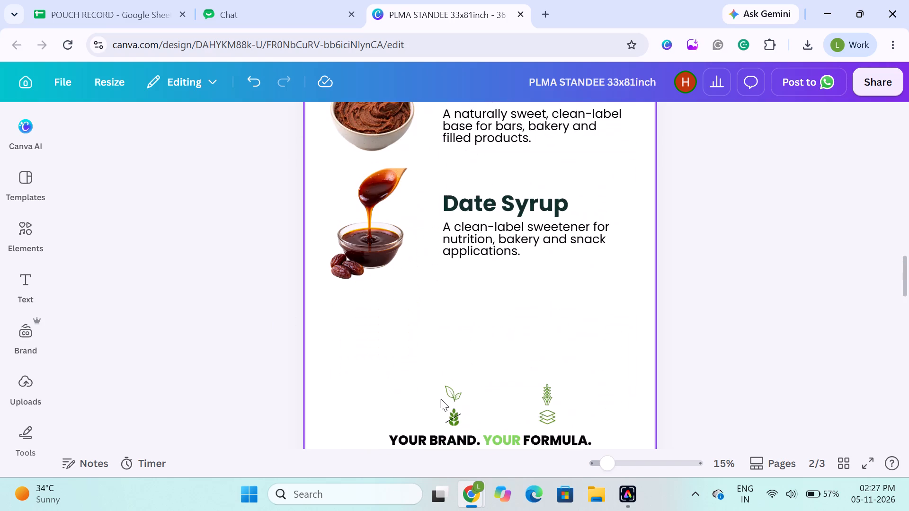
pyautogui.scroll(-1, 440, 390)
pyautogui.click(453, 273)
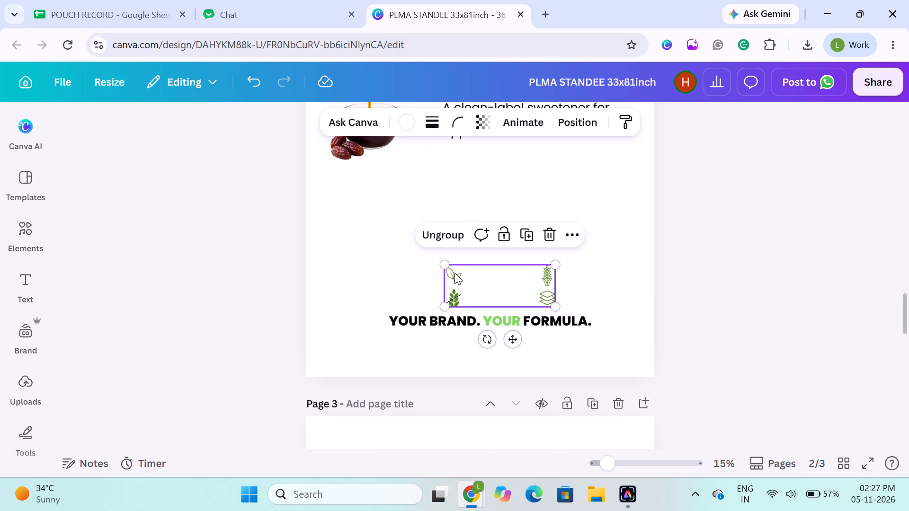
pyautogui.click(444, 228)
pyautogui.click(798, 267)
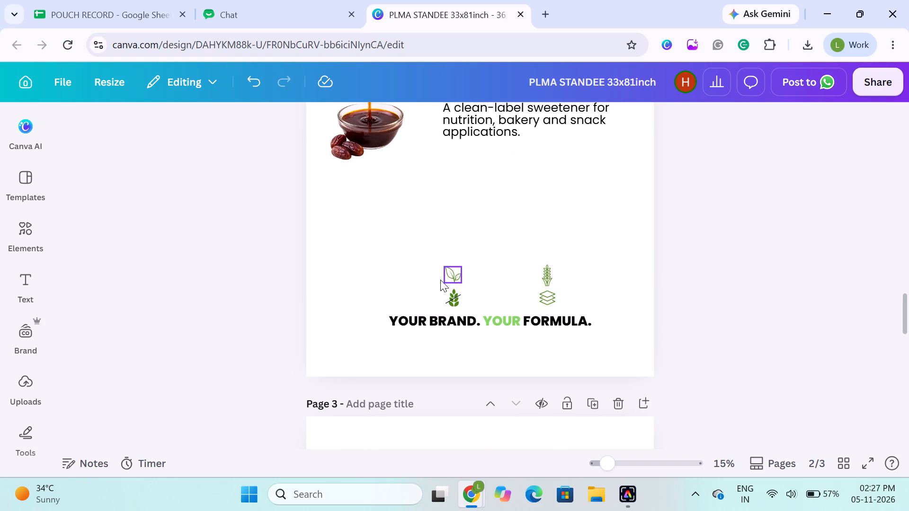
# Move the leaf icon out to the empty area below the Date Syrup image and enlarge it moderately.
pyautogui.click(448, 276)
pyautogui.moveTo(452, 273); pyautogui.dragTo(363, 221)
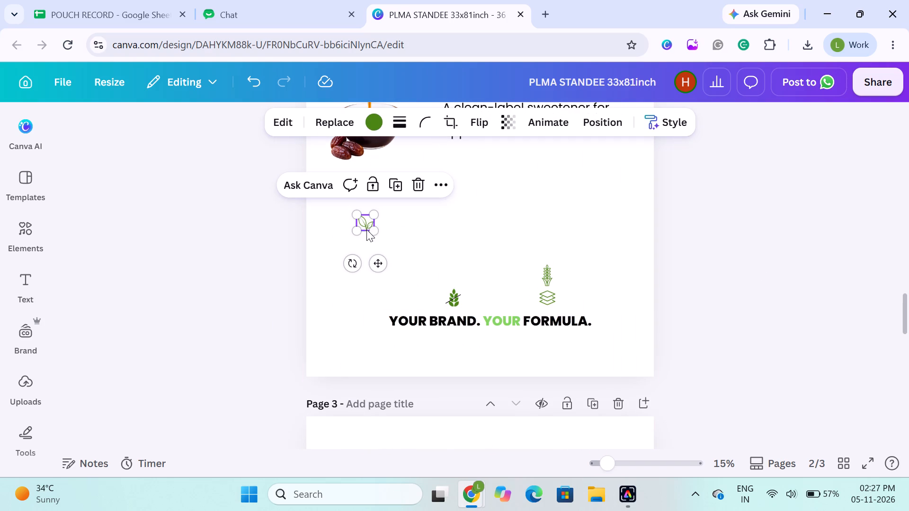
pyautogui.moveTo(371, 231); pyautogui.dragTo(397, 258)
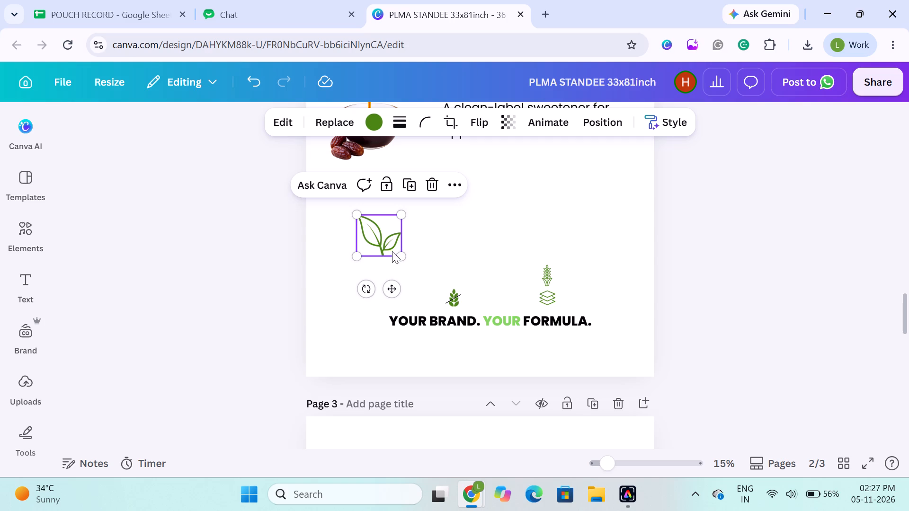
pyautogui.moveTo(401, 254); pyautogui.dragTo(384, 244)
pyautogui.moveTo(375, 225); pyautogui.dragTo(360, 238)
# Group the solid wheat icon with its diagonal strike-through line.
pyautogui.click(458, 297)
pyautogui.moveTo(253, 312); pyautogui.dragTo(258, 312)
pyautogui.moveTo(270, 292); pyautogui.dragTo(464, 306)
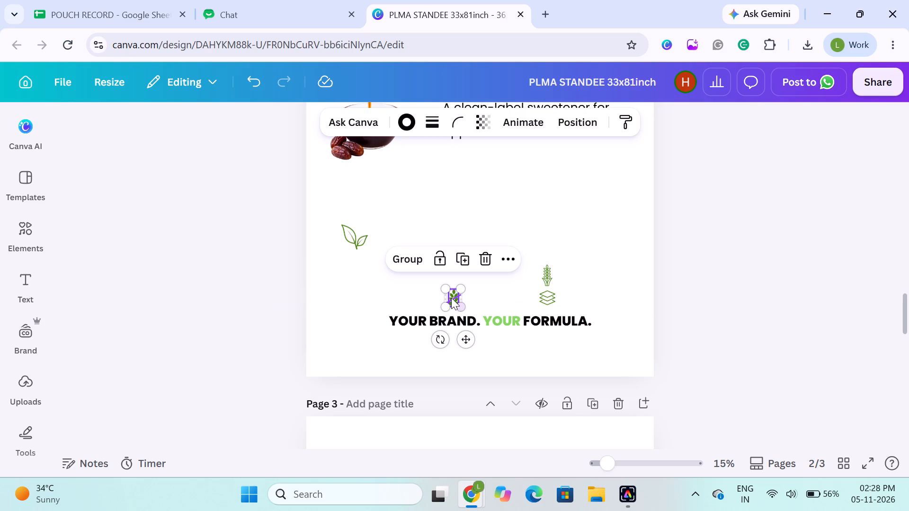
pyautogui.click(406, 261)
# Enlarge the grouped struck-through wheat icon and move it up beside the leaf icon.
pyautogui.moveTo(462, 289); pyautogui.dragTo(484, 279)
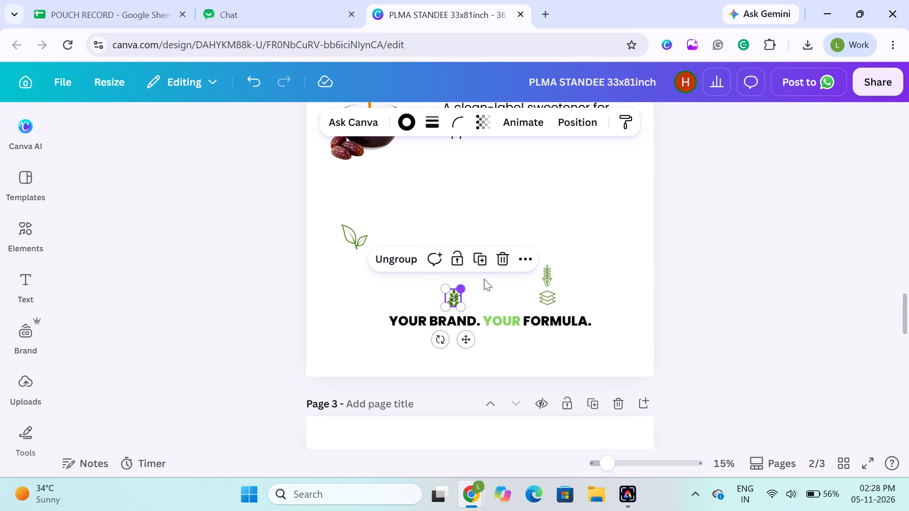
pyautogui.moveTo(484, 279); pyautogui.dragTo(505, 274)
pyautogui.moveTo(465, 290); pyautogui.dragTo(413, 255)
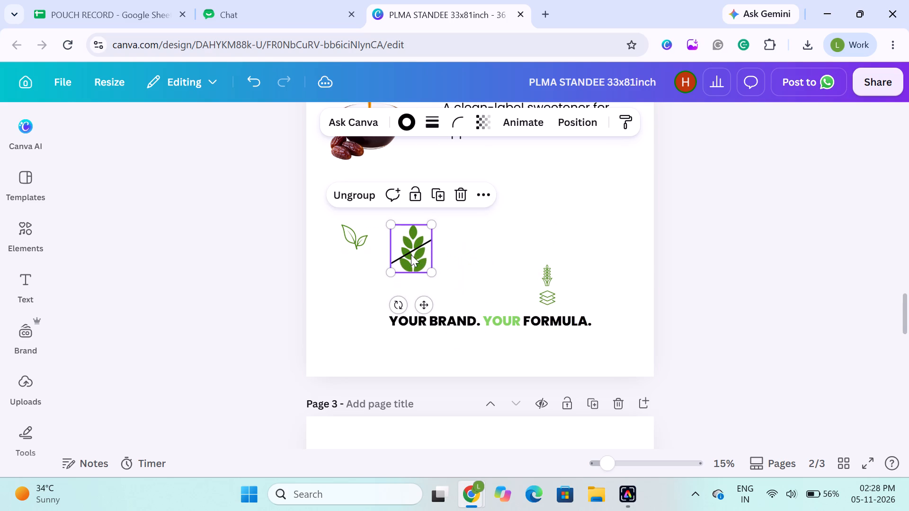
pyautogui.click(249, 265)
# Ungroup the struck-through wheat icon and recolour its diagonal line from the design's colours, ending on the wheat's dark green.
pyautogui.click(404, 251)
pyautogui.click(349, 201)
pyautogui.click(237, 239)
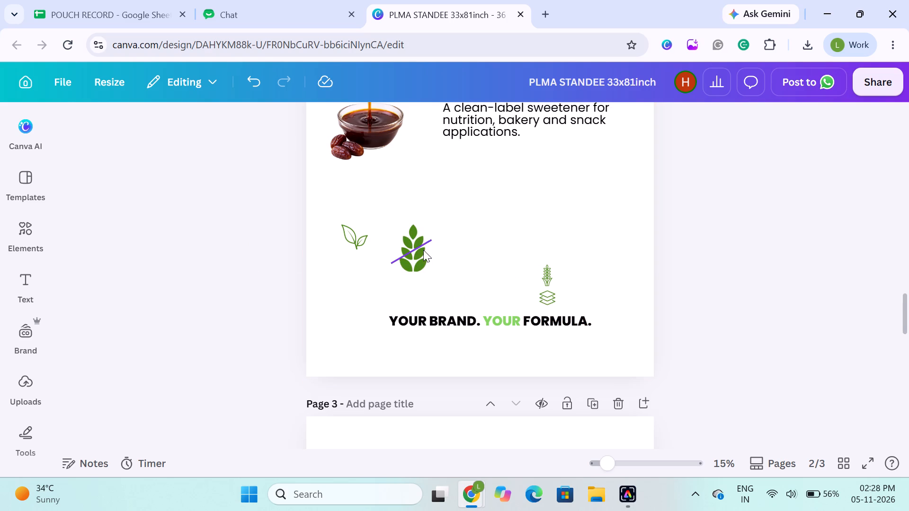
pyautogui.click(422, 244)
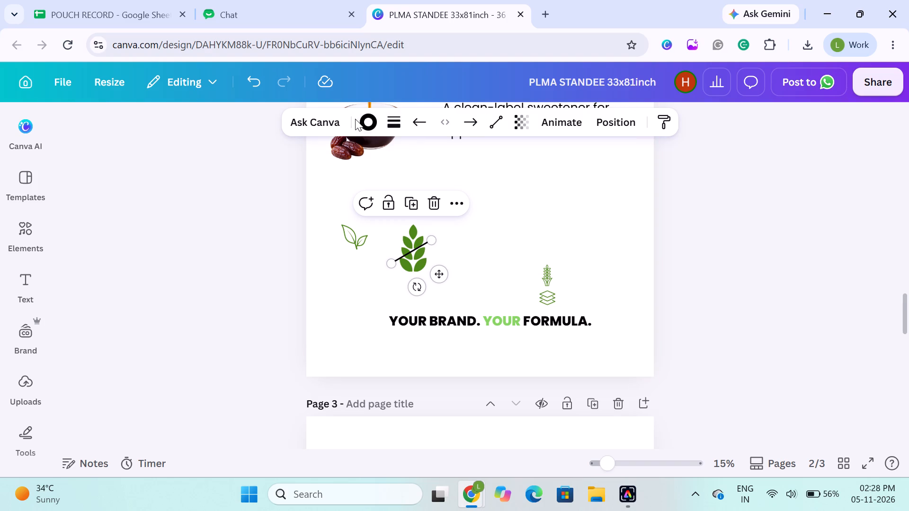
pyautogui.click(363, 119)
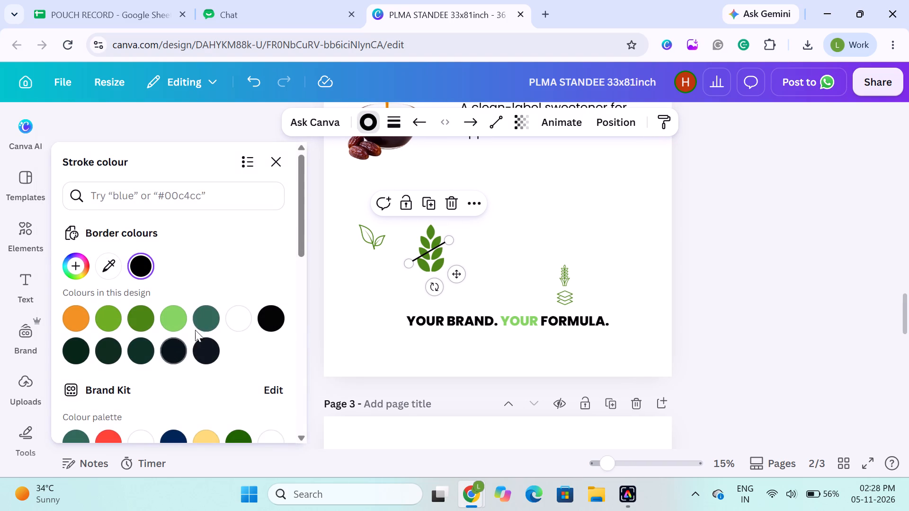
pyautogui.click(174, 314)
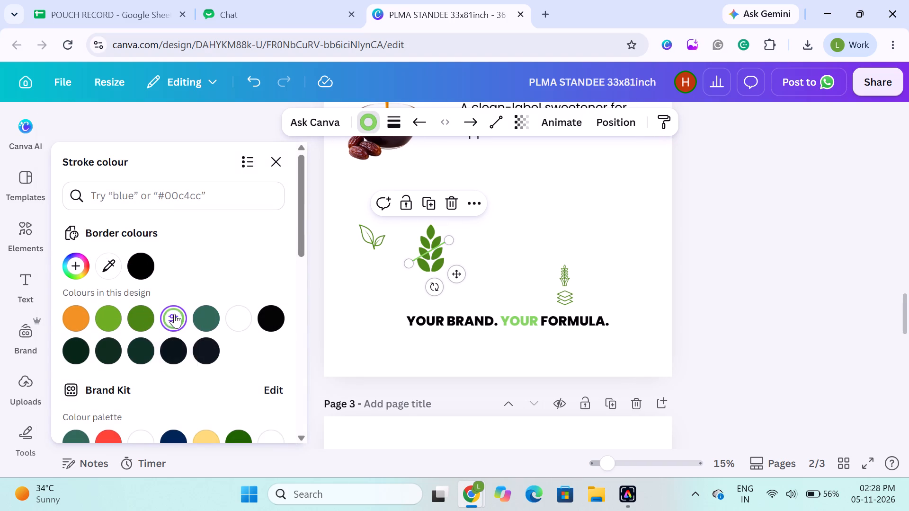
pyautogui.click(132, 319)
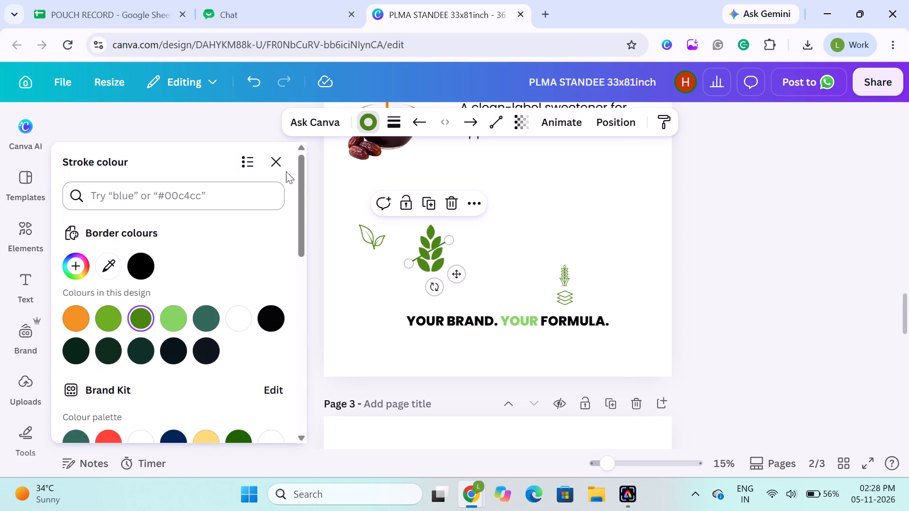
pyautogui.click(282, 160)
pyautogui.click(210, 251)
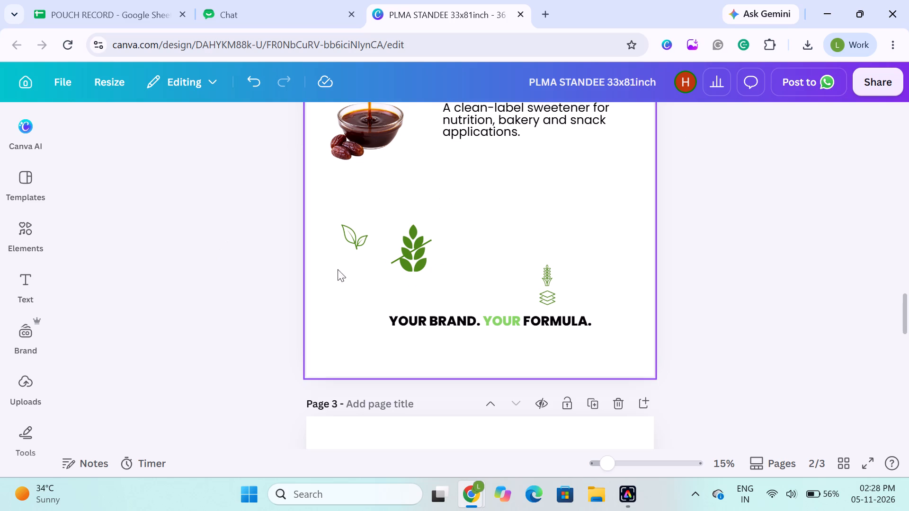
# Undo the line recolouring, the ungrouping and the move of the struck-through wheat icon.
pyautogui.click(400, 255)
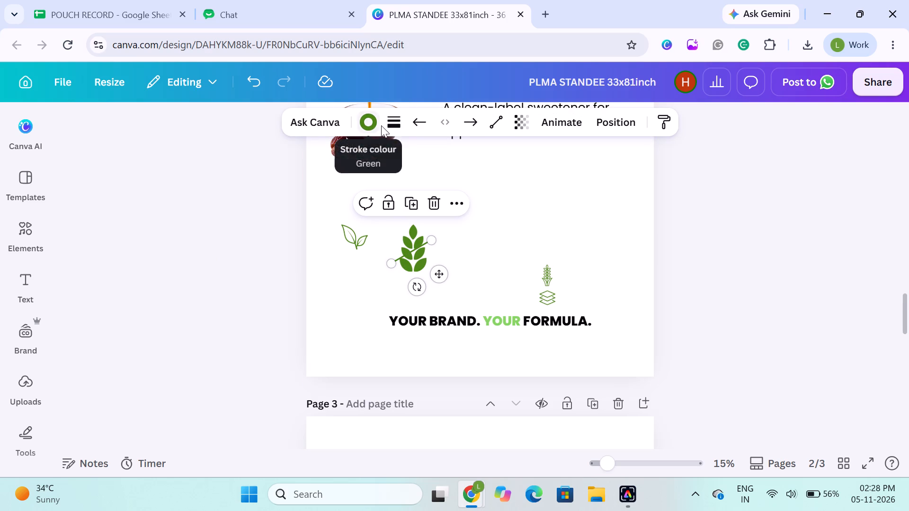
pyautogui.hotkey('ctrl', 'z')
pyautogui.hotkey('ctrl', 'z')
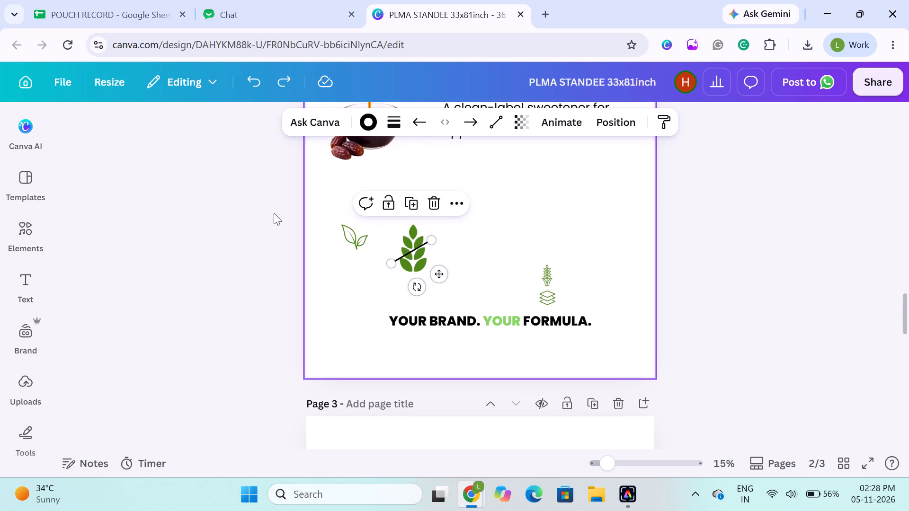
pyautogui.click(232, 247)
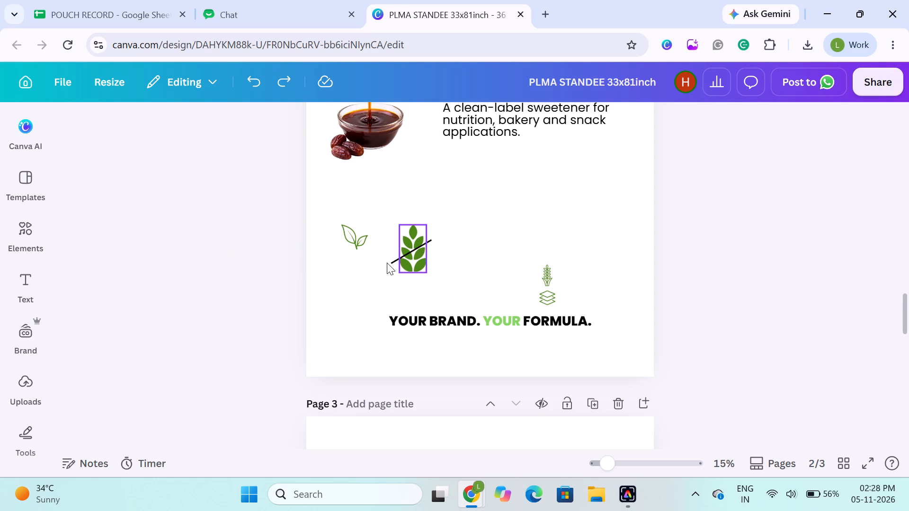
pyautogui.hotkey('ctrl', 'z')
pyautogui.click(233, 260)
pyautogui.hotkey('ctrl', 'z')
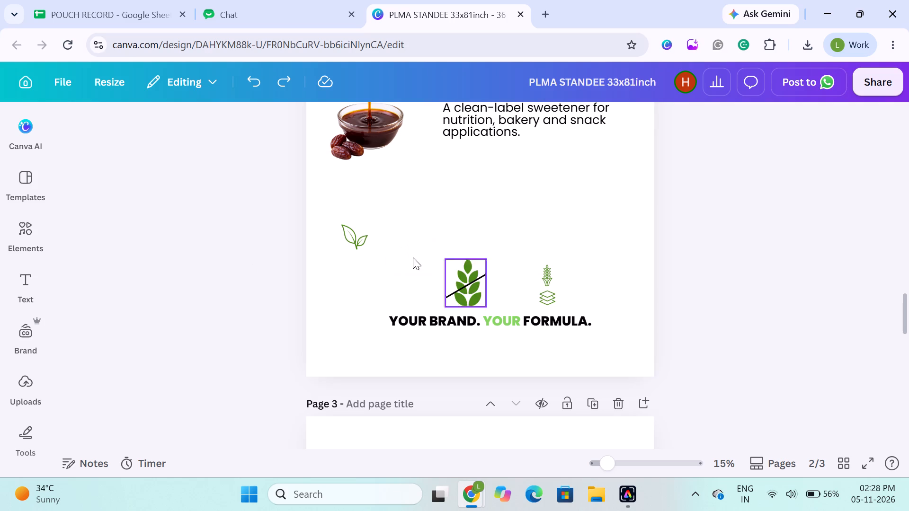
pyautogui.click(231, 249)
# Scale the struck-through wheat icon down slightly and place it beside the leaf icon, centred on the same row.
pyautogui.click(477, 293)
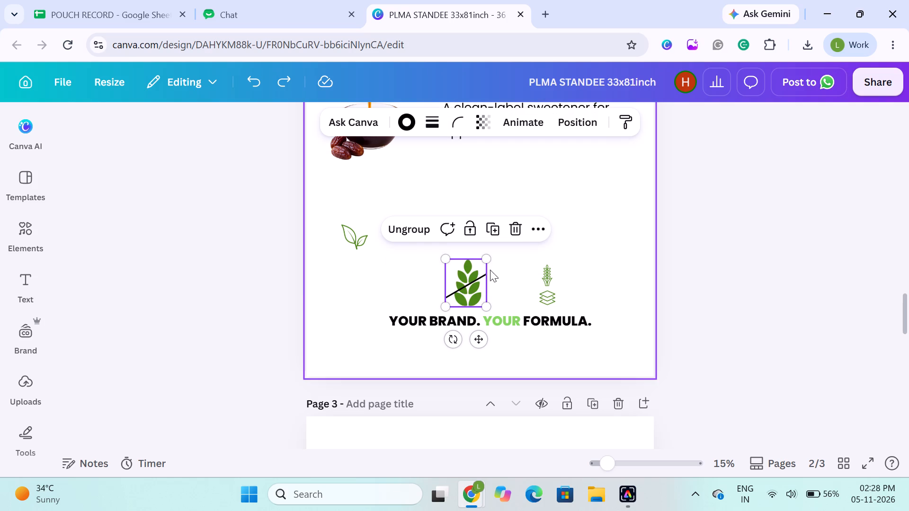
pyautogui.moveTo(488, 262); pyautogui.dragTo(475, 270)
pyautogui.moveTo(462, 281); pyautogui.dragTo(451, 246)
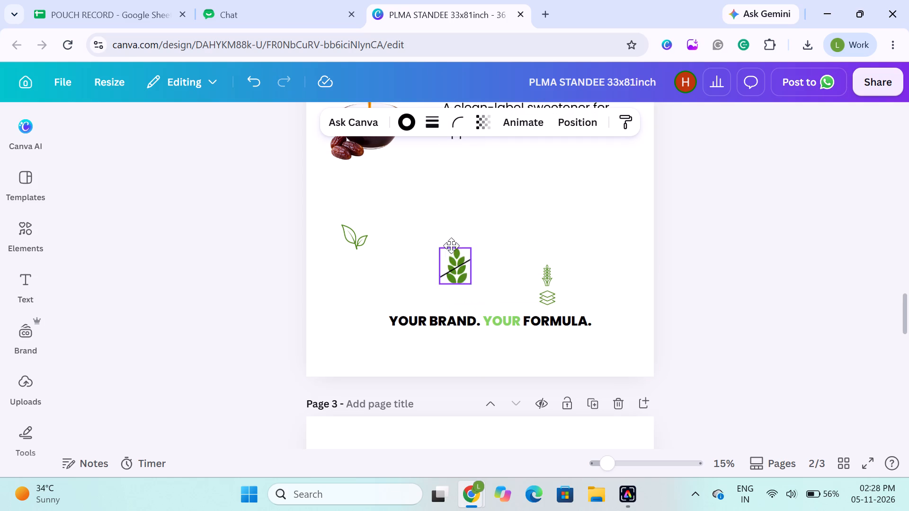
pyautogui.moveTo(451, 246); pyautogui.dragTo(416, 229)
pyautogui.click(184, 278)
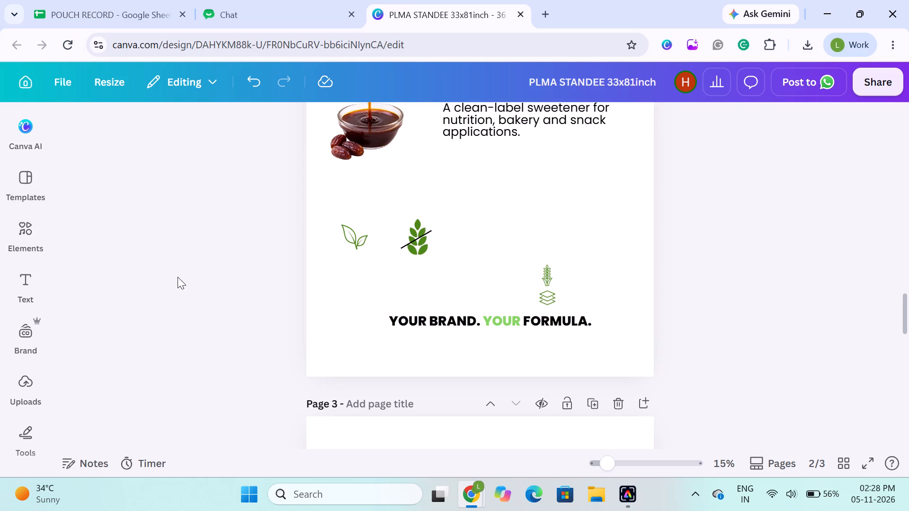
# Move the stacked-layers icon into the row beside the struck-through wheat icon and enlarge it to a similar size.
pyautogui.click(550, 295)
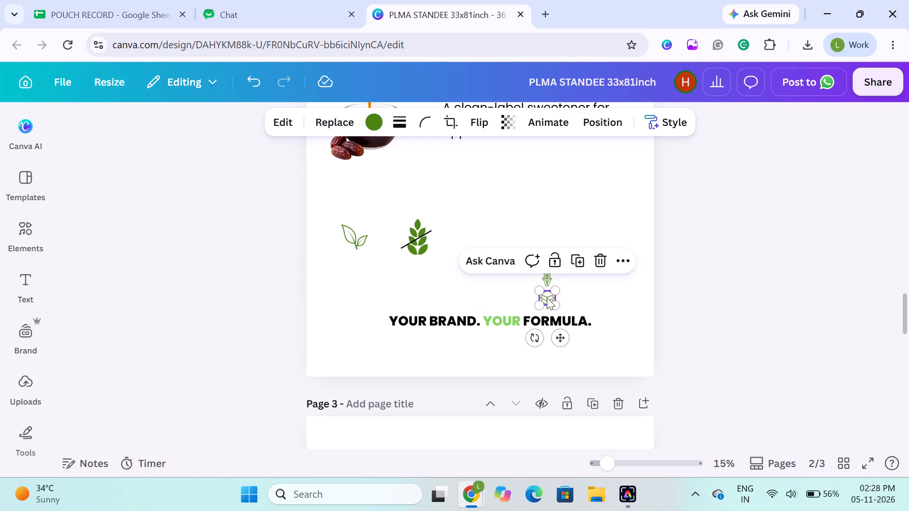
pyautogui.moveTo(547, 298); pyautogui.dragTo(482, 257)
pyautogui.moveTo(478, 249); pyautogui.dragTo(464, 241)
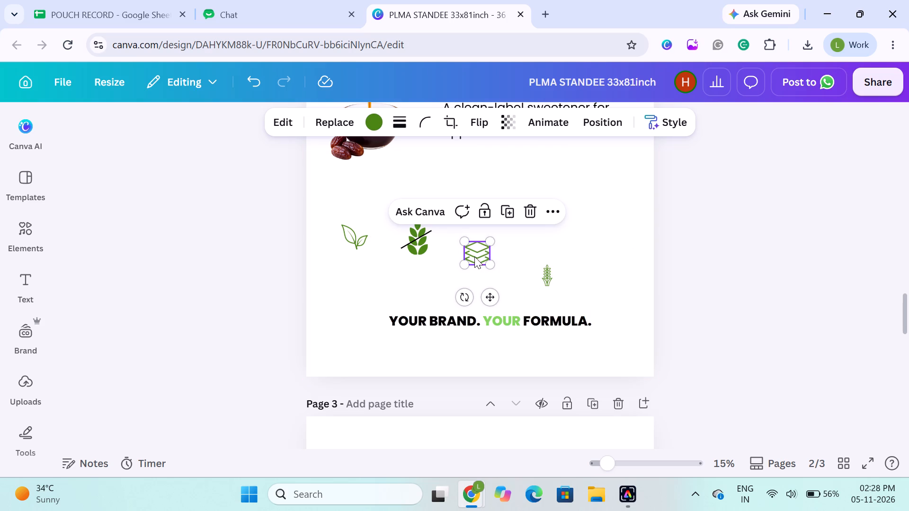
pyautogui.moveTo(474, 256); pyautogui.dragTo(483, 240)
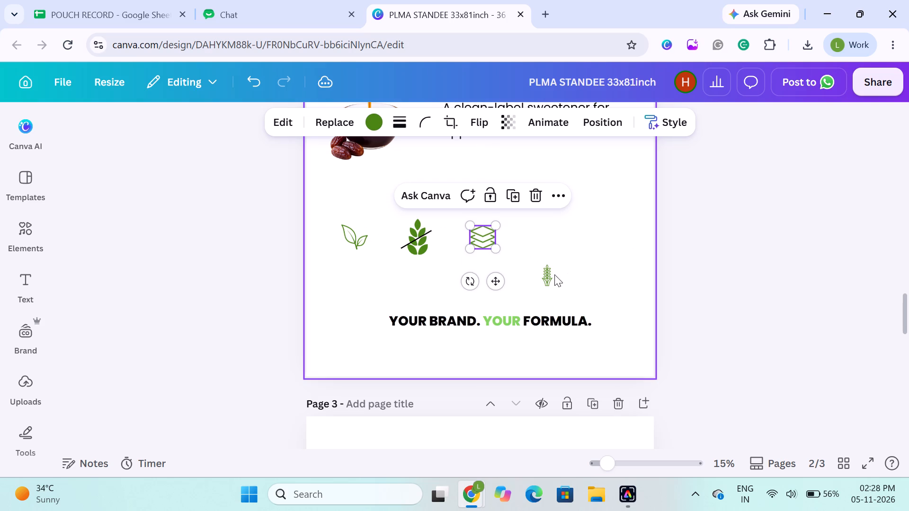
# Move the "Plant-Based Ingredients" label from the page 3 reference design to just below the leaf icon on page 2.
pyautogui.click(548, 277)
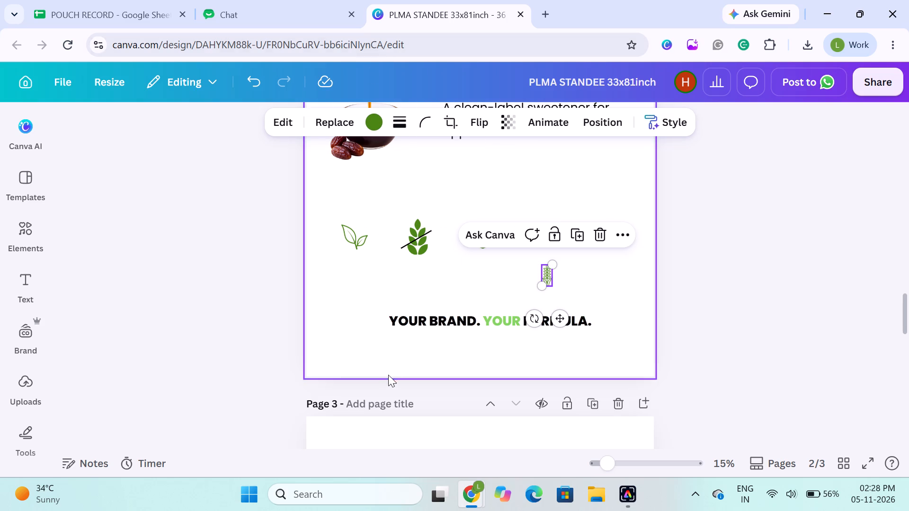
pyautogui.scroll(-5, 383, 378)
pyautogui.scroll(-2, 404, 339)
pyautogui.scroll(2, 468, 264)
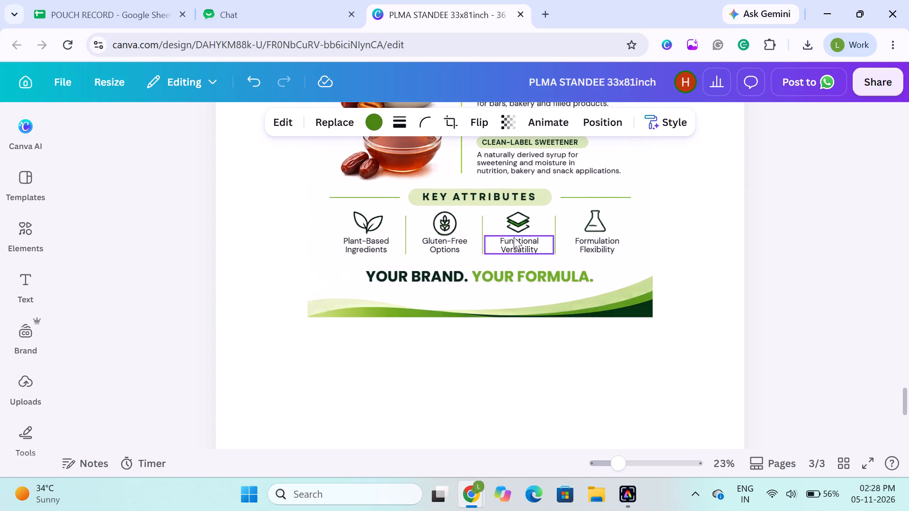
pyautogui.scroll(1, 346, 240)
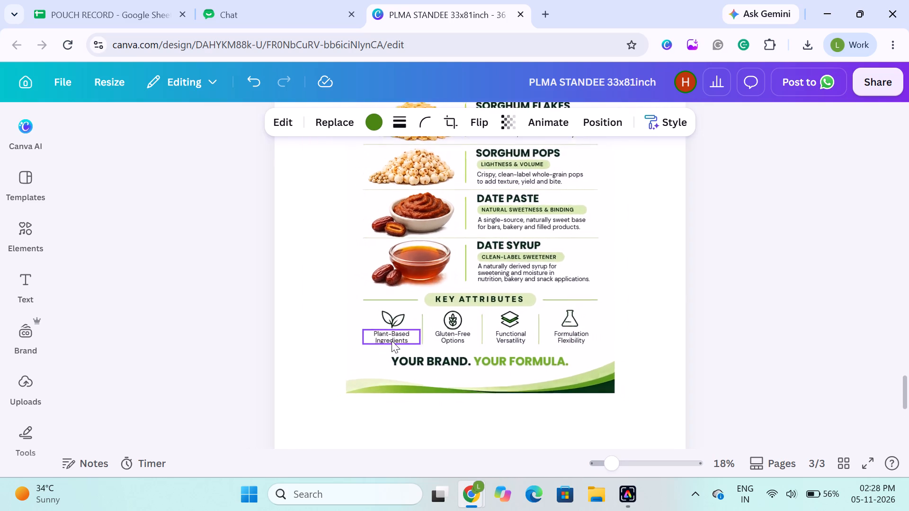
pyautogui.click(398, 336)
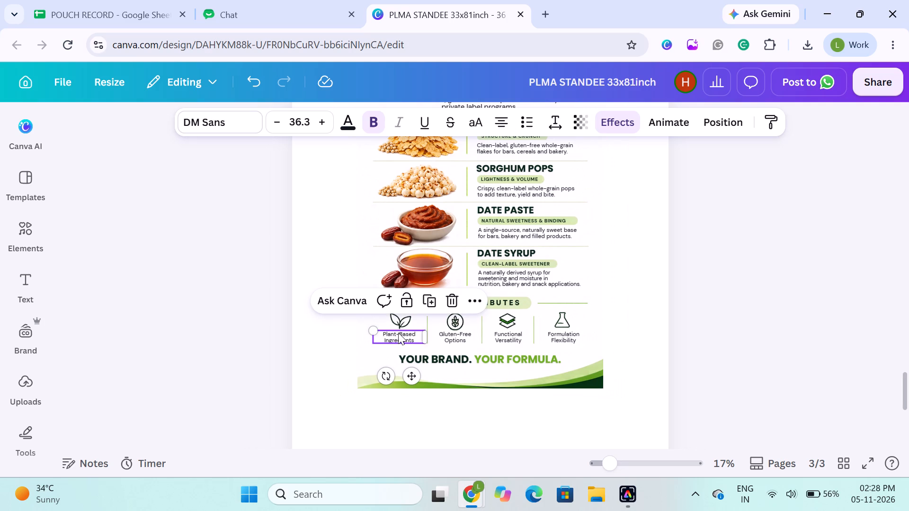
pyautogui.moveTo(398, 333); pyautogui.dragTo(392, 293)
pyautogui.scroll(4, 397, 329)
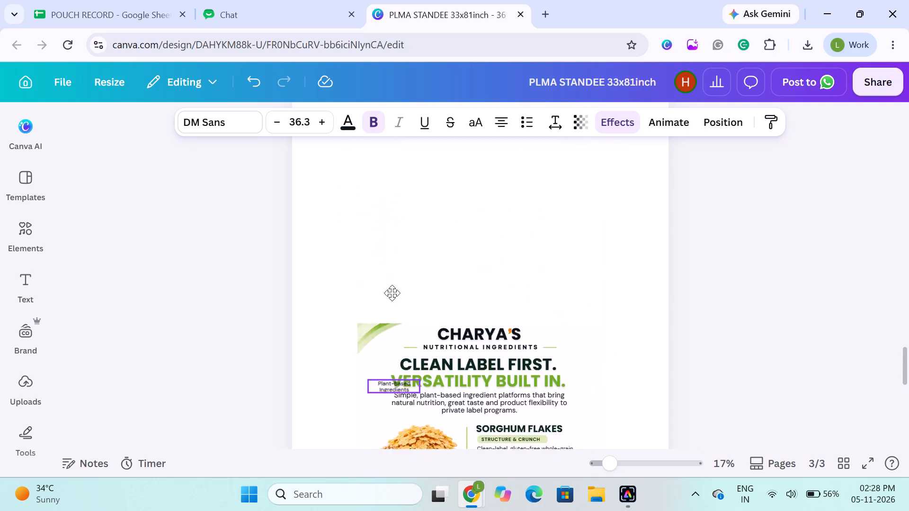
pyautogui.scroll(1, 392, 293)
pyautogui.moveTo(392, 293); pyautogui.dragTo(365, 238)
pyautogui.scroll(3, 389, 280)
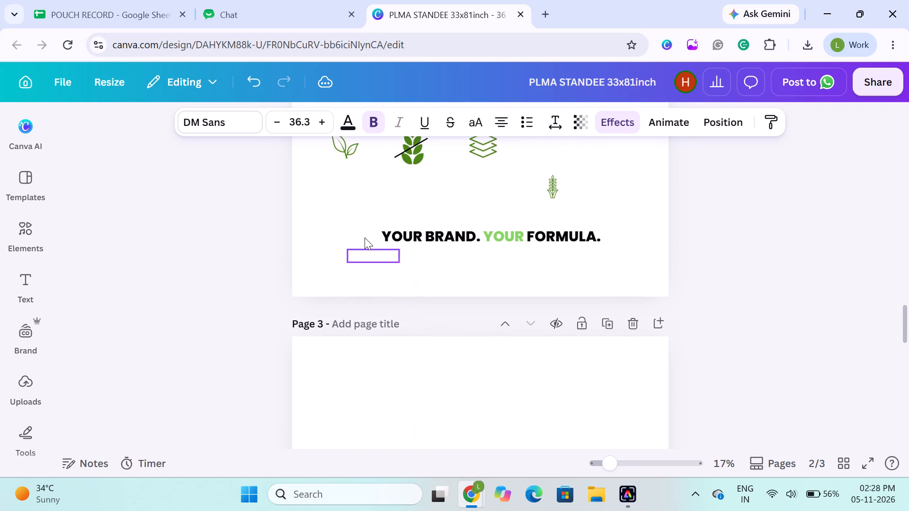
pyautogui.moveTo(365, 238); pyautogui.dragTo(348, 178)
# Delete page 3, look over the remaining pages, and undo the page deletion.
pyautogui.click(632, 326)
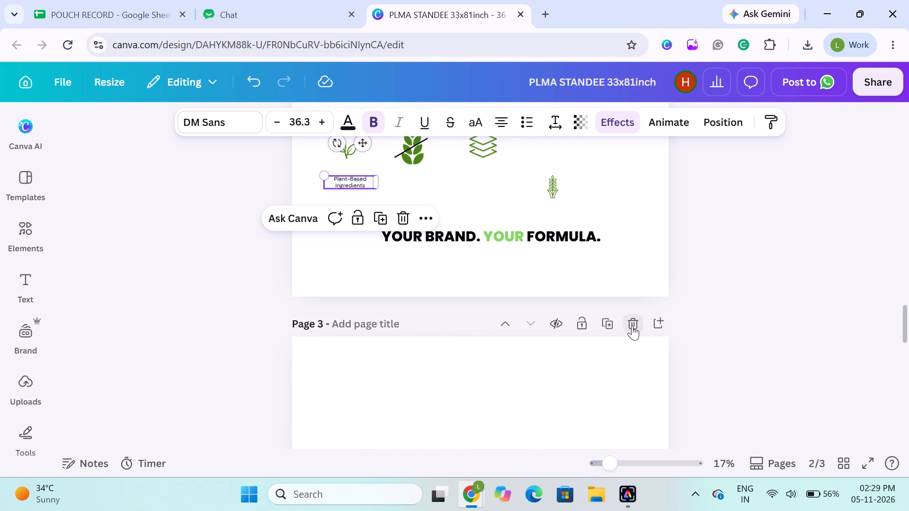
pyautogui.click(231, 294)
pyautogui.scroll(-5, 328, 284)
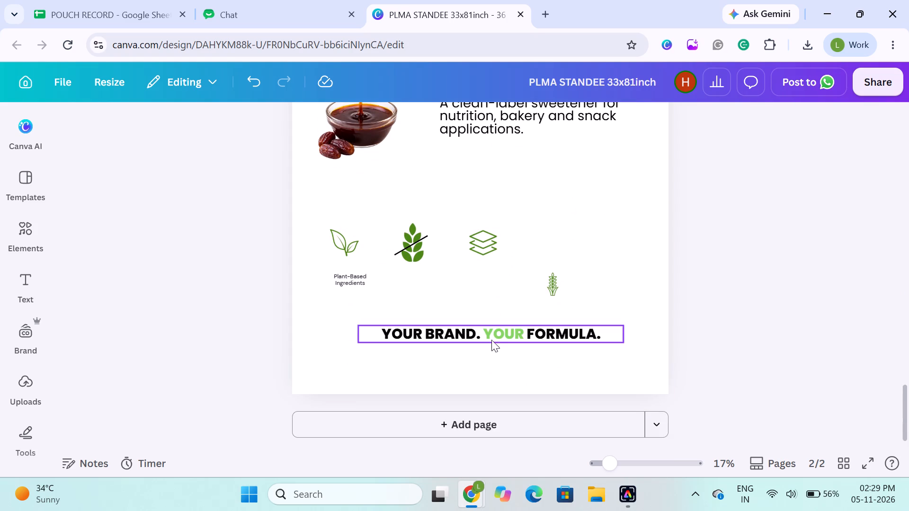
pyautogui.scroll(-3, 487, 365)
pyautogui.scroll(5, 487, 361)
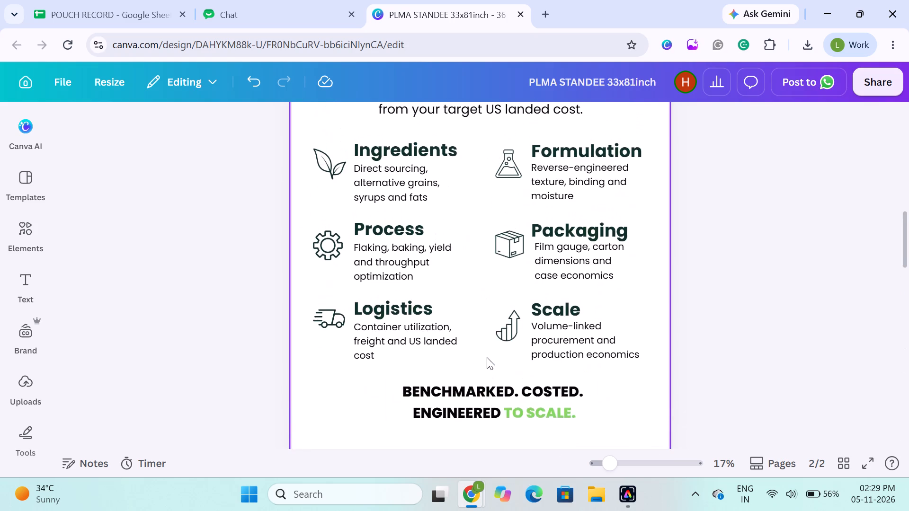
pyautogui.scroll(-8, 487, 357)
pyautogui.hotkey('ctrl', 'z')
# Select all elements of the reference design on page 3 and move them together up to near the page's top edge.
pyautogui.scroll(-7, 284, 333)
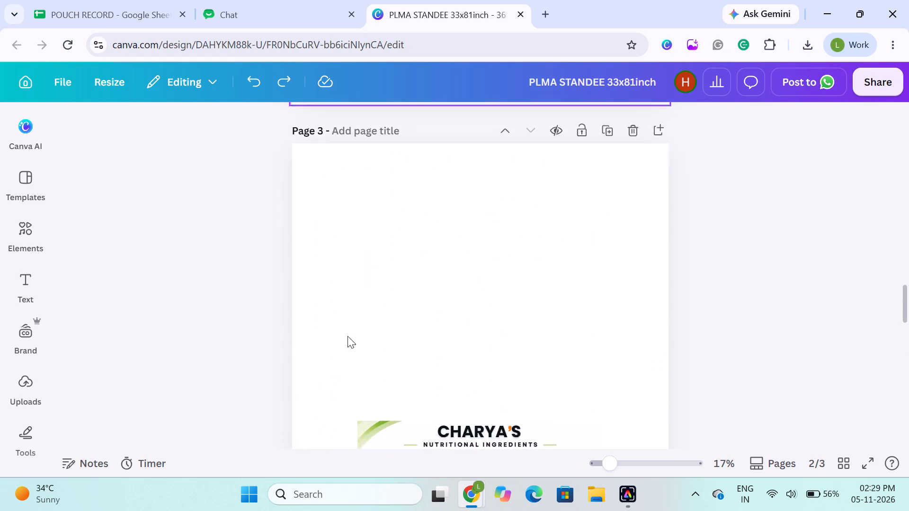
pyautogui.scroll(2, 441, 297)
pyautogui.moveTo(196, 200); pyautogui.dragTo(495, 338)
pyautogui.scroll(-5, 395, 345)
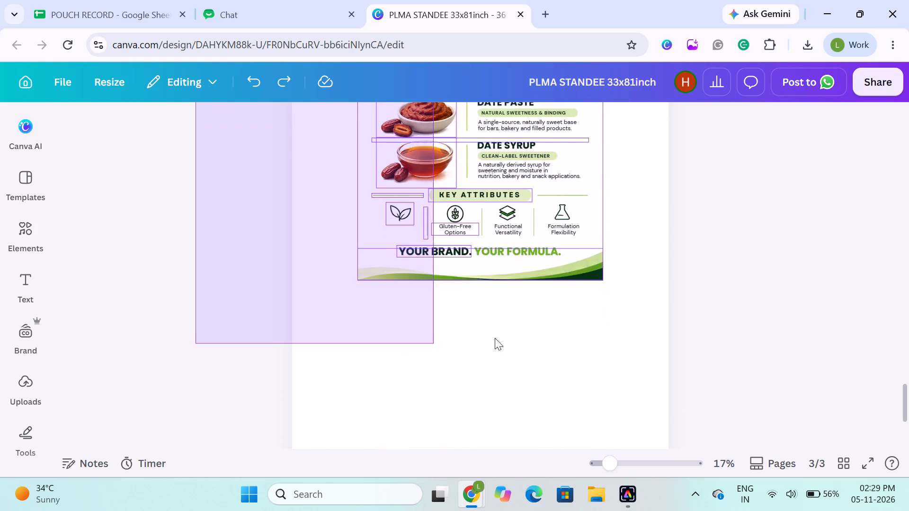
pyautogui.moveTo(495, 338); pyautogui.dragTo(612, 290)
pyautogui.moveTo(539, 203); pyautogui.dragTo(539, 198)
pyautogui.scroll(5, 539, 198)
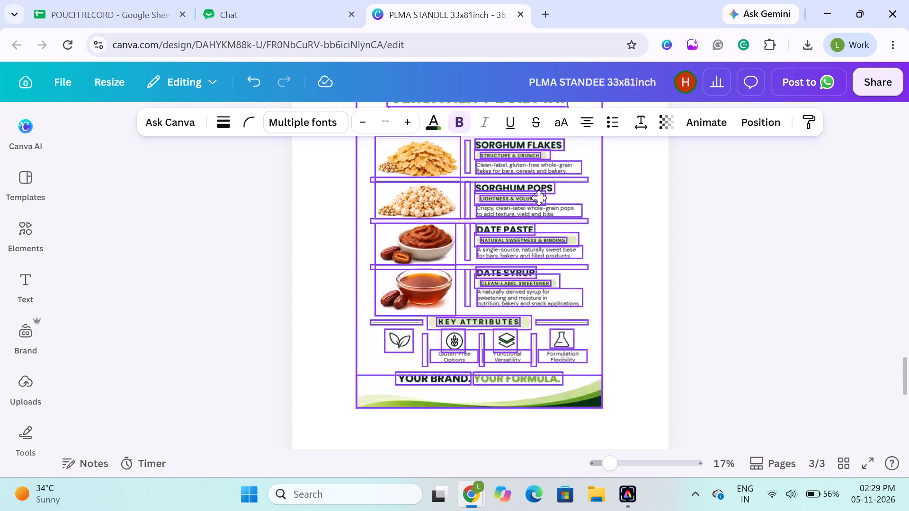
pyautogui.moveTo(539, 198); pyautogui.dragTo(538, 510)
pyautogui.scroll(2, 517, 239)
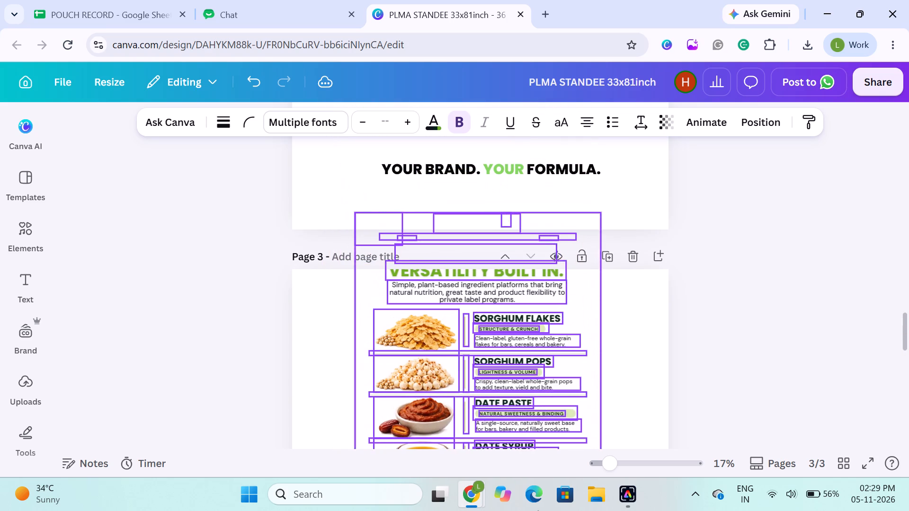
pyautogui.moveTo(538, 510); pyautogui.dragTo(544, 387)
pyautogui.scroll(-2, 534, 510)
pyautogui.scroll(-1, 539, 395)
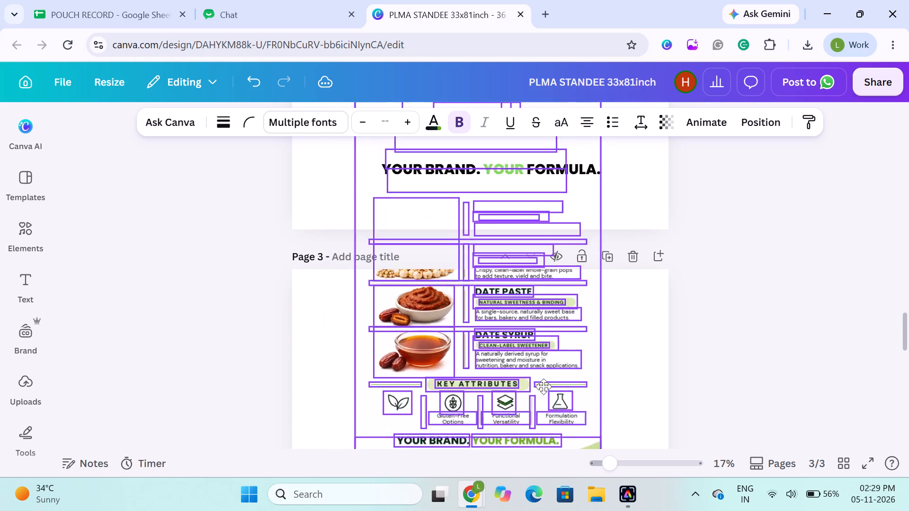
pyautogui.scroll(-1, 544, 387)
pyautogui.moveTo(544, 387); pyautogui.dragTo(565, 504)
pyautogui.scroll(1, 552, 356)
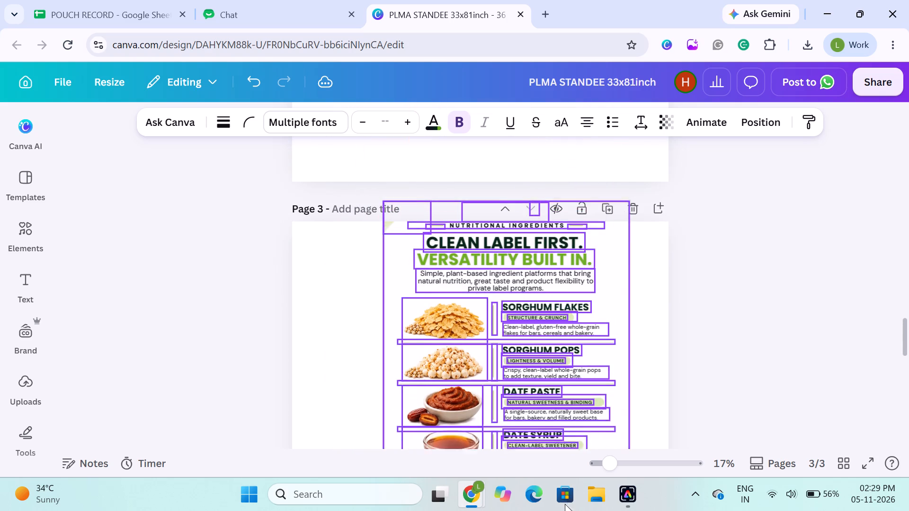
pyautogui.moveTo(565, 504); pyautogui.dragTo(560, 457)
pyautogui.scroll(-1, 556, 510)
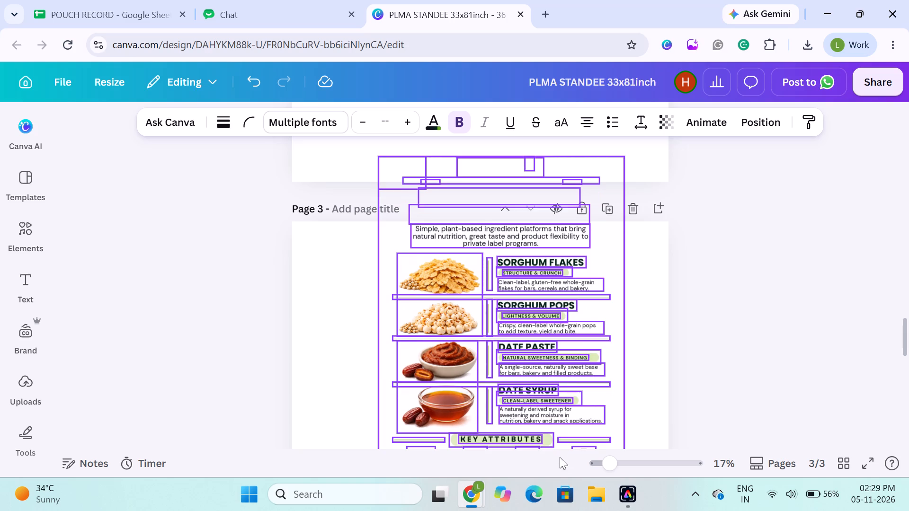
pyautogui.moveTo(560, 457); pyautogui.dragTo(554, 288)
pyautogui.scroll(-1, 559, 459)
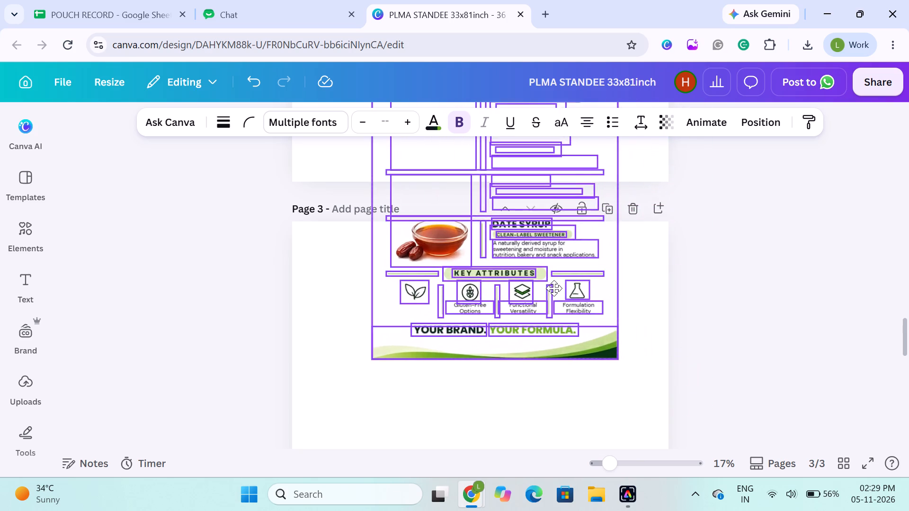
pyautogui.moveTo(554, 288); pyautogui.dragTo(566, 495)
pyautogui.scroll(-1, 554, 288)
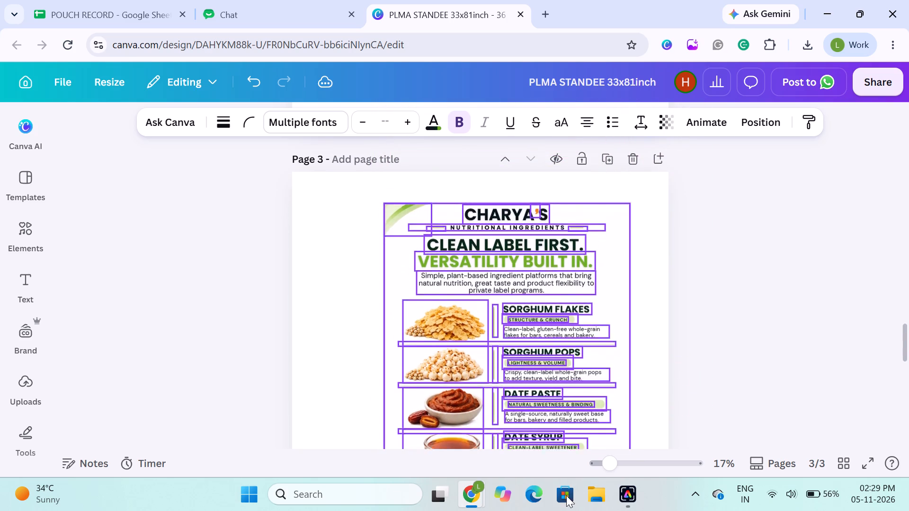
pyautogui.moveTo(566, 495); pyautogui.dragTo(561, 482)
pyautogui.click(164, 388)
# Move the "Gluten-Free Options" label from page 3 to just below the struck-through wheat icon on page 2.
pyautogui.scroll(-1, 352, 306)
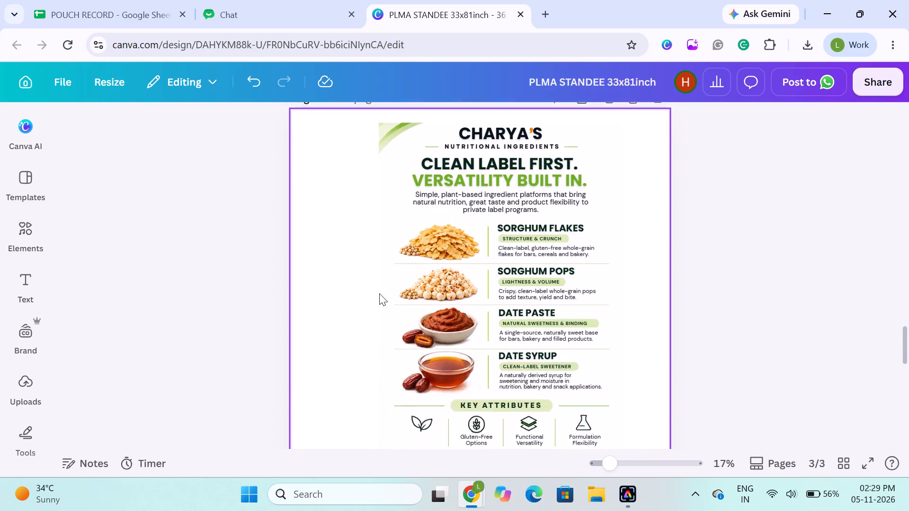
pyautogui.scroll(-1, 379, 293)
pyautogui.click(459, 366)
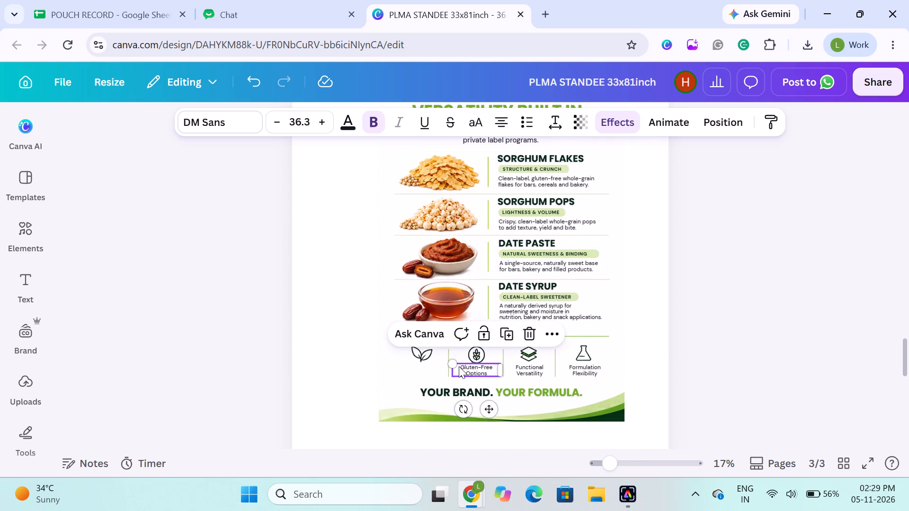
pyautogui.moveTo(465, 368); pyautogui.dragTo(452, 376)
pyautogui.scroll(4, 465, 368)
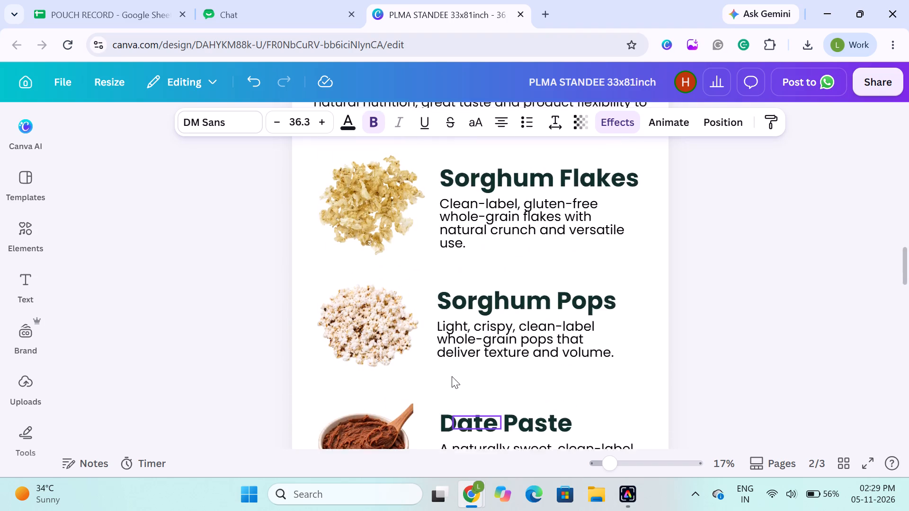
pyautogui.moveTo(452, 376); pyautogui.dragTo(403, 362)
pyautogui.scroll(-3, 452, 376)
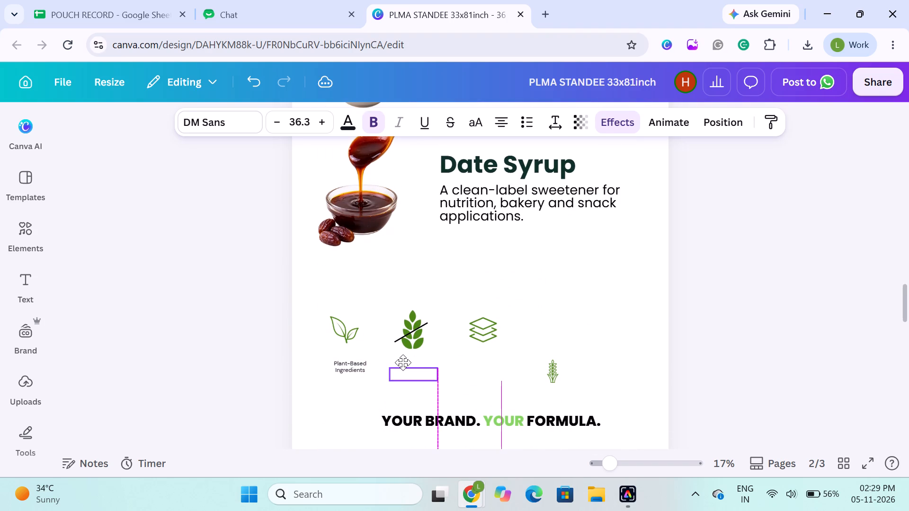
pyautogui.moveTo(403, 362); pyautogui.dragTo(403, 360)
pyautogui.click(212, 338)
# Move the "Functional Versatility" label from page 3 to just below the stacked-layers icon on page 2.
pyautogui.scroll(-1, 281, 320)
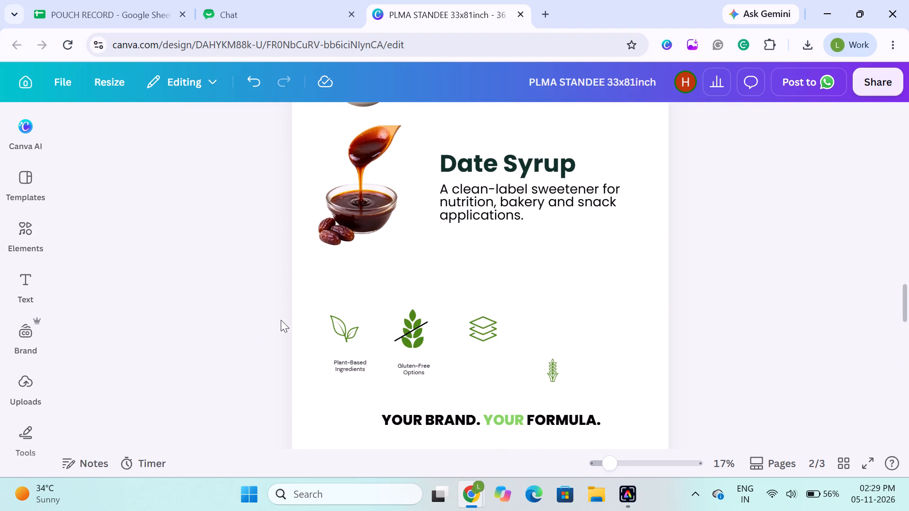
pyautogui.scroll(-2, 281, 320)
pyautogui.scroll(-4, 311, 241)
pyautogui.scroll(-1, 383, 349)
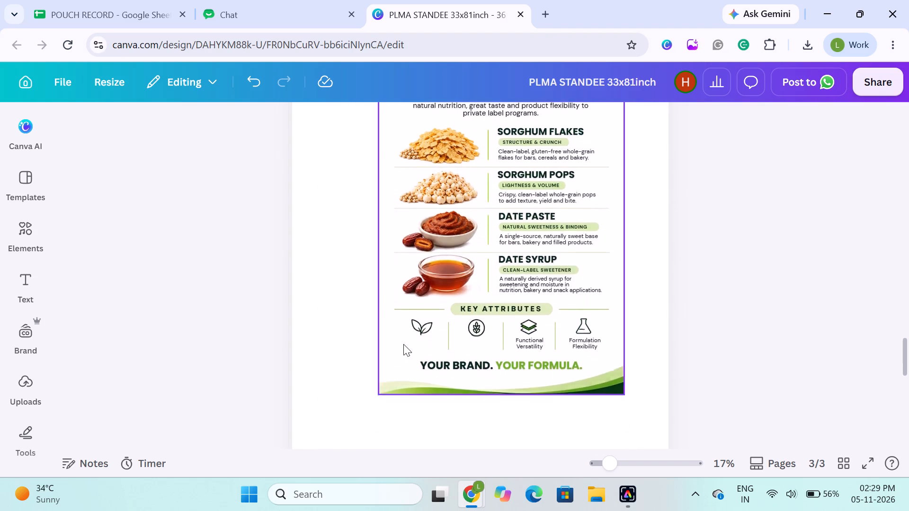
pyautogui.scroll(-1, 403, 344)
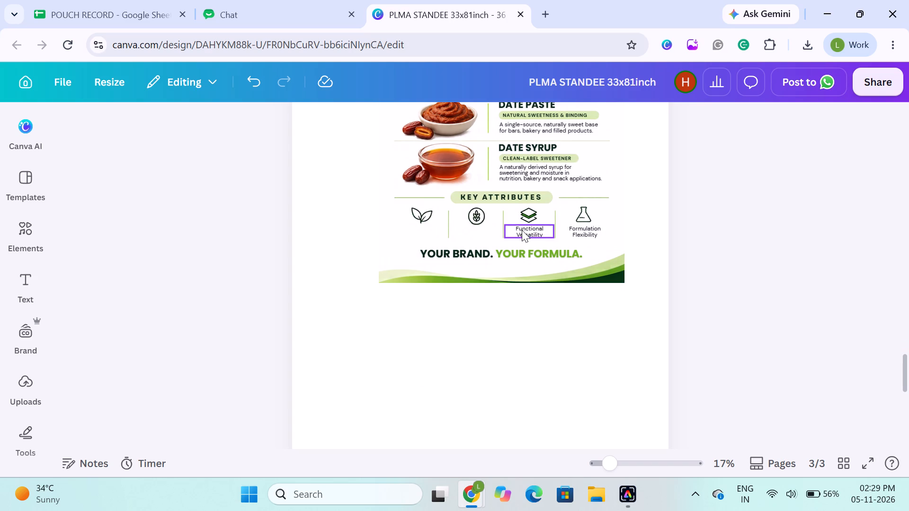
pyautogui.click(522, 230)
pyautogui.moveTo(533, 232); pyautogui.dragTo(483, 246)
pyautogui.scroll(3, 533, 232)
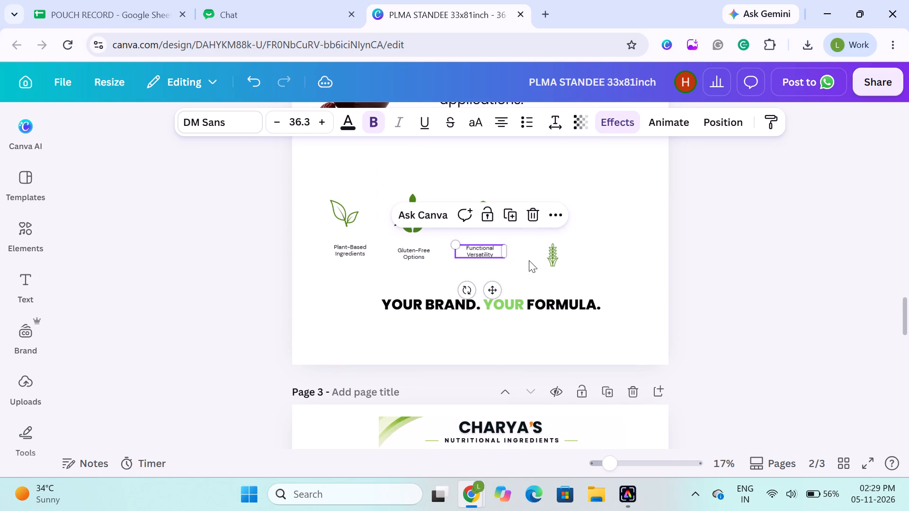
# Delete the small grain-stalk icon beside the "Functional Versatility" label on page 2.
pyautogui.click(548, 254)
pyautogui.press('BackSpace')
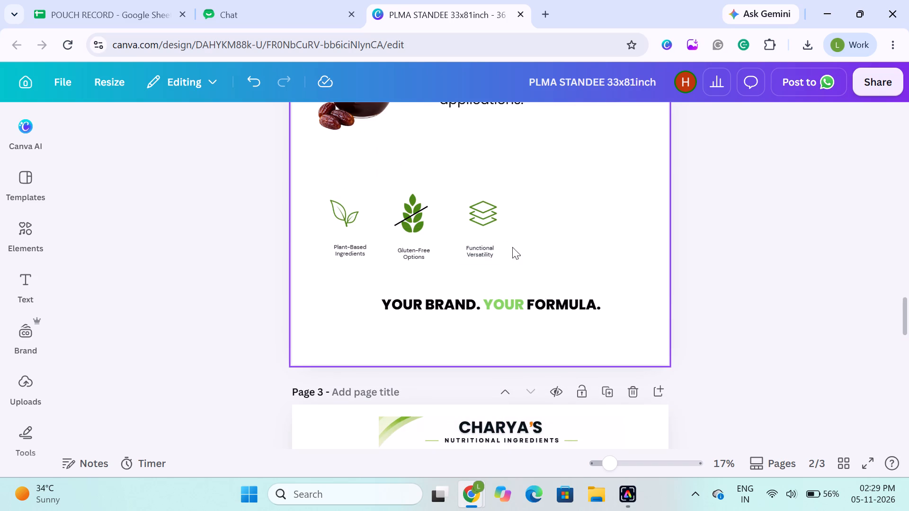
# Search the elements library for "viker".
pyautogui.click(27, 235)
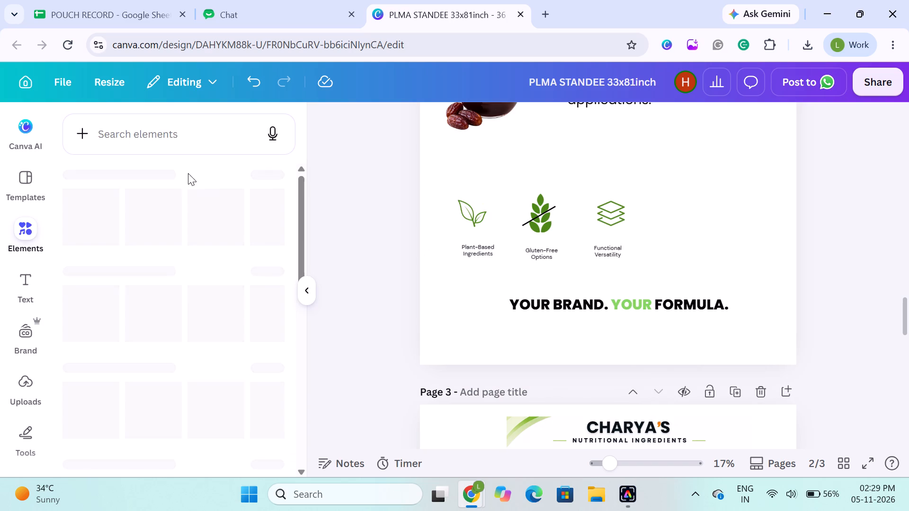
pyautogui.click(187, 141)
pyautogui.write('viker')
pyautogui.press('Return')
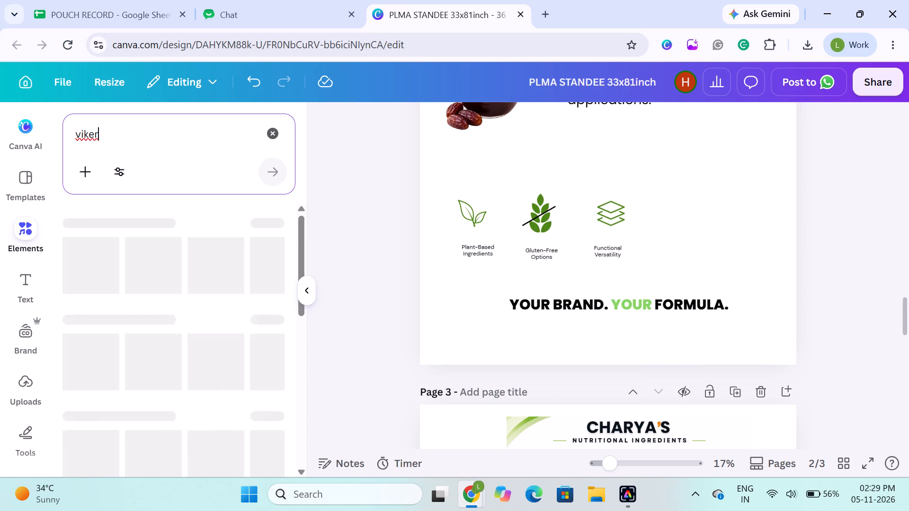
# Search the elements library for "veker" and look through the graphics results.
pyautogui.click(107, 132)
pyautogui.click(82, 137)
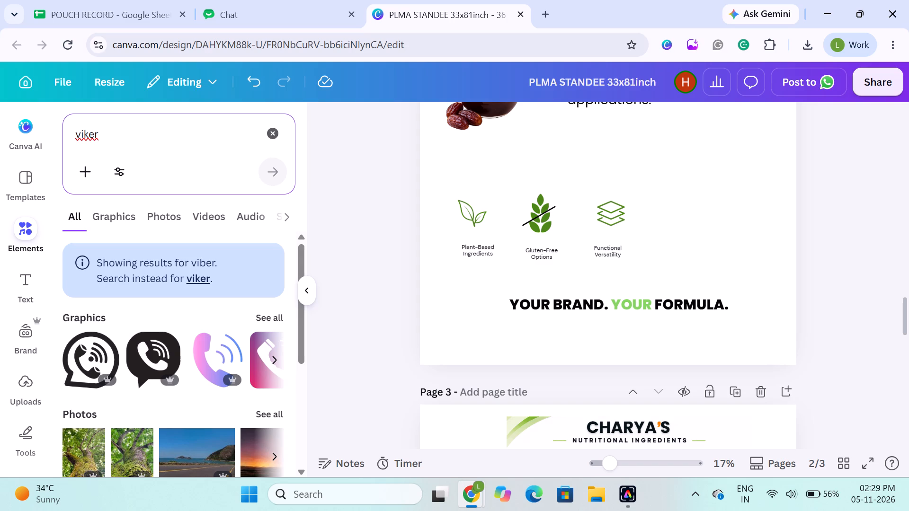
pyautogui.click(81, 133)
pyautogui.click(90, 134)
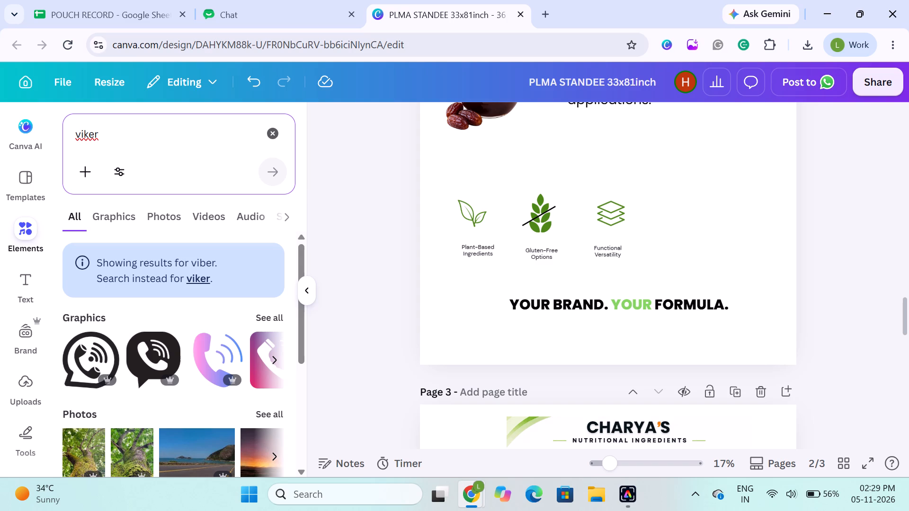
pyautogui.click(97, 134)
pyautogui.press('BackSpace')
pyautogui.press('BackSpace')
pyautogui.press('BackSpace')
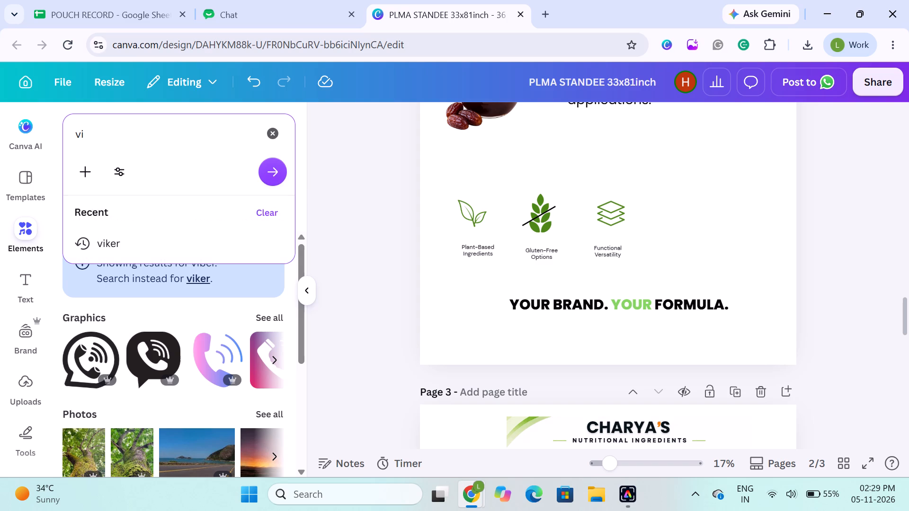
pyautogui.press('BackSpace')
pyautogui.press('BackSpace')
pyautogui.press('BackSpace')
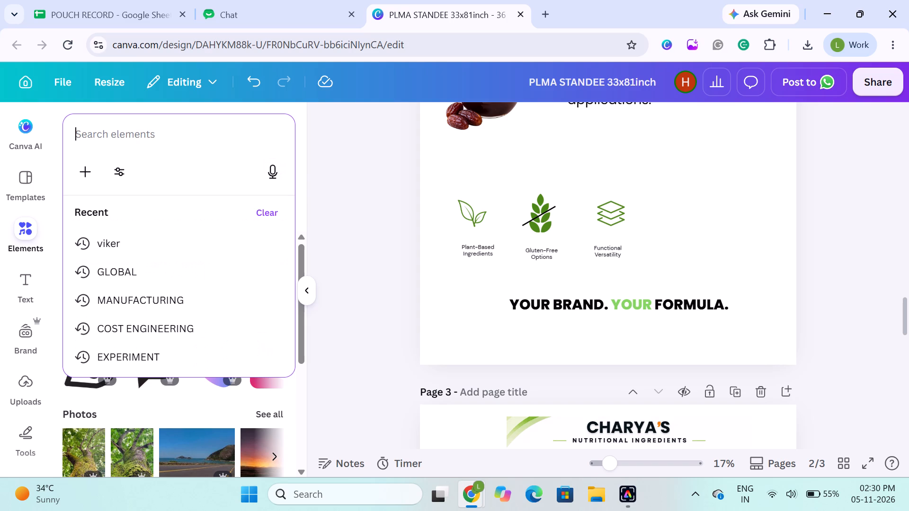
pyautogui.write('viker')
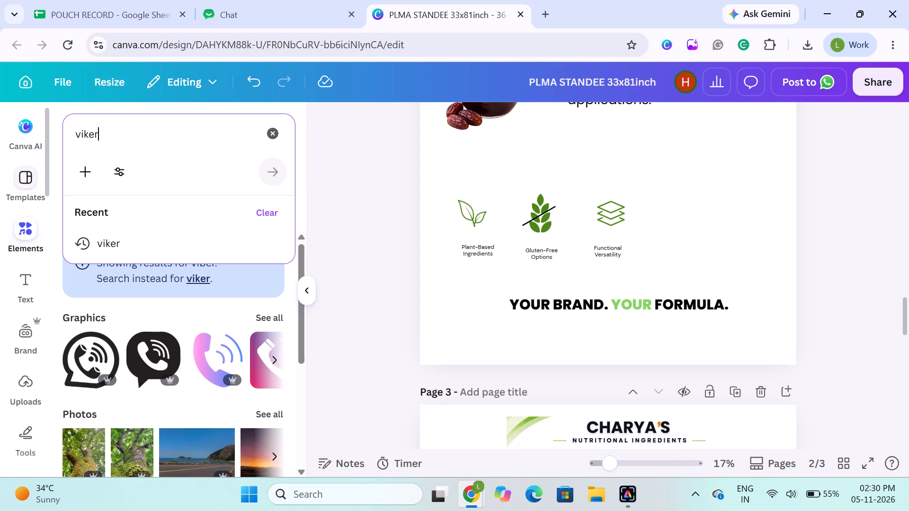
pyautogui.press('BackSpace')
pyautogui.press('BackSpace')
pyautogui.press('BackSpace')
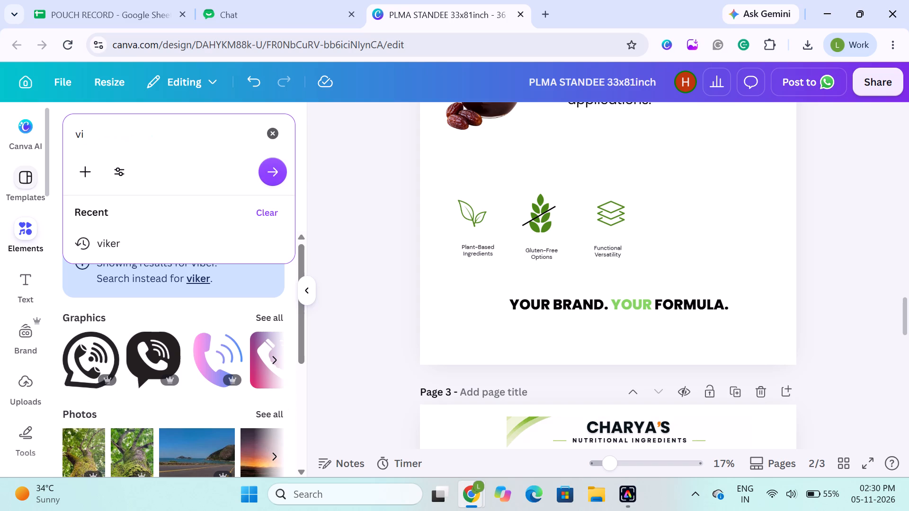
pyautogui.press('BackSpace')
pyautogui.write('eker')
pyautogui.press('Return')
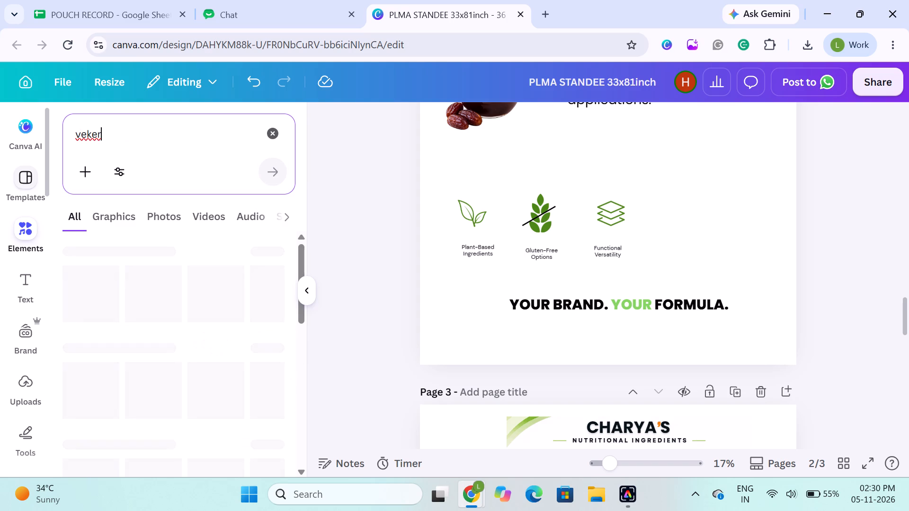
pyautogui.scroll(-2, 125, 301)
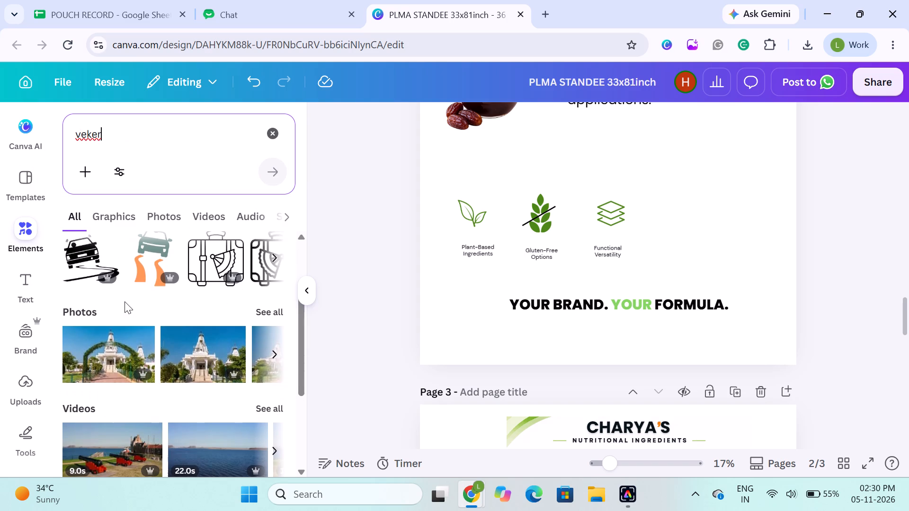
pyautogui.hscroll(-2, 125, 301)
pyautogui.hscroll(-5, 189, 273)
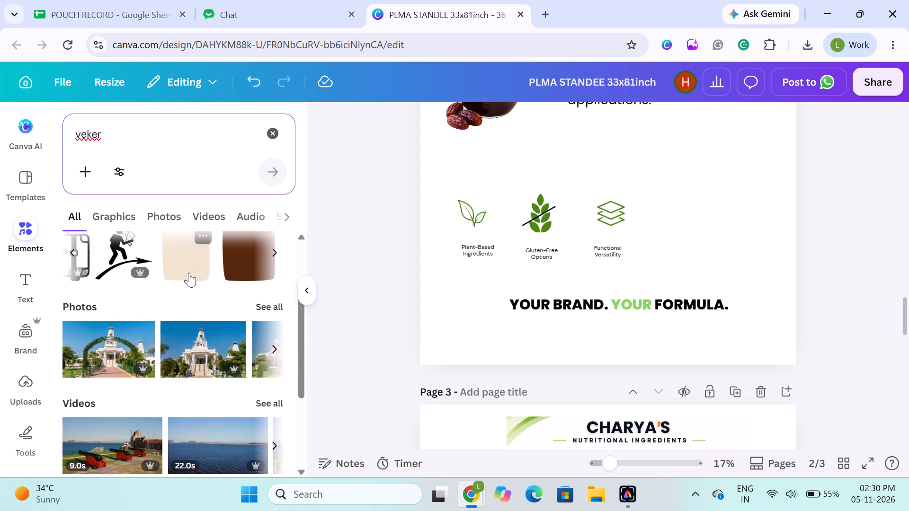
pyautogui.hscroll(-2, 154, 254)
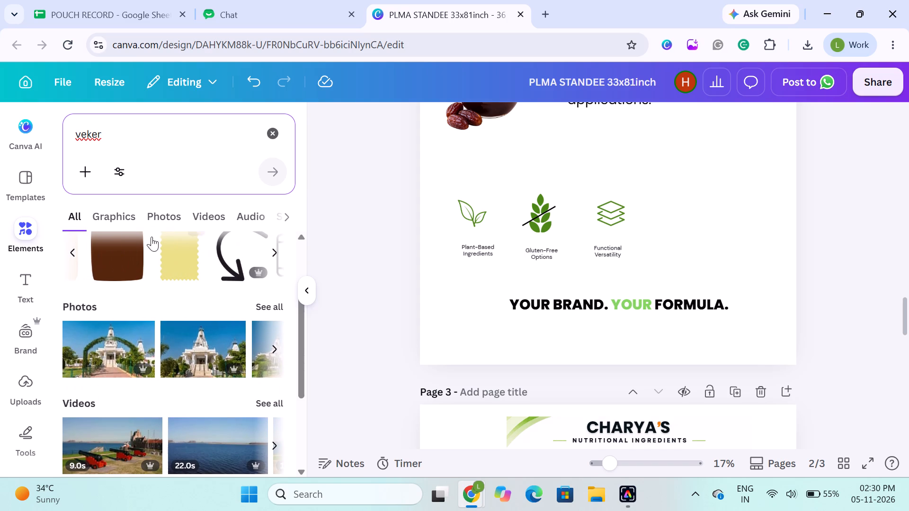
# Empty the elements search query and clear the recent search history.
pyautogui.press('BackSpace')
pyautogui.press('BackSpace')
pyautogui.press('BackSpace')
pyautogui.press('BackSpace')
pyautogui.press('BackSpace')
pyautogui.press('BackSpace')
pyautogui.press('BackSpace')
pyautogui.press('BackSpace')
pyautogui.press('BackSpace')
pyautogui.press('BackSpace')
pyautogui.press('BackSpace')
pyautogui.press('BackSpace')
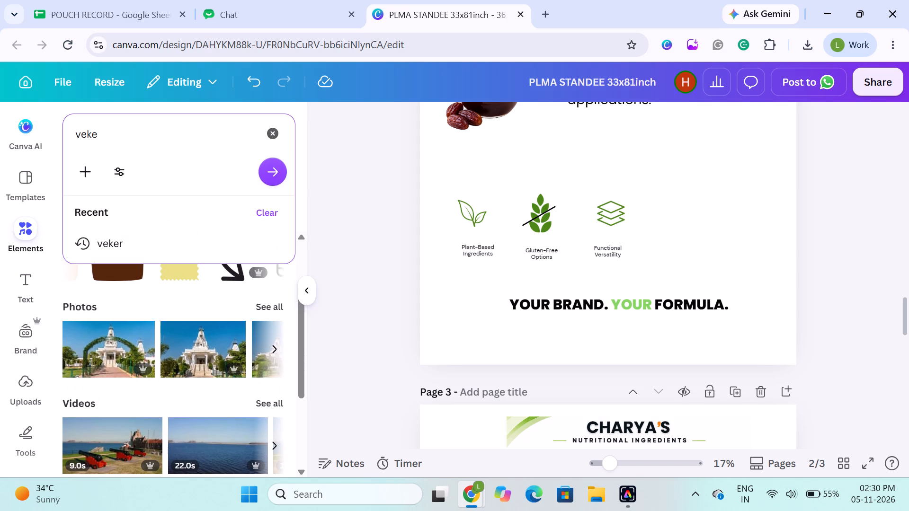
pyautogui.press('BackSpace')
pyautogui.press('BackSpace')
pyautogui.press('BackSpace')
pyautogui.press('BackSpace')
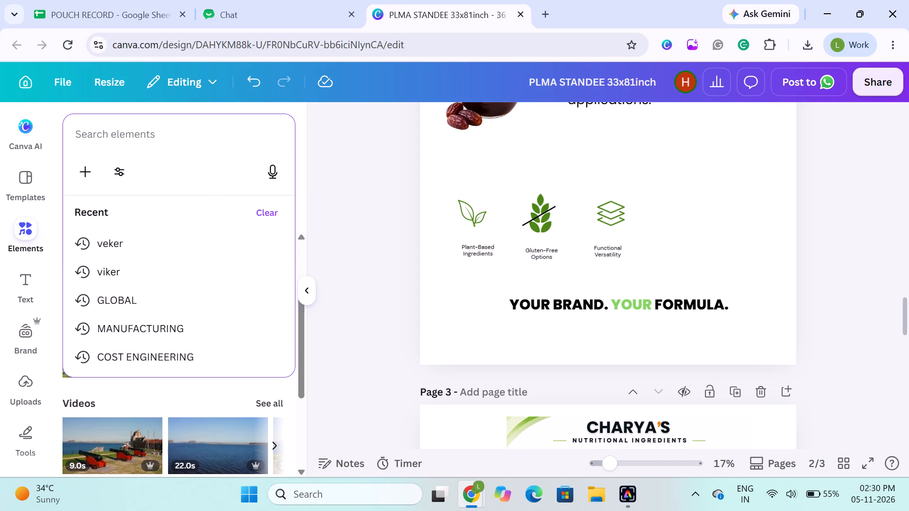
pyautogui.click(263, 213)
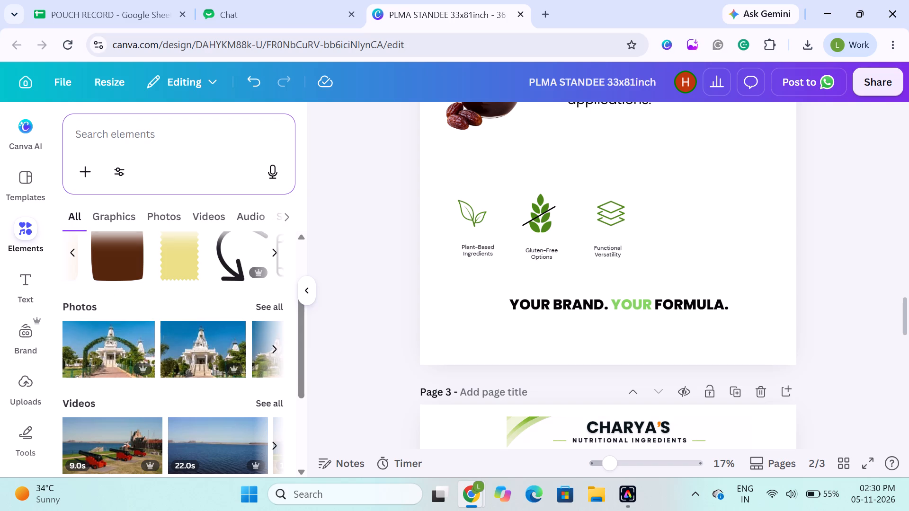
# Move the "Formulation Flexibility" label from page 3 to page 2, beside the "Functional Versatility" label, copying its text as well.
pyautogui.scroll(-2, 481, 429)
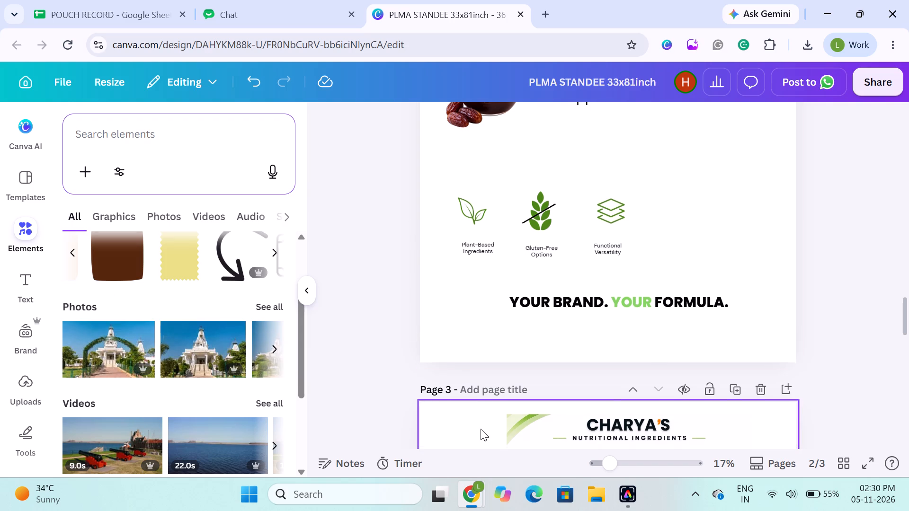
pyautogui.scroll(-3, 481, 429)
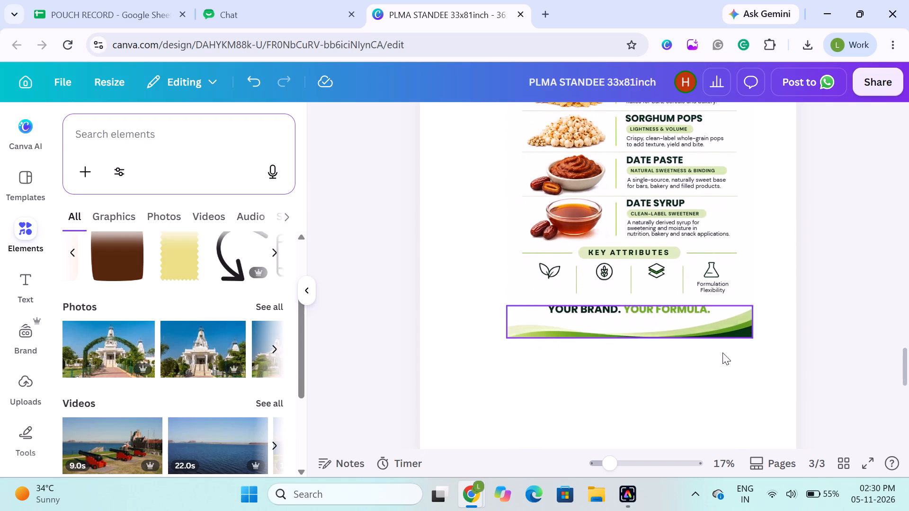
pyautogui.click(716, 284)
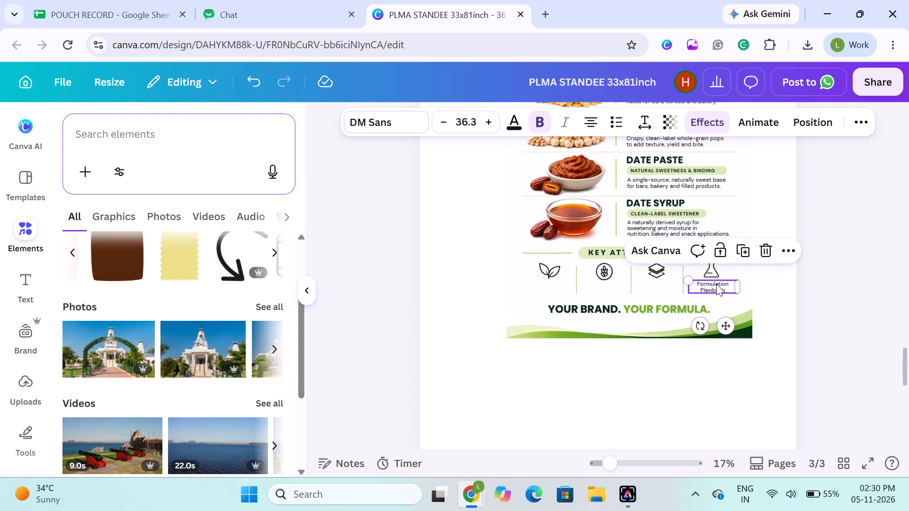
pyautogui.hotkey('ctrl', 'c')
pyautogui.moveTo(716, 284); pyautogui.dragTo(686, 229)
pyautogui.scroll(2, 716, 284)
pyautogui.scroll(1, 703, 236)
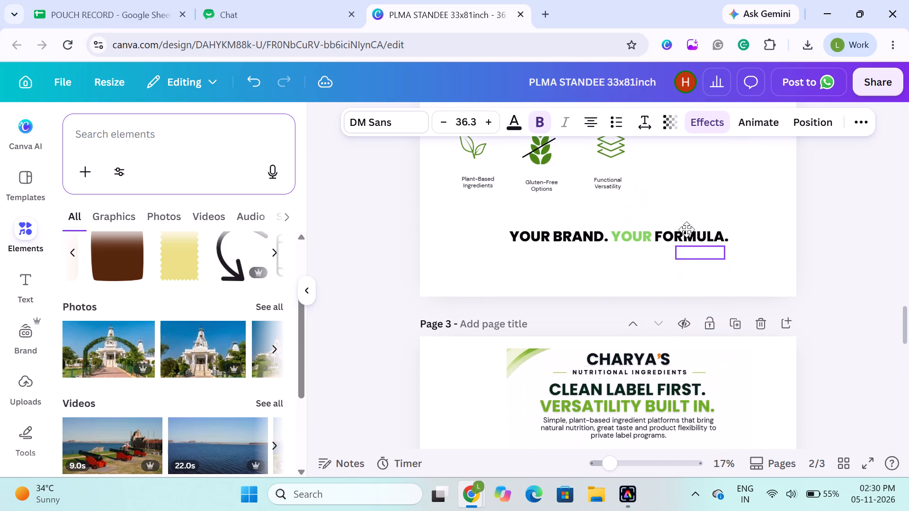
pyautogui.scroll(1, 686, 229)
pyautogui.moveTo(686, 229); pyautogui.dragTo(676, 193)
pyautogui.scroll(1, 664, 202)
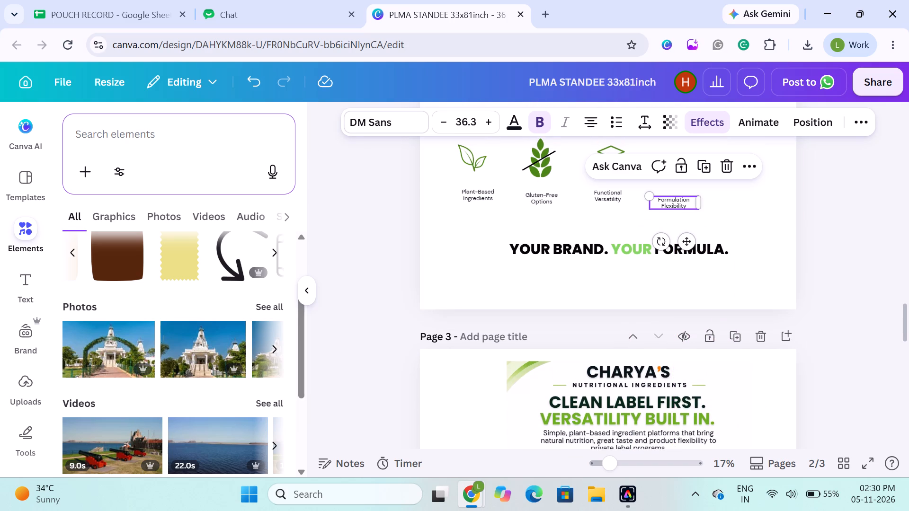
# Search the elements library for the copied text "Formulation Flexibility" and compare the results with page 3's key-attributes icons.
pyautogui.click(132, 131)
pyautogui.hotkey('ctrl', 'v')
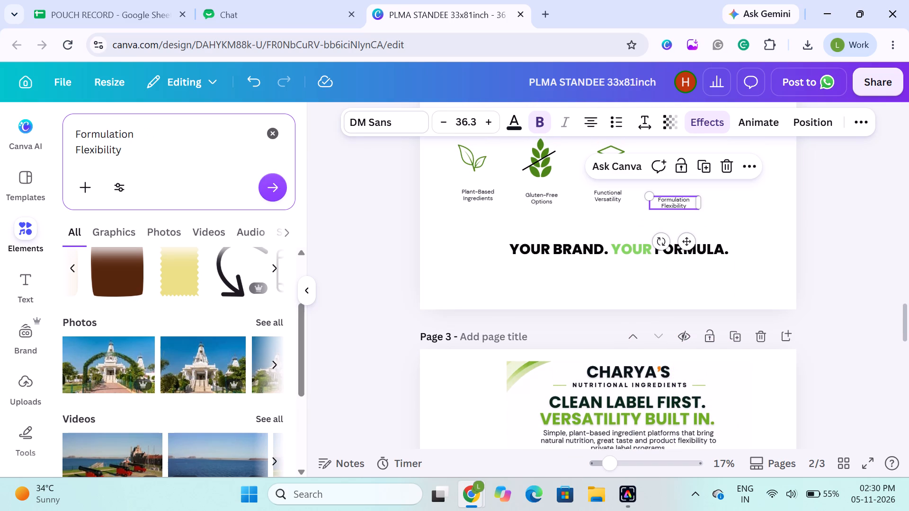
pyautogui.click(290, 183)
pyautogui.click(272, 187)
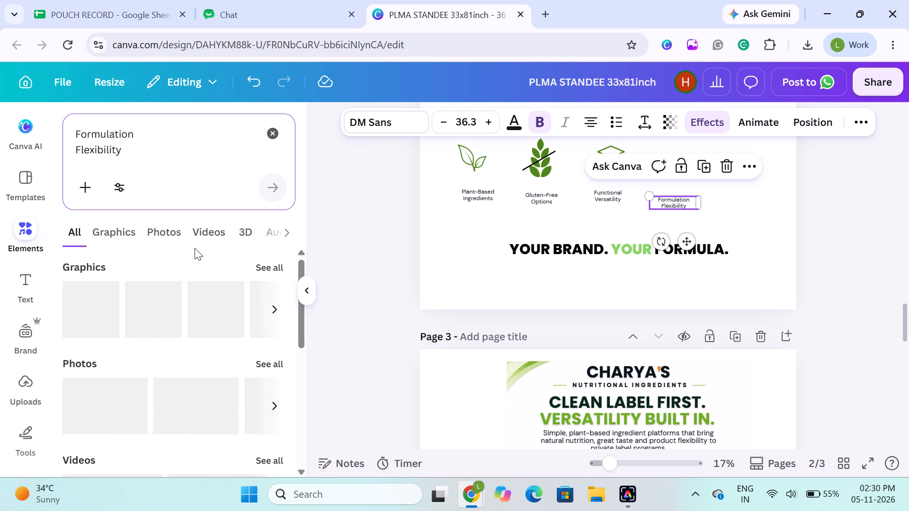
pyautogui.hscroll(-4, 165, 324)
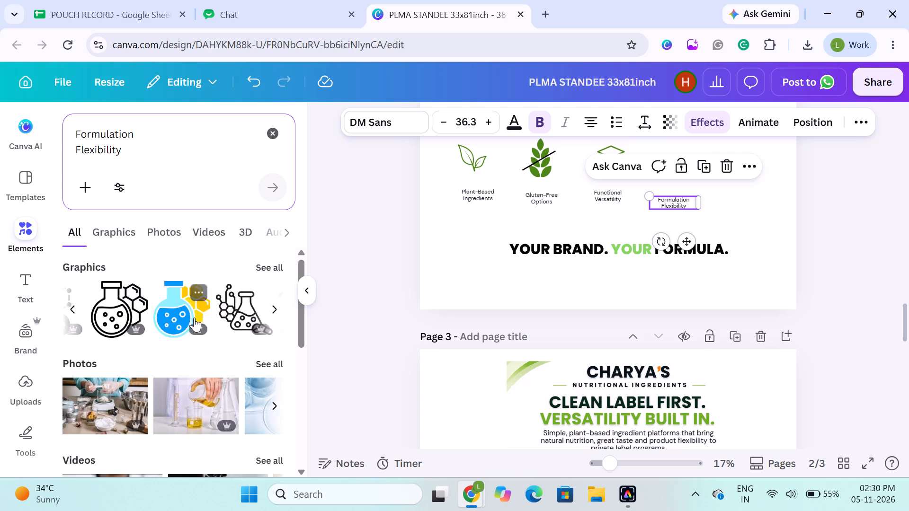
pyautogui.hscroll(-1, 194, 317)
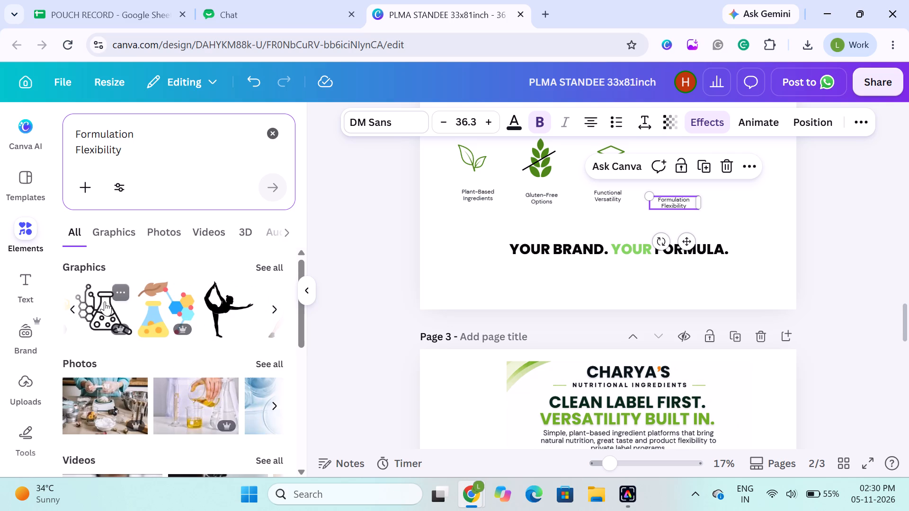
pyautogui.scroll(-4, 272, 359)
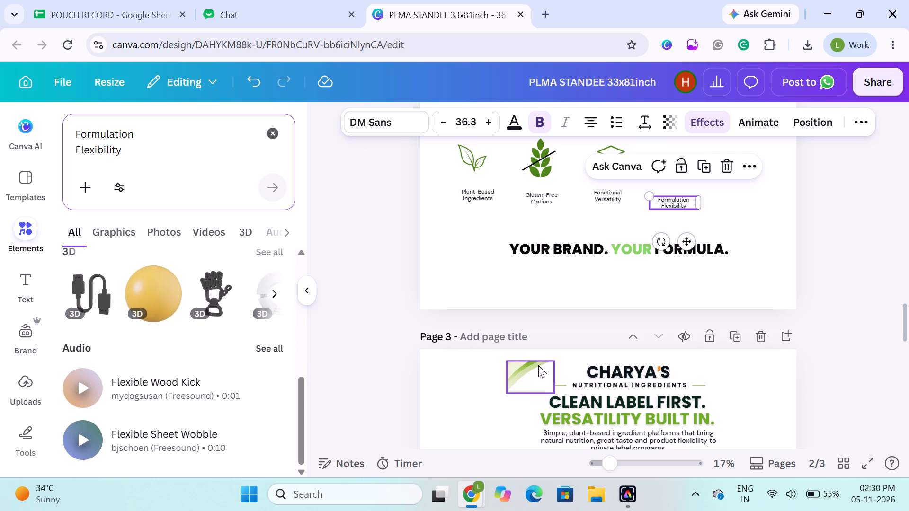
pyautogui.scroll(-3, 538, 365)
pyautogui.scroll(1, 600, 308)
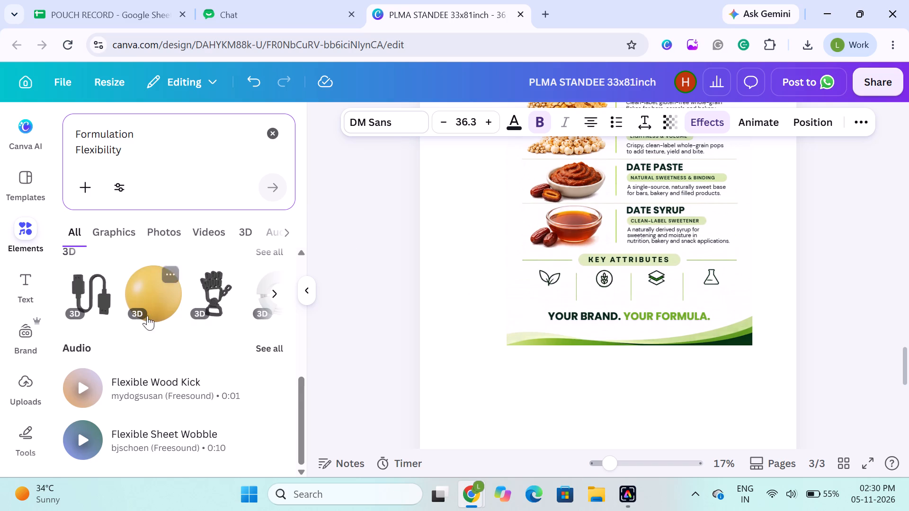
pyautogui.scroll(2, 185, 300)
pyautogui.scroll(2, 247, 287)
# Show all graphics results for "Formulation Flexibility" and examine them for an icon to go with the label.
pyautogui.click(275, 270)
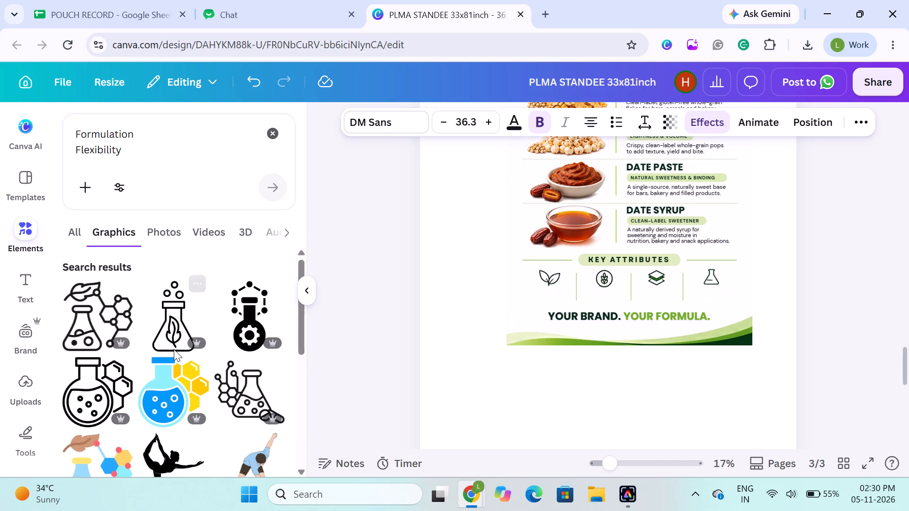
pyautogui.scroll(-2, 199, 359)
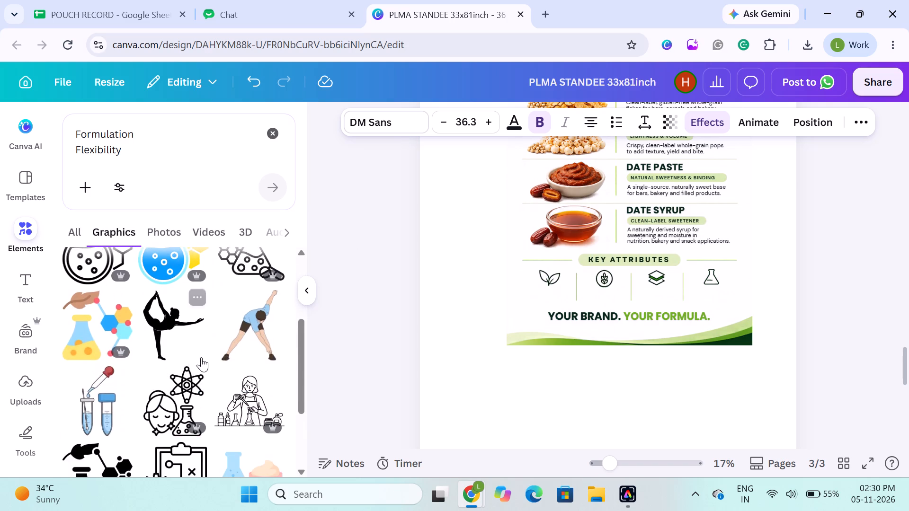
pyautogui.scroll(-2, 189, 397)
pyautogui.scroll(-2, 216, 325)
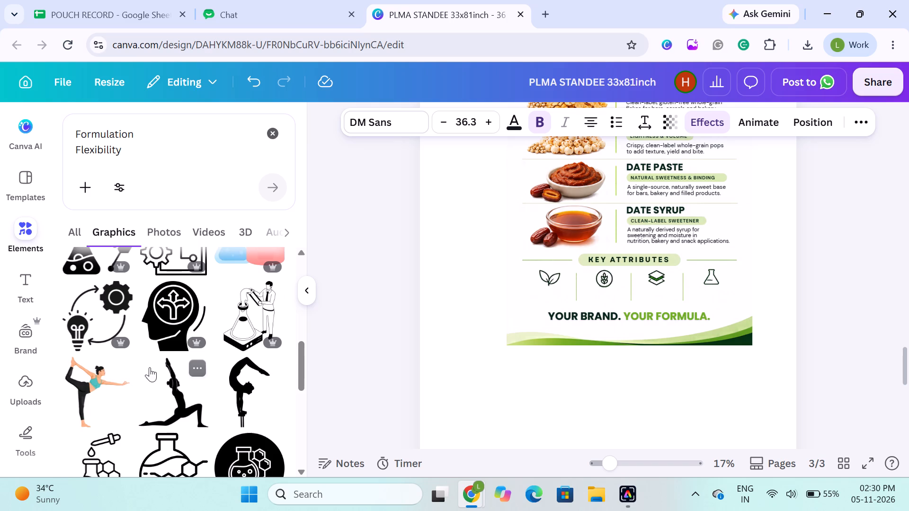
pyautogui.scroll(-2, 108, 401)
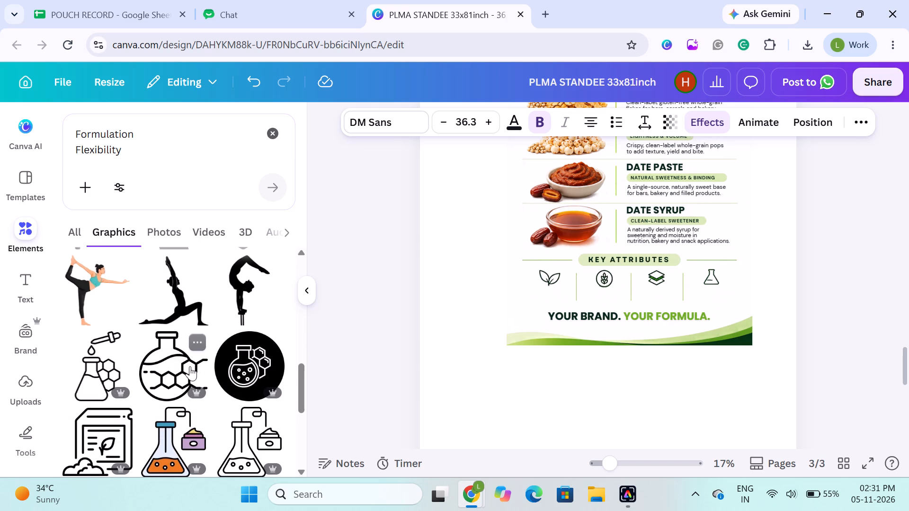
pyautogui.scroll(-2, 197, 365)
pyautogui.scroll(-2, 123, 409)
pyautogui.scroll(-2, 172, 416)
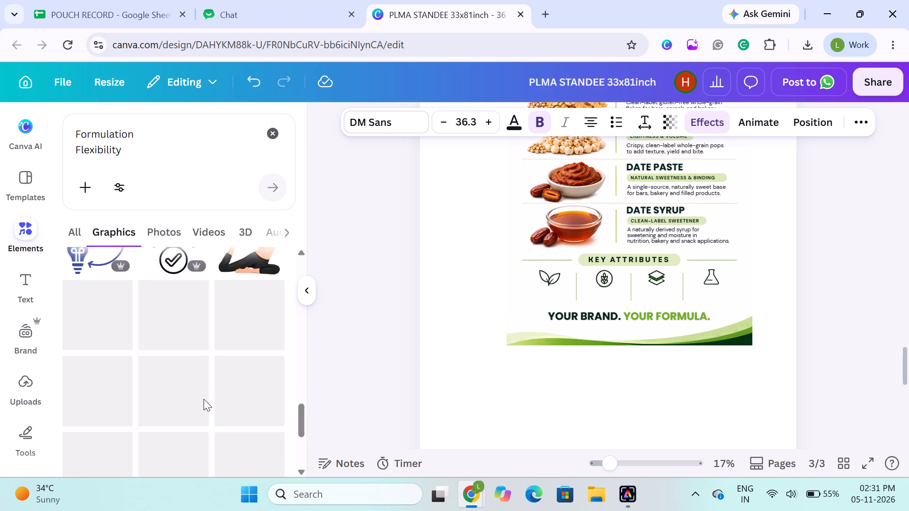
pyautogui.scroll(2, 205, 375)
pyautogui.scroll(-2, 202, 412)
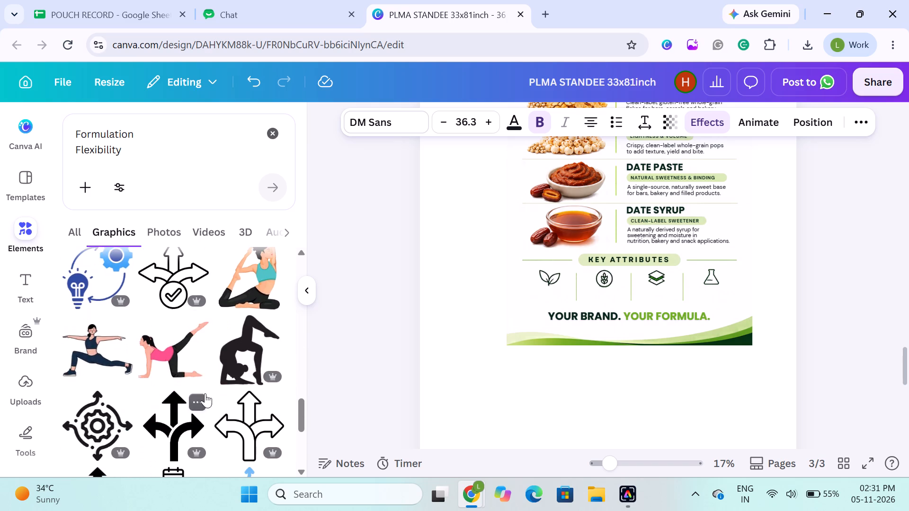
pyautogui.scroll(-3, 205, 390)
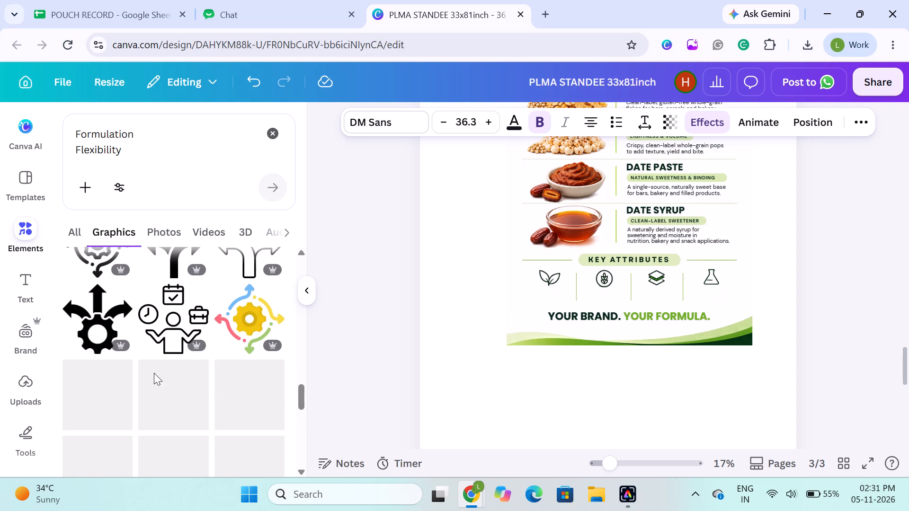
pyautogui.scroll(-3, 158, 424)
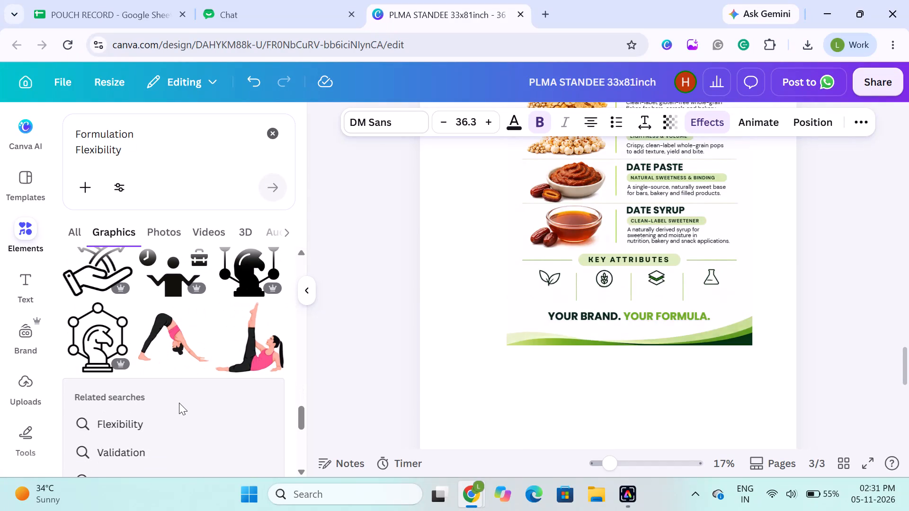
pyautogui.scroll(-1, 159, 414)
# Search the graphics for the related term "Flexibility" and for "flexibility icon", examining the results for a suitable icon.
pyautogui.click(159, 414)
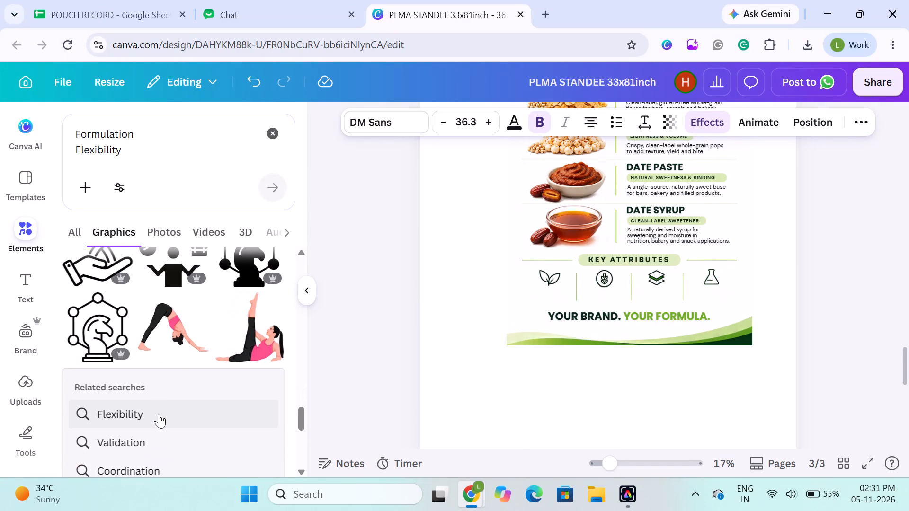
pyautogui.scroll(-1, 163, 412)
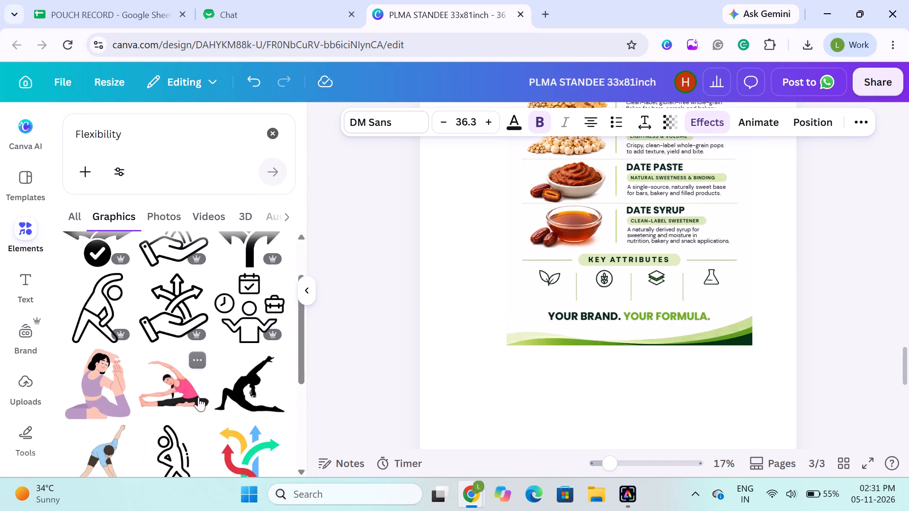
pyautogui.scroll(-3, 198, 396)
pyautogui.hotkey('ctrl', 'z')
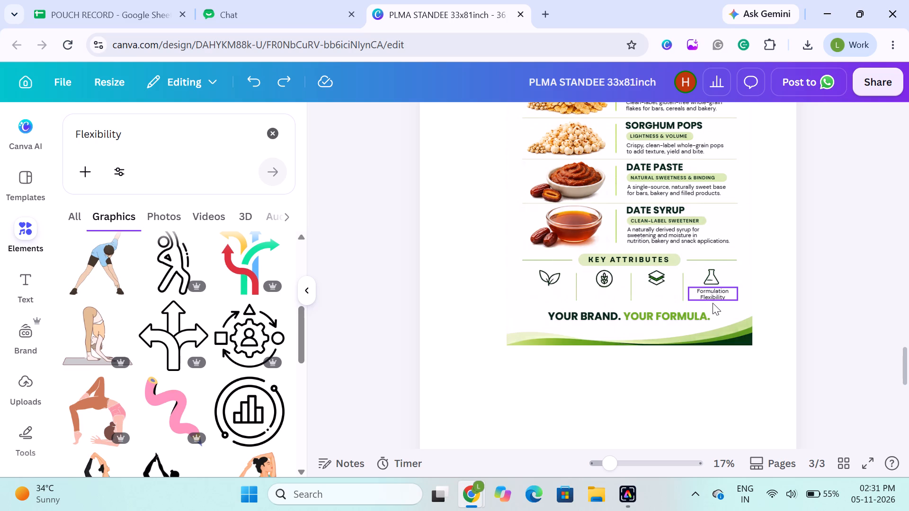
pyautogui.hotkey('ctrl', 'shift', 'z')
pyautogui.click(184, 142)
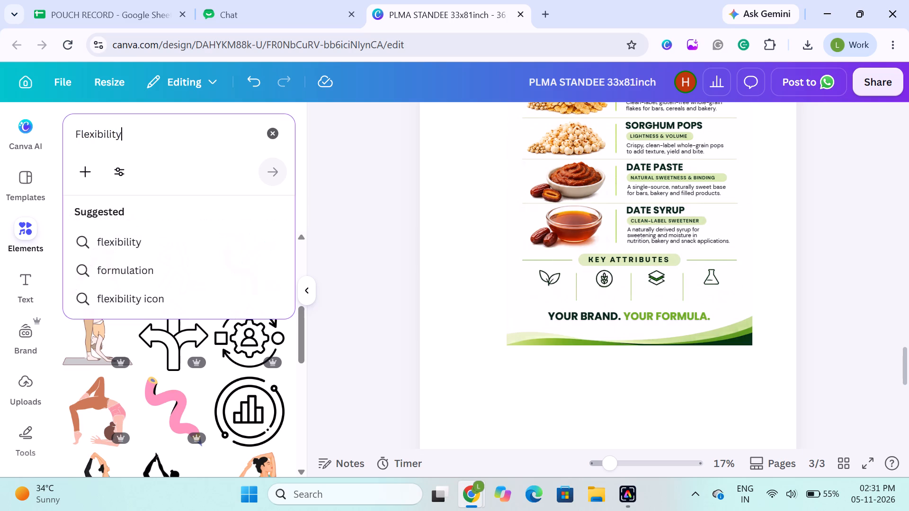
pyautogui.scroll(1, 184, 142)
pyautogui.click(149, 300)
pyautogui.scroll(1, 155, 298)
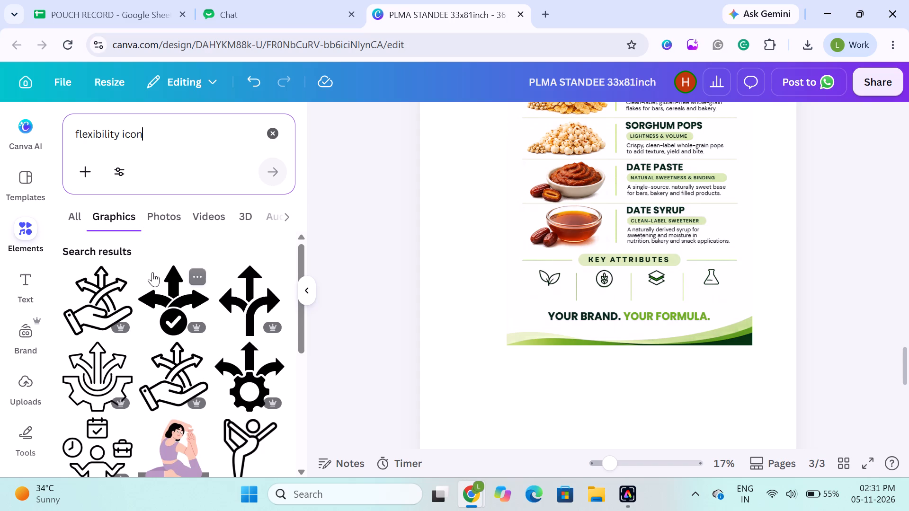
# Search the graphics for the copied label text, shorten the query to "Formulation", and examine the results for a simple flask icon.
pyautogui.moveTo(122, 133); pyautogui.dragTo(63, 134)
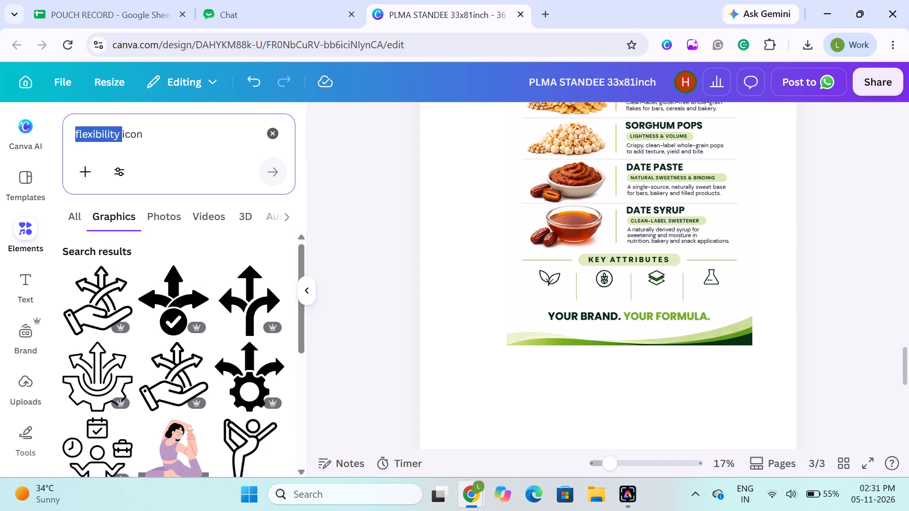
pyautogui.press('BackSpace')
pyautogui.moveTo(174, 141); pyautogui.dragTo(51, 125)
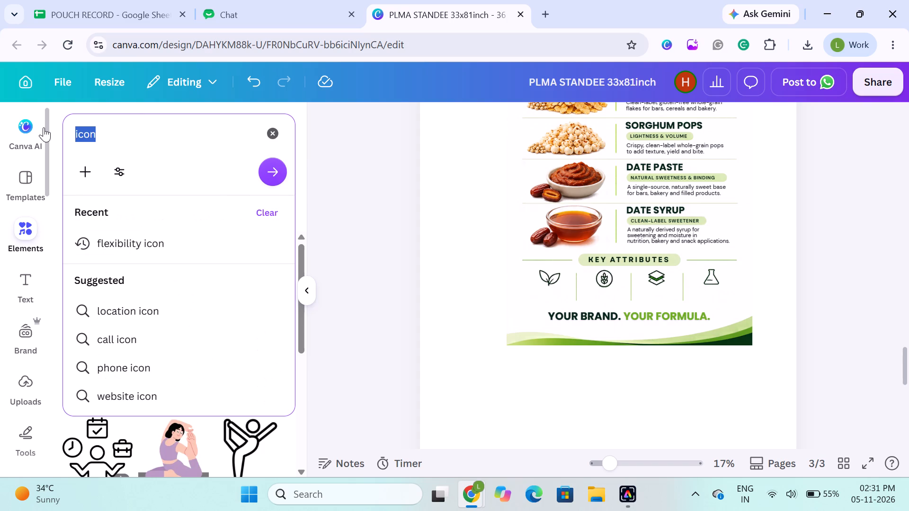
pyautogui.hotkey('ctrl', 'v')
pyautogui.click(278, 194)
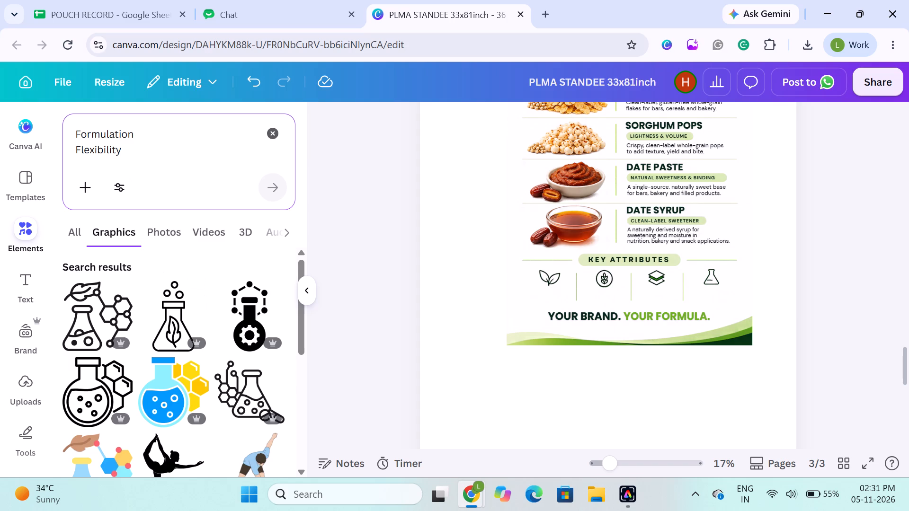
pyautogui.moveTo(125, 154); pyautogui.dragTo(71, 151)
pyautogui.press('BackSpace')
pyautogui.press('Return')
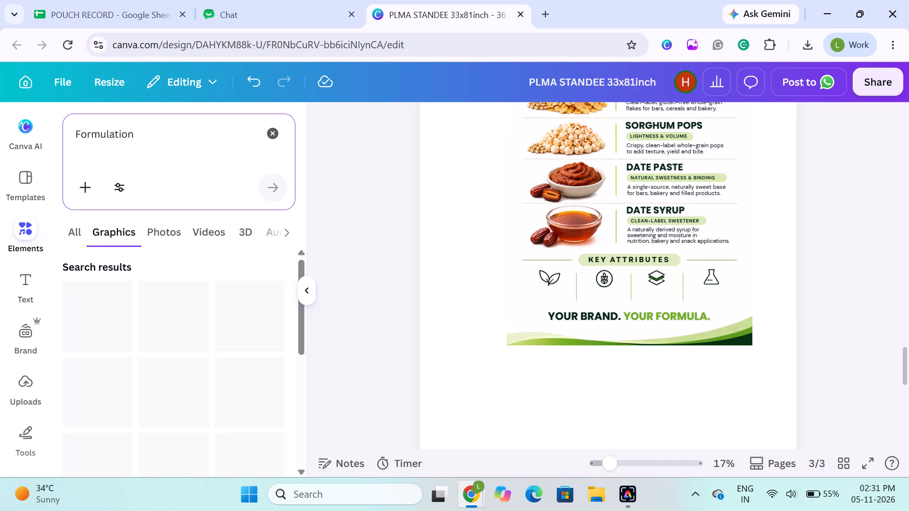
pyautogui.scroll(-2, 189, 365)
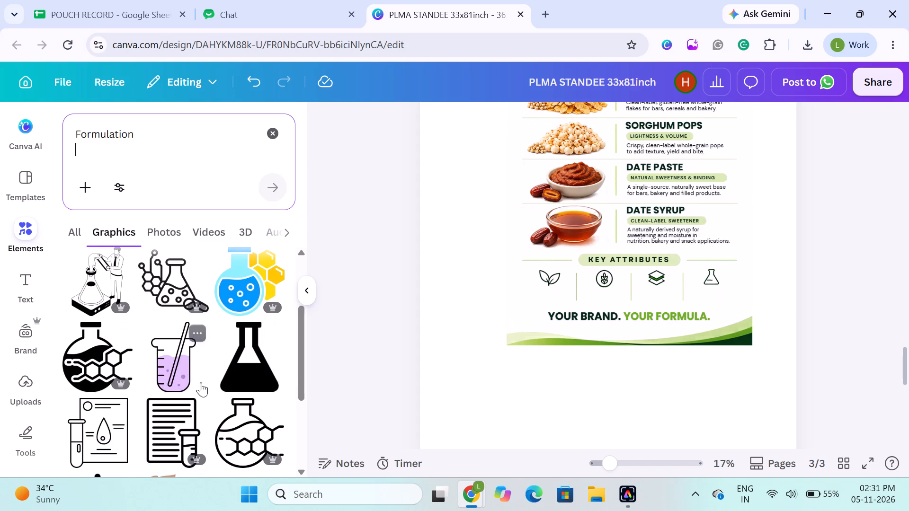
pyautogui.scroll(-2, 202, 405)
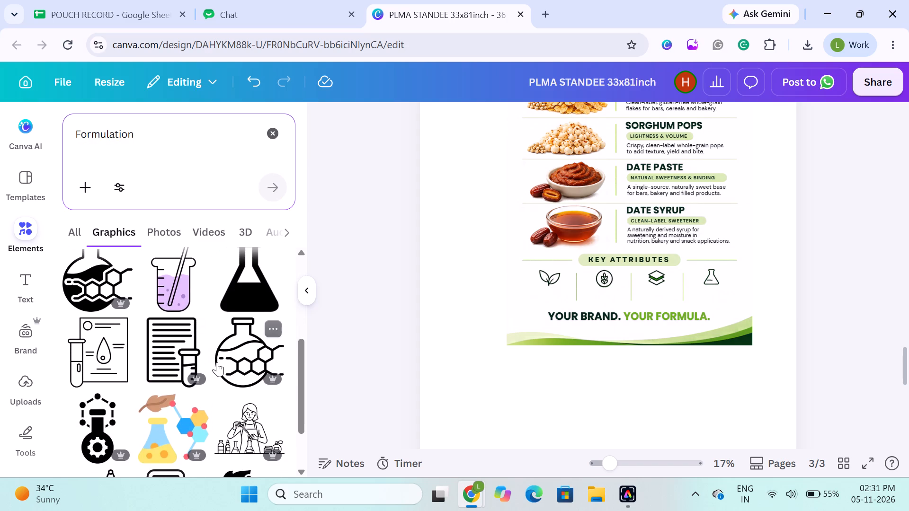
pyautogui.scroll(-5, 151, 442)
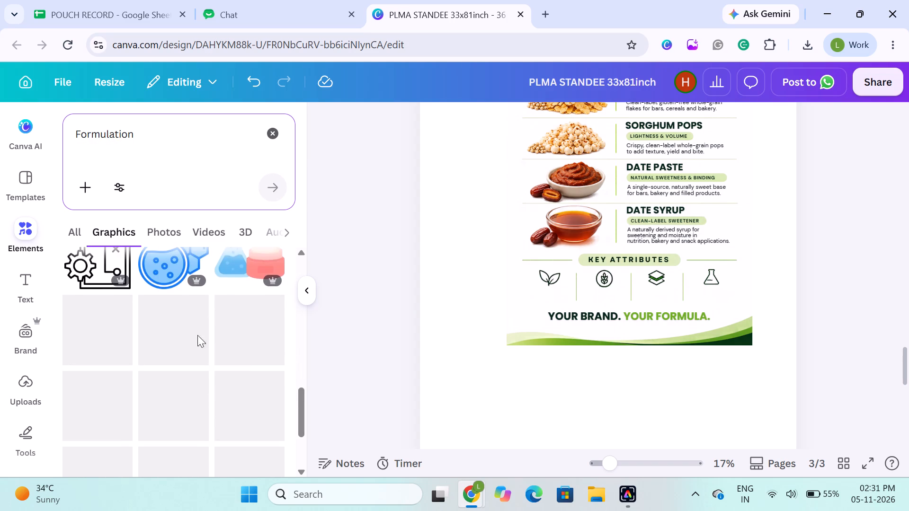
pyautogui.scroll(1, 176, 331)
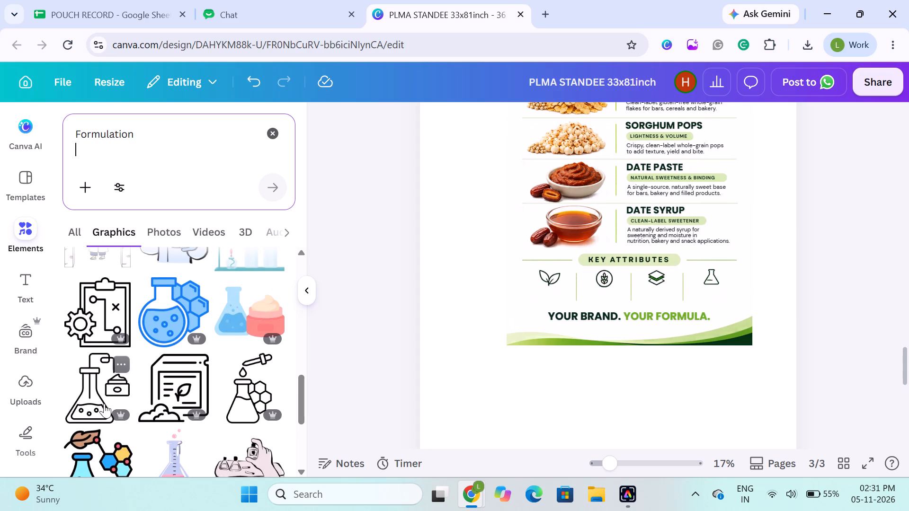
pyautogui.scroll(-2, 240, 396)
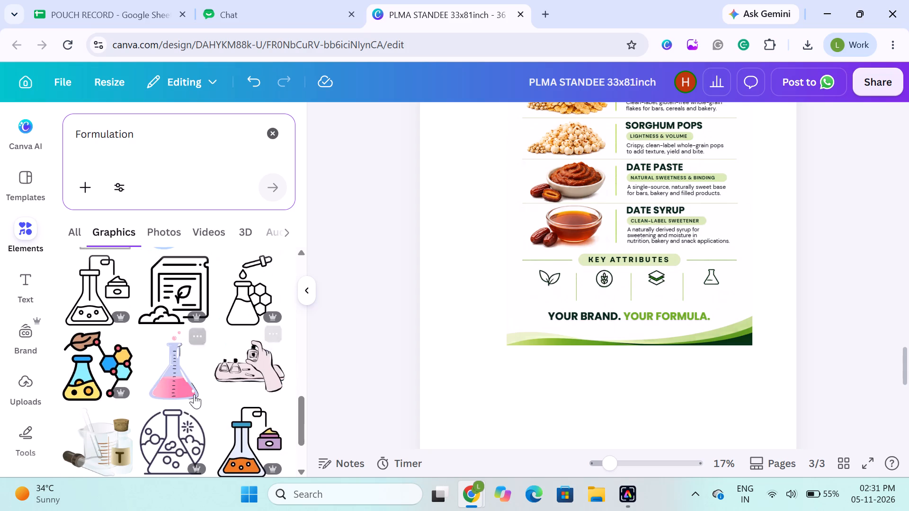
pyautogui.scroll(-4, 157, 429)
pyautogui.scroll(-1, 178, 383)
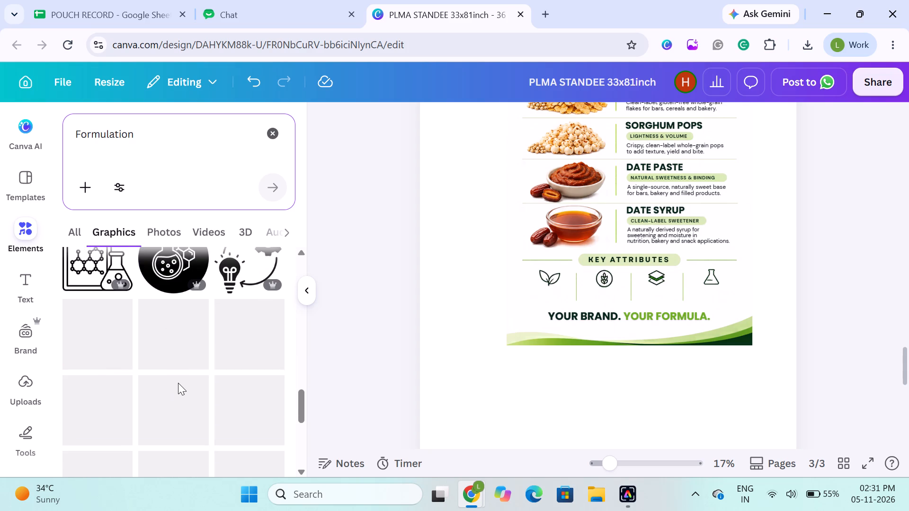
pyautogui.scroll(1, 178, 383)
# Switch the "Formulation" results to all element types and look through the graphics row.
pyautogui.click(75, 236)
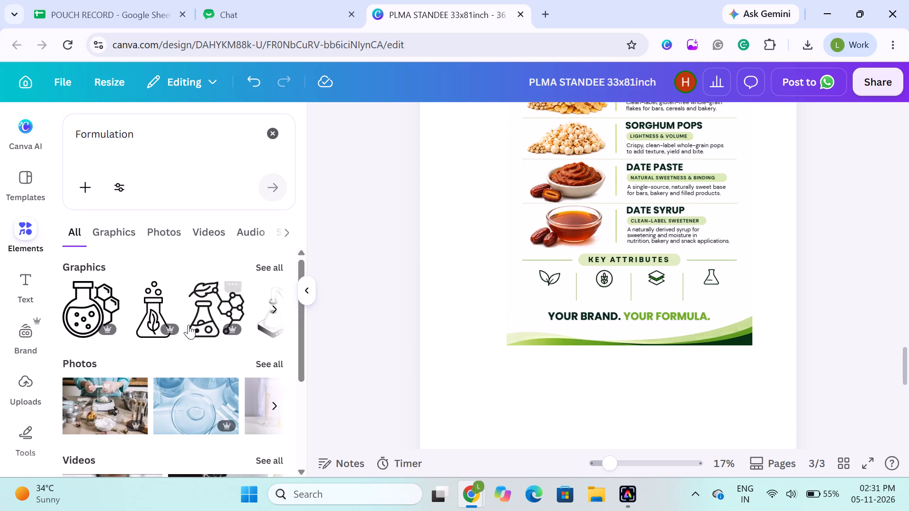
pyautogui.hscroll(-4, 188, 325)
pyautogui.scroll(-1, 184, 327)
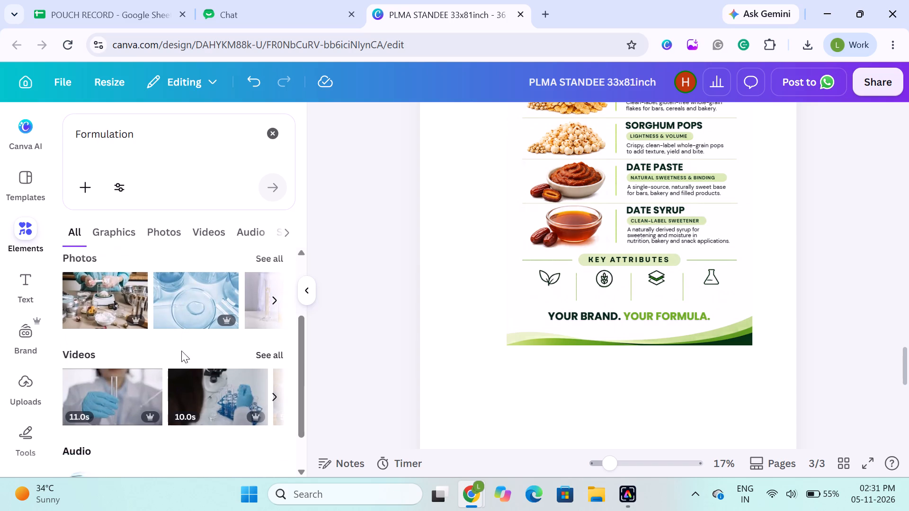
pyautogui.hscroll(-1, 184, 365)
pyautogui.hscroll(-2, 173, 308)
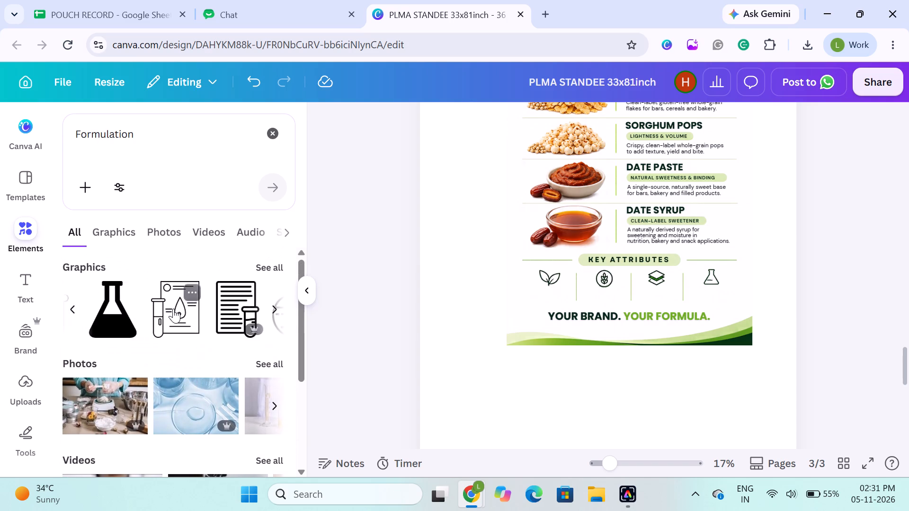
pyautogui.hscroll(-3, 173, 308)
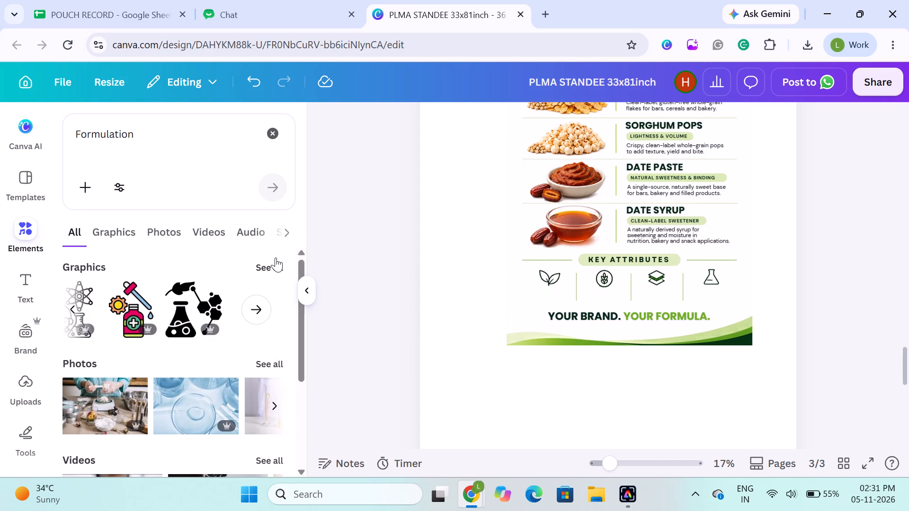
# Show all graphics for "Formulation" and examine them for a flask matching page 3's key-attributes icon.
pyautogui.click(272, 258)
pyautogui.scroll(-1, 223, 336)
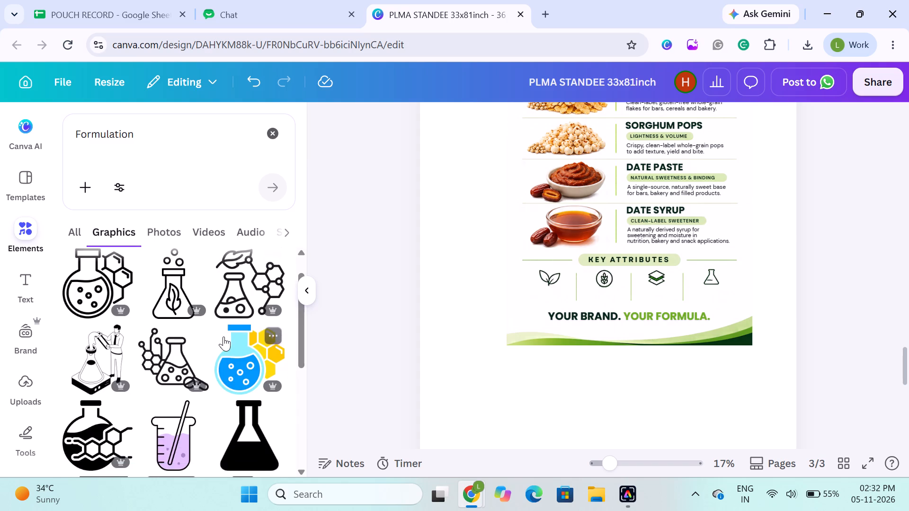
pyautogui.scroll(-5, 223, 336)
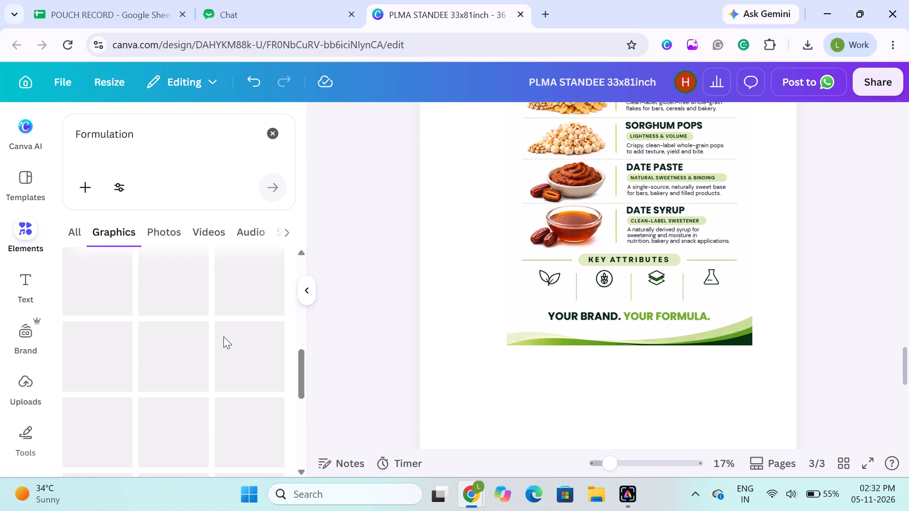
pyautogui.scroll(-3, 223, 336)
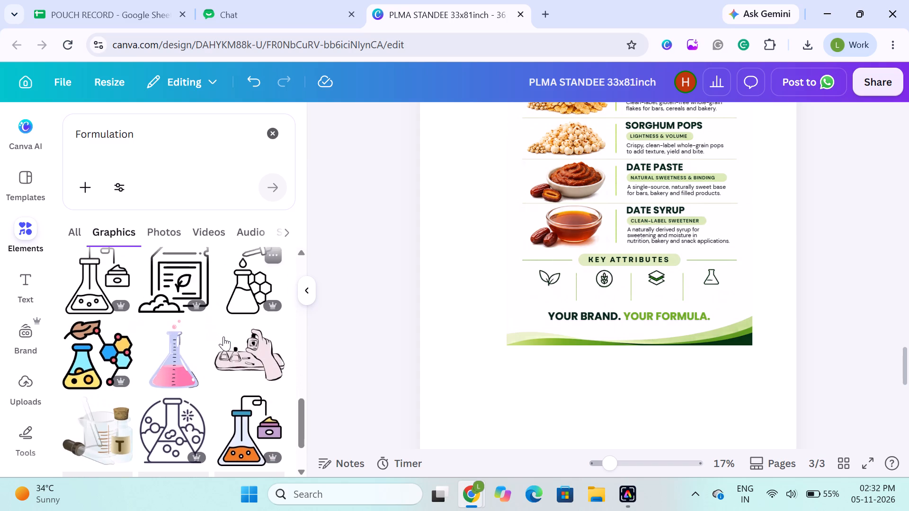
pyautogui.scroll(-4, 223, 336)
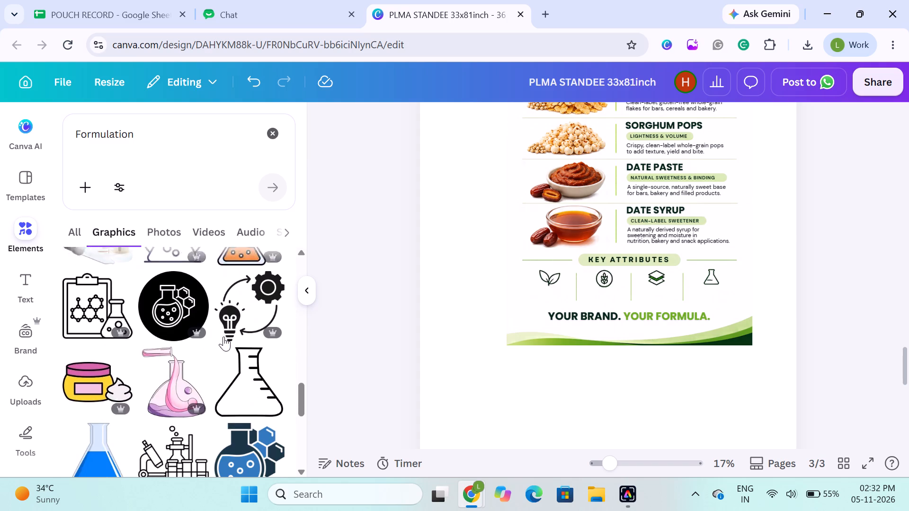
pyautogui.scroll(-4, 223, 336)
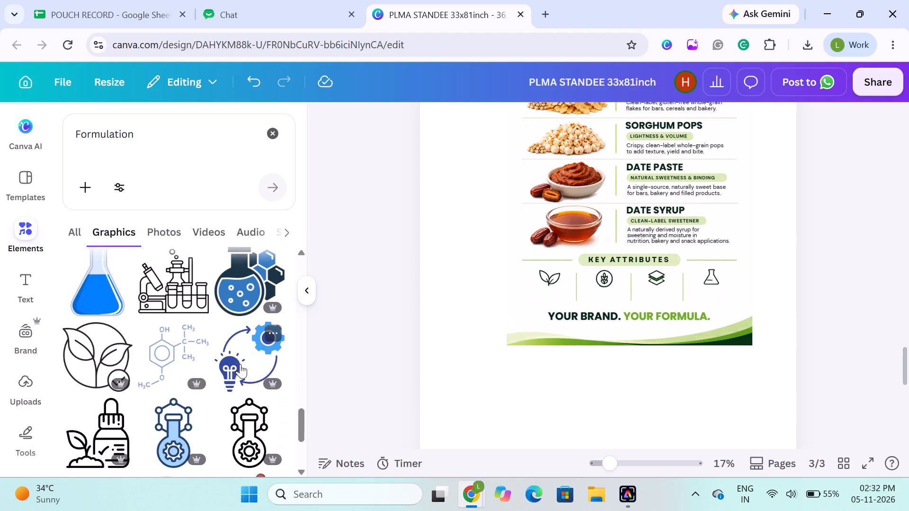
pyautogui.scroll(-2, 240, 364)
pyautogui.scroll(1, 240, 364)
pyautogui.scroll(-1, 240, 364)
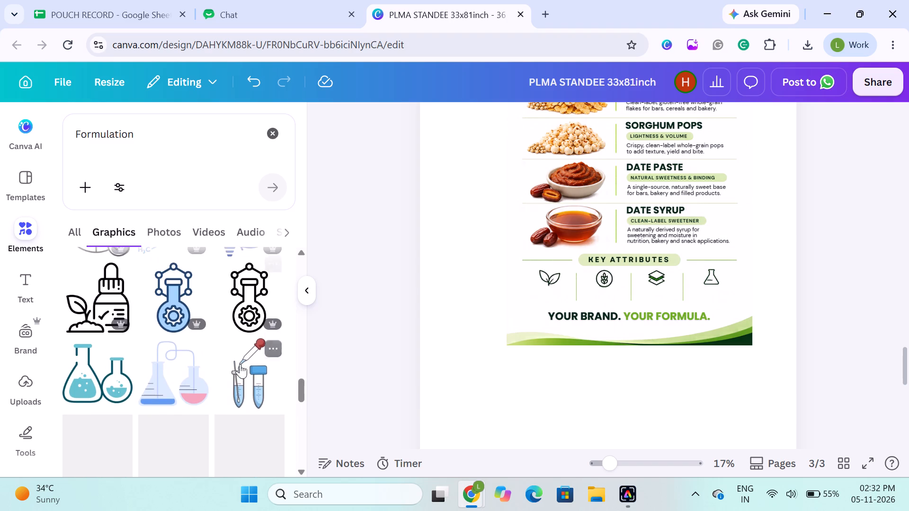
pyautogui.scroll(-3, 240, 364)
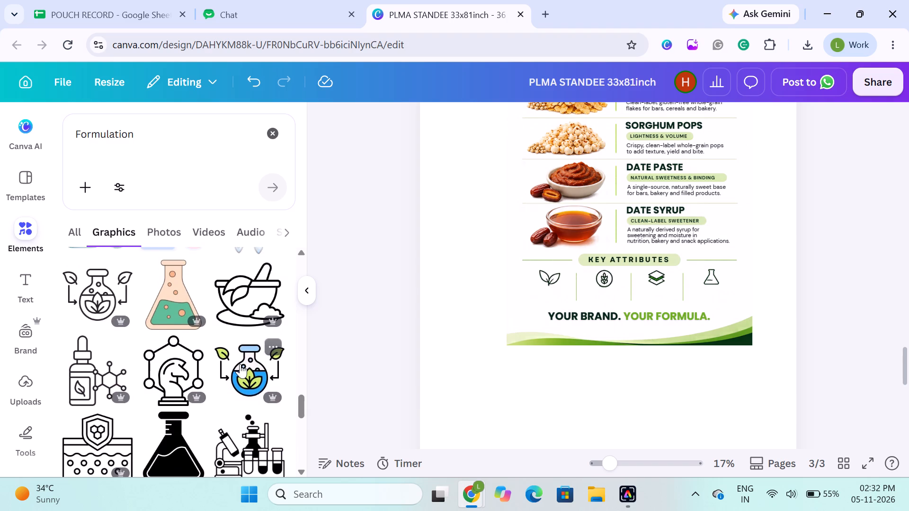
pyautogui.scroll(-2, 240, 364)
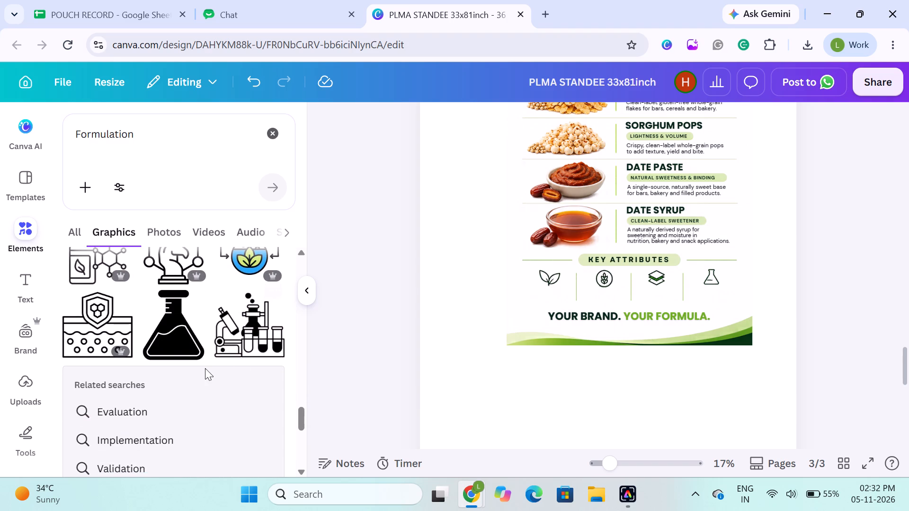
pyautogui.scroll(-3, 160, 396)
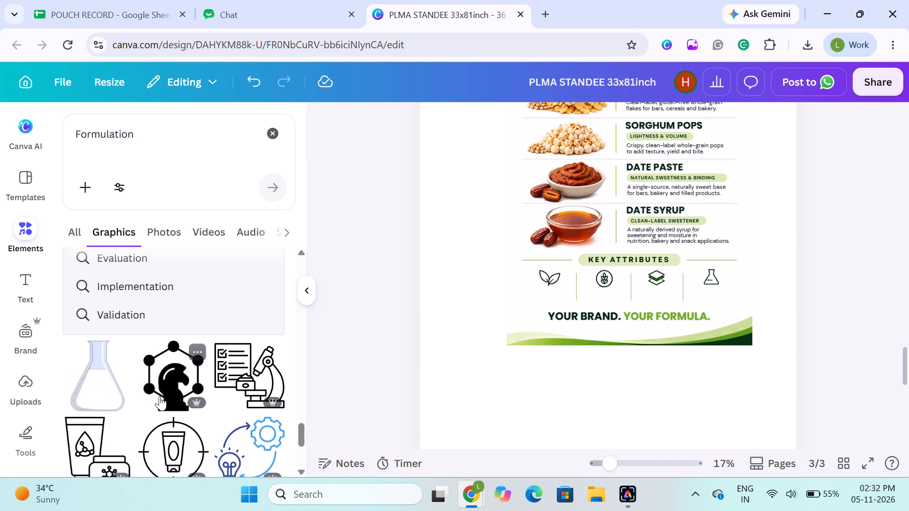
pyautogui.scroll(-1, 160, 396)
pyautogui.scroll(-3, 98, 382)
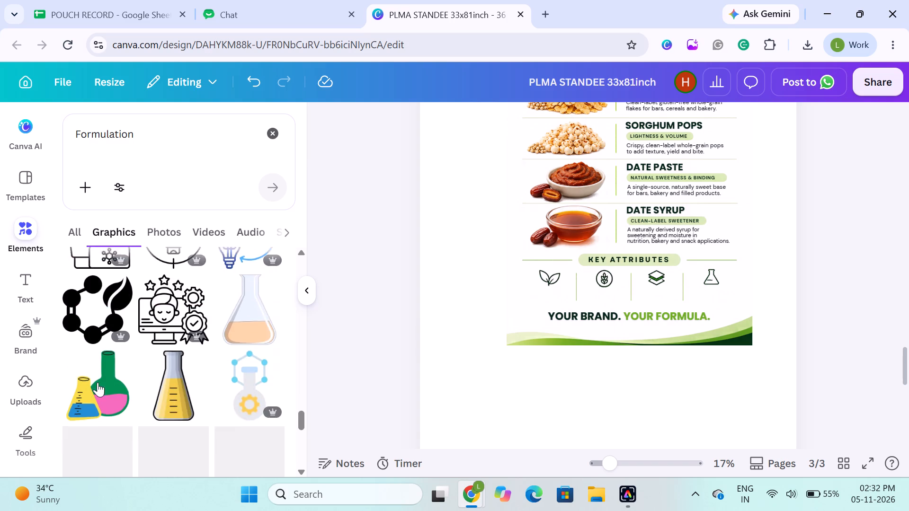
pyautogui.scroll(-1, 98, 382)
# Add the pale blue empty conical flask graphic from the "Formulation" results to page 3.
pyautogui.scroll(2, 98, 382)
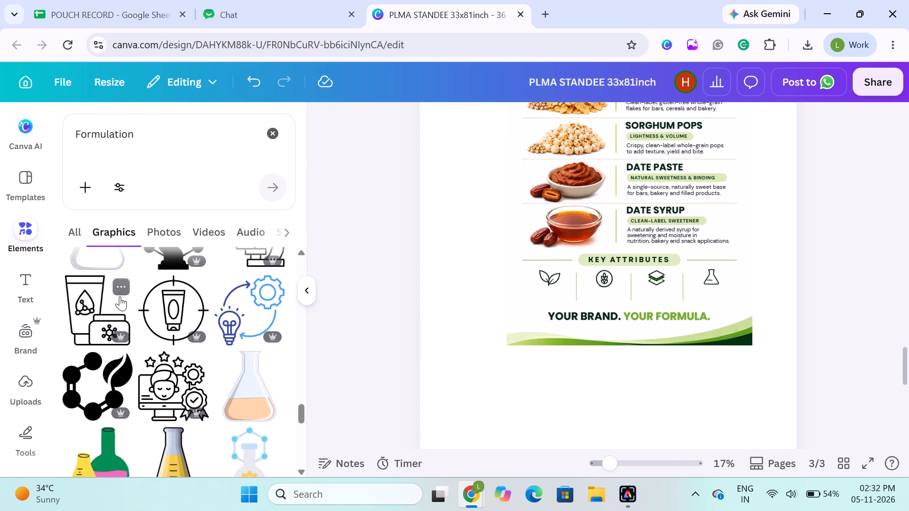
pyautogui.scroll(1, 120, 296)
pyautogui.click(105, 306)
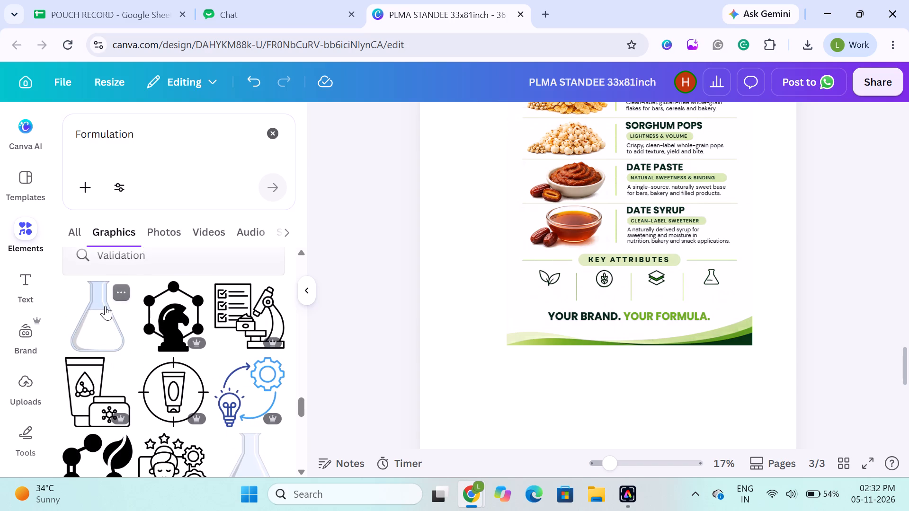
# Examine more "Formulation" graphics, including the results across all element types, for a simpler flask icon.
pyautogui.scroll(5, 127, 375)
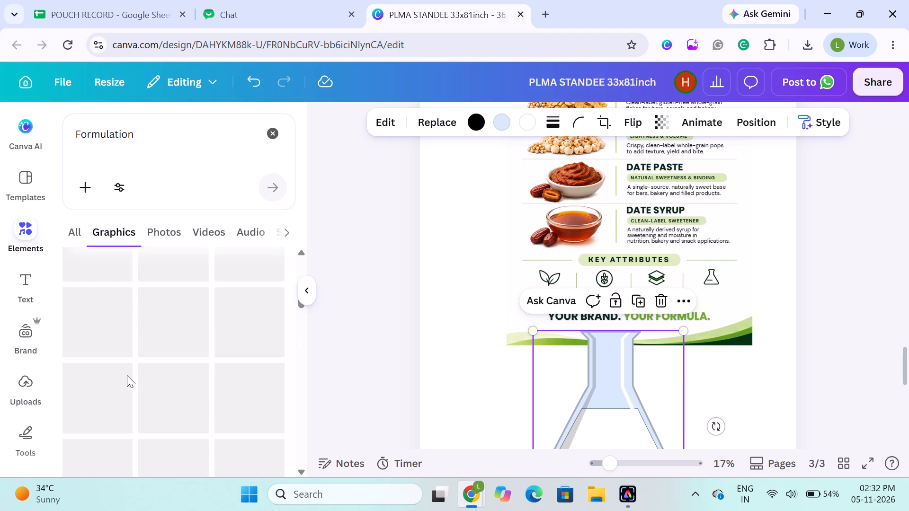
pyautogui.scroll(4, 127, 375)
pyautogui.scroll(-1, 127, 375)
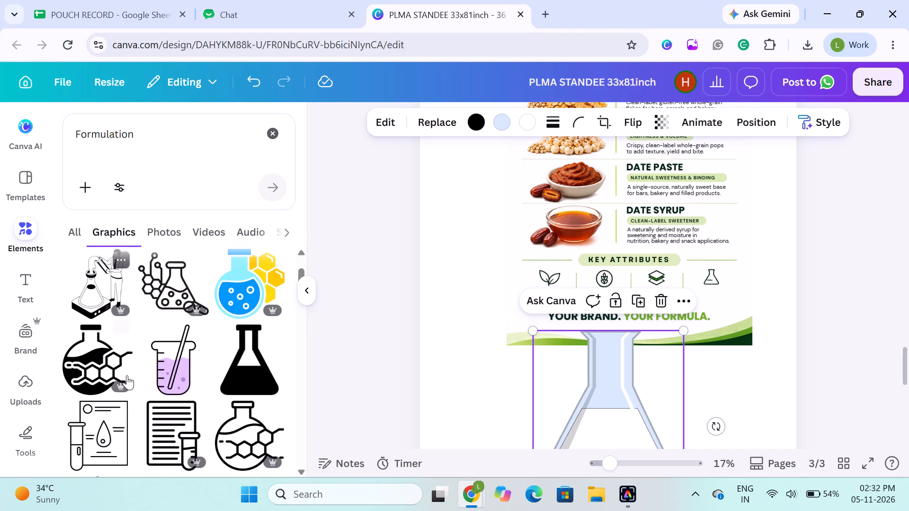
pyautogui.scroll(-5, 127, 375)
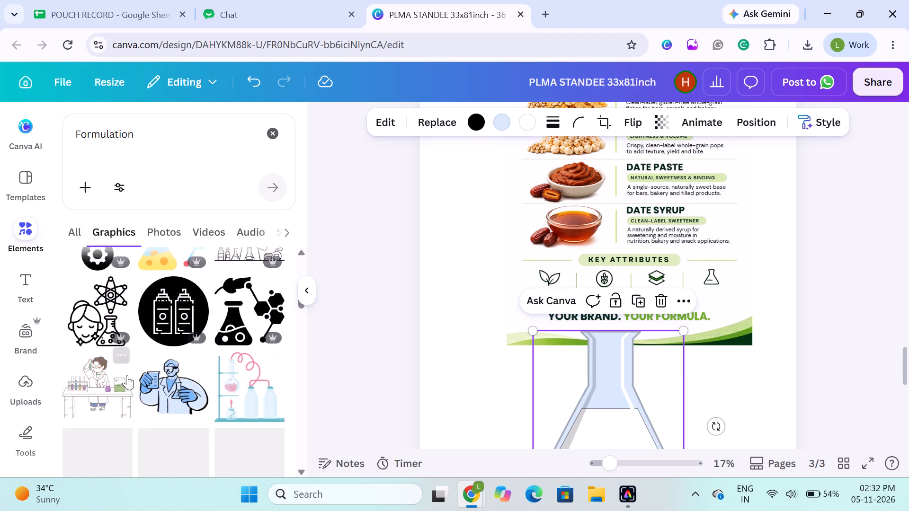
pyautogui.scroll(-1, 127, 375)
pyautogui.click(70, 220)
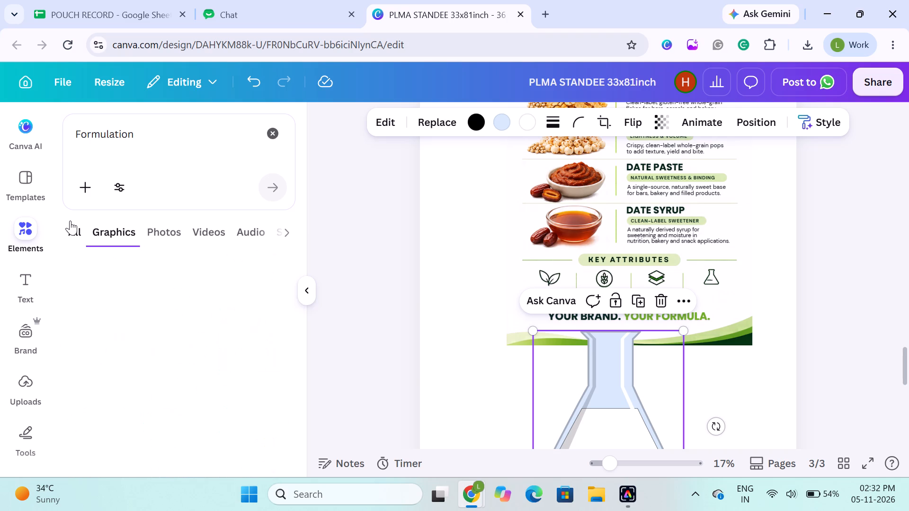
pyautogui.scroll(-1, 219, 379)
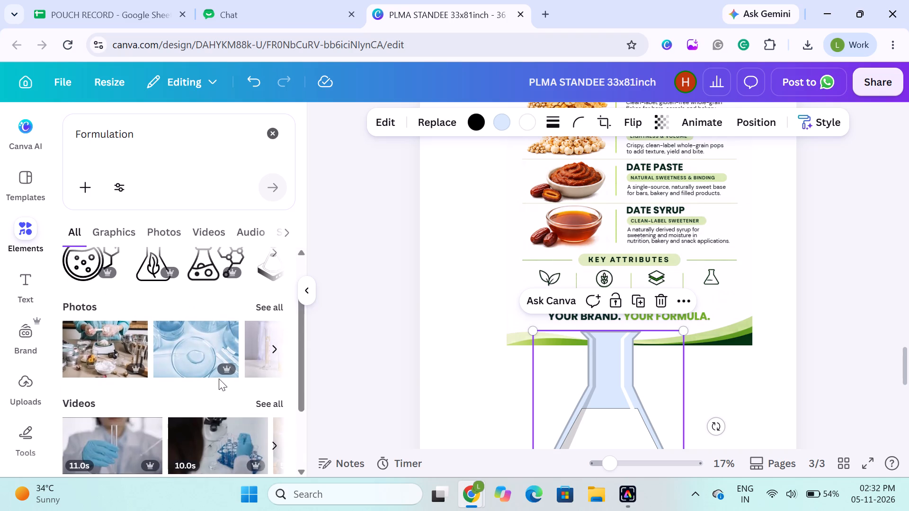
pyautogui.scroll(-2, 219, 379)
pyautogui.scroll(3, 219, 379)
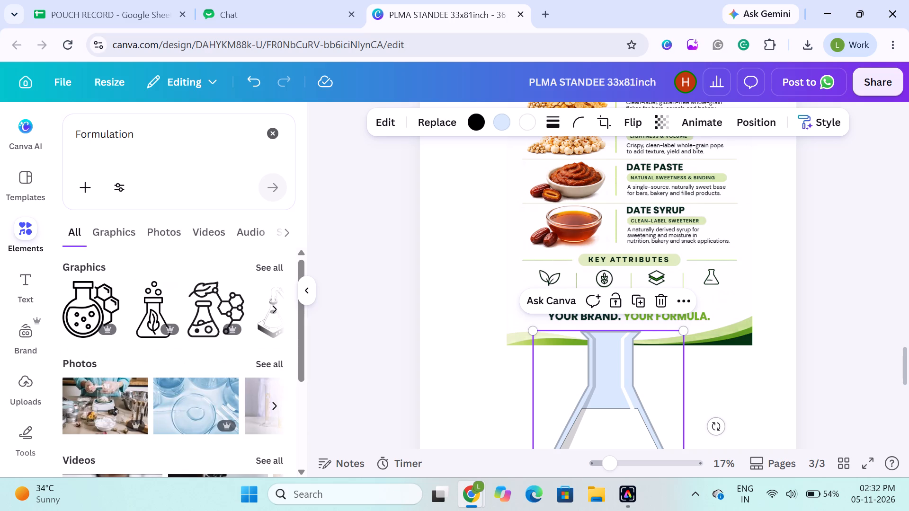
# Search the elements for "Formulation icon".
pyautogui.click(155, 131)
pyautogui.press('space')
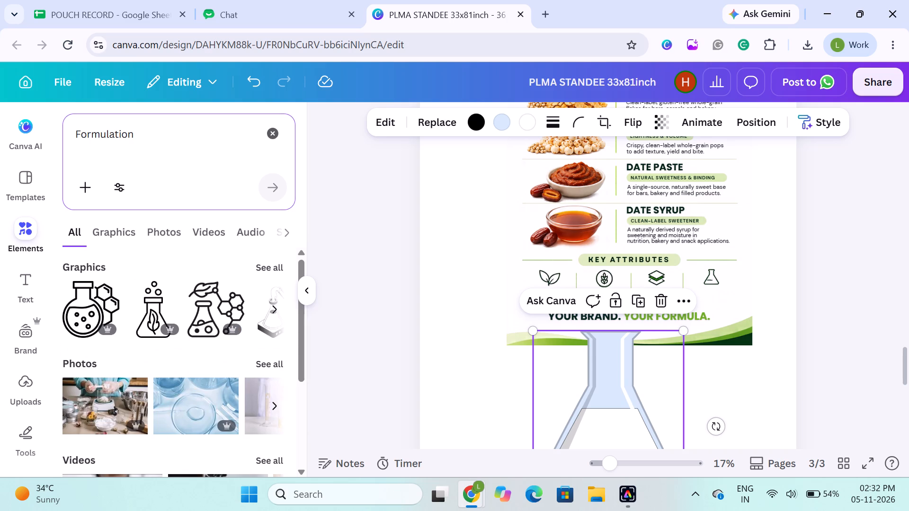
pyautogui.press('o')
pyautogui.press('BackSpace')
pyautogui.write('icon')
pyautogui.press('Return')
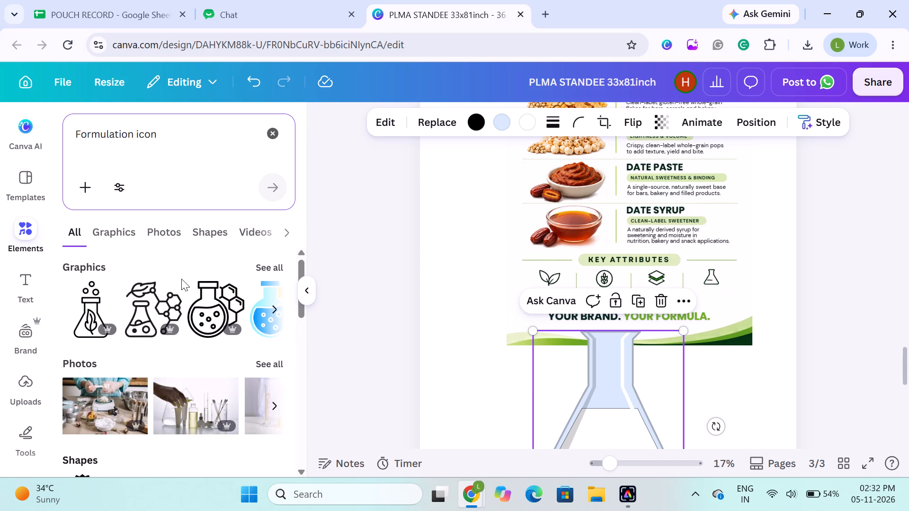
pyautogui.hscroll(-2, 181, 279)
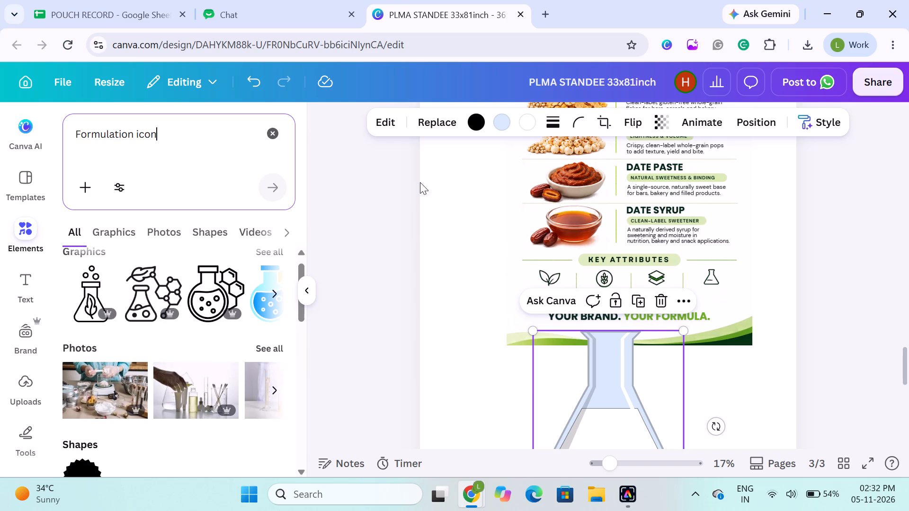
# Recolour the pale blue fill of the flask graphic on page 3 to white and inspect its other white colour (#FFFFFF).
pyautogui.click(500, 120)
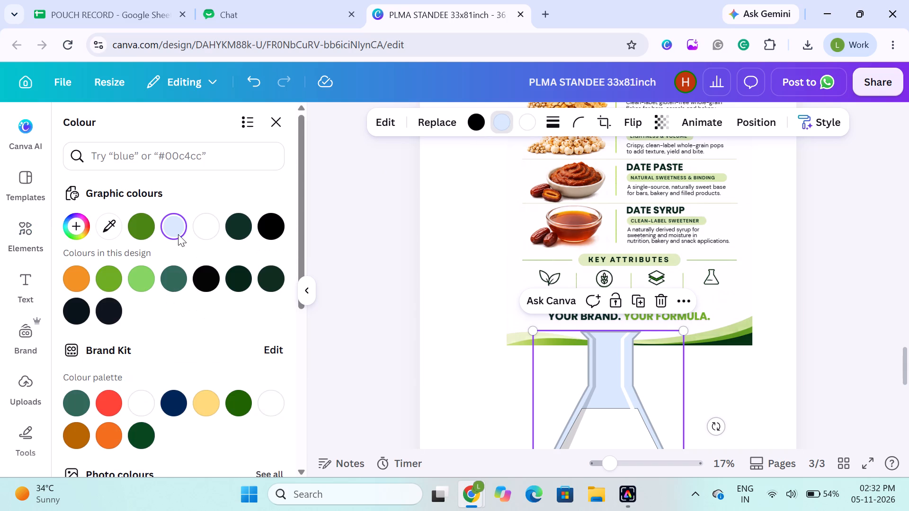
pyautogui.click(195, 232)
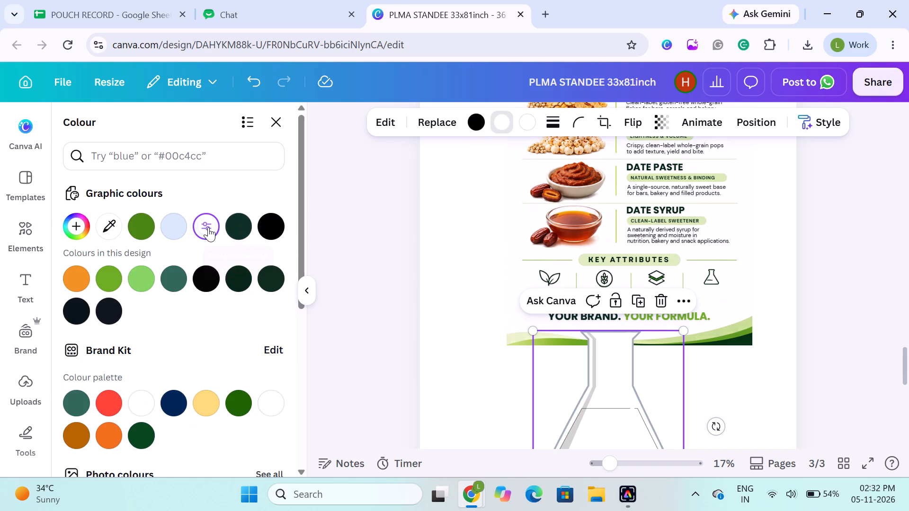
pyautogui.click(208, 227)
pyautogui.click(354, 263)
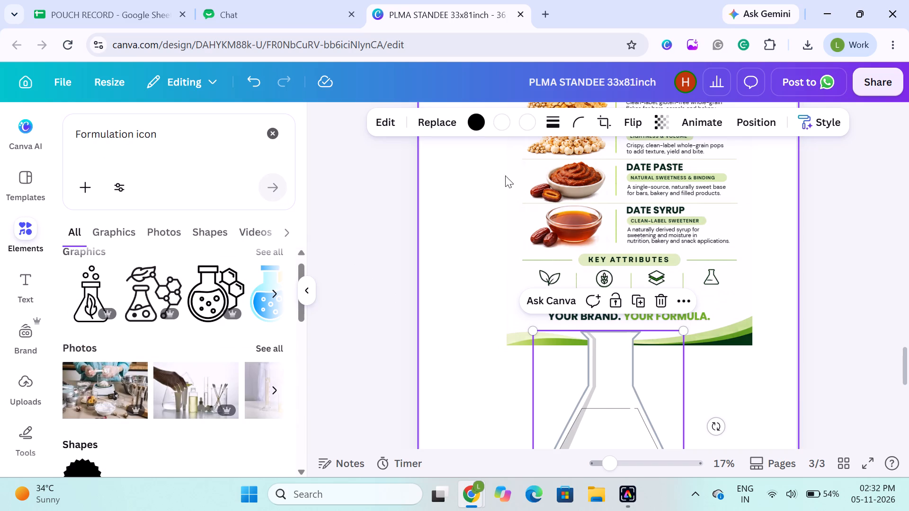
pyautogui.click(530, 120)
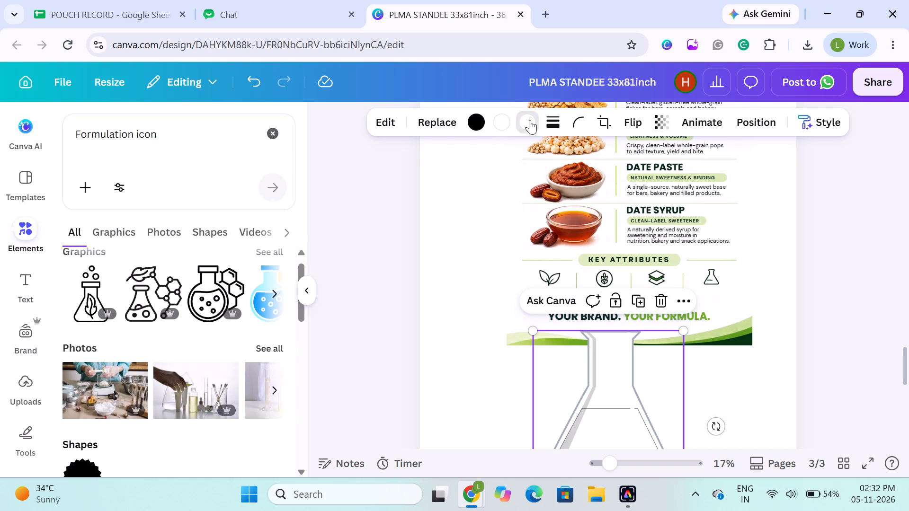
pyautogui.click(178, 229)
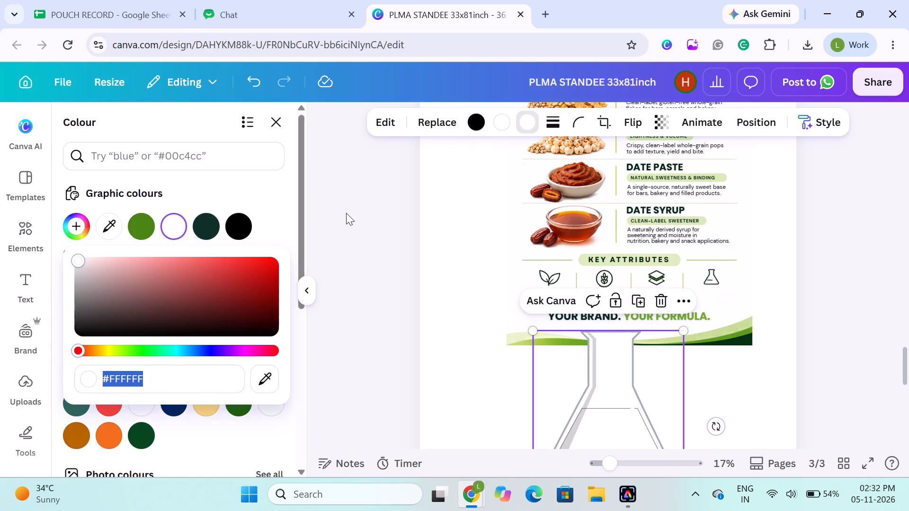
pyautogui.click(347, 213)
pyautogui.scroll(-2, 347, 213)
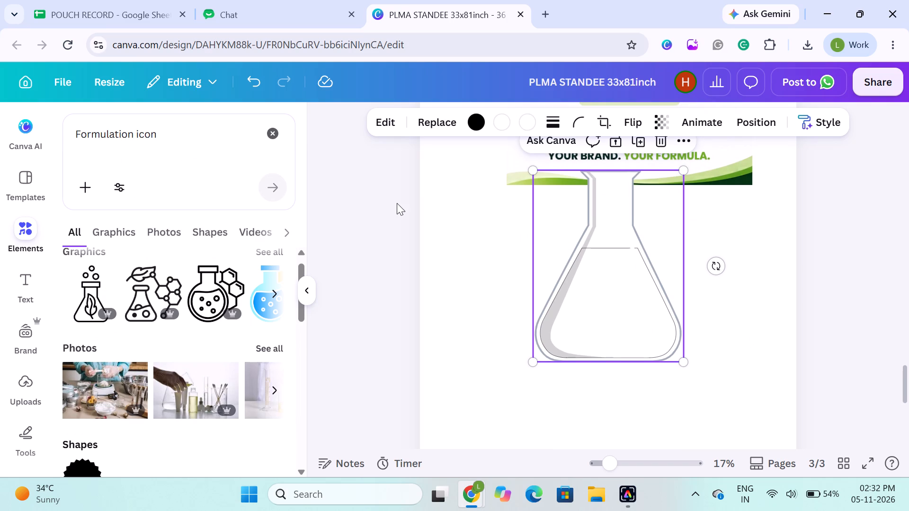
# Examine the "Formulation icon" results across shapes, videos, 3D and frames for a usable flask icon.
pyautogui.scroll(-2, 193, 291)
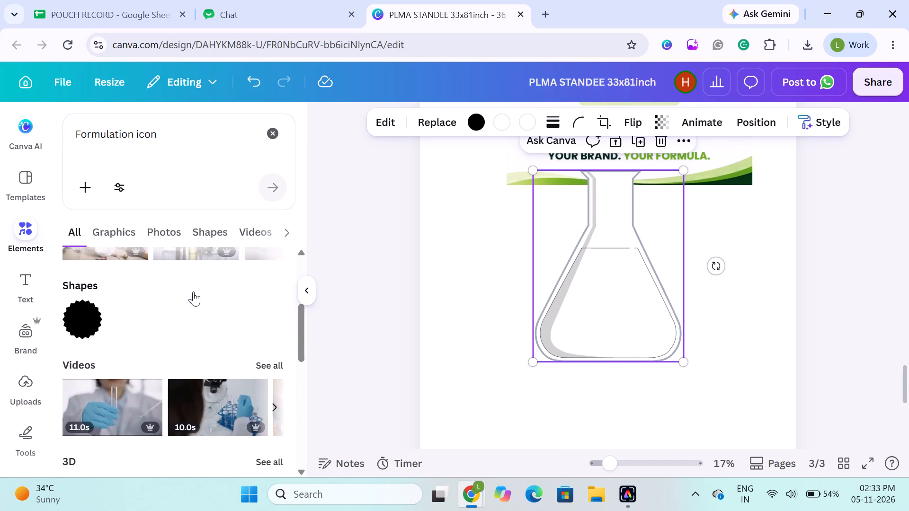
pyautogui.scroll(-2, 193, 291)
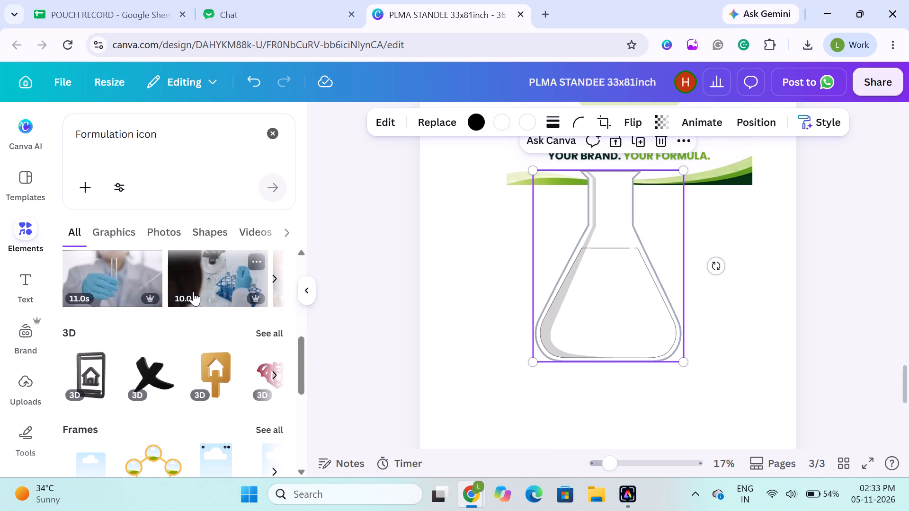
pyautogui.scroll(-2, 193, 291)
pyautogui.scroll(1, 193, 291)
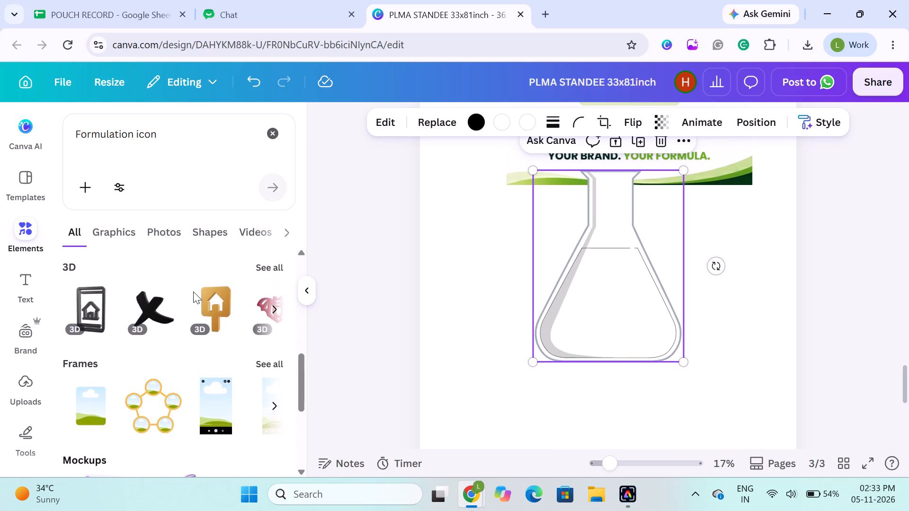
pyautogui.scroll(1, 193, 291)
pyautogui.scroll(-5, 193, 291)
pyautogui.scroll(2, 193, 291)
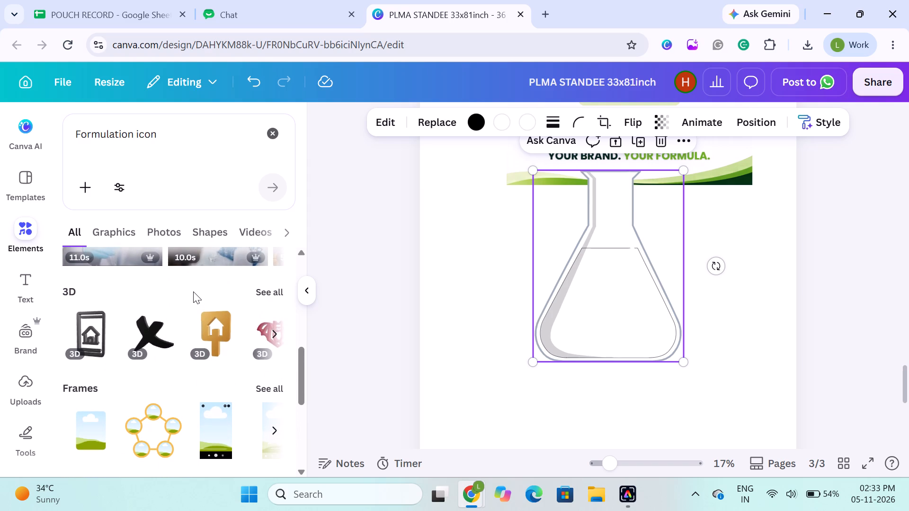
# Capture a screenshot of the flask graphic on page 3 and run a Google image search with it in a new tab.
pyautogui.press('shift+super+s')
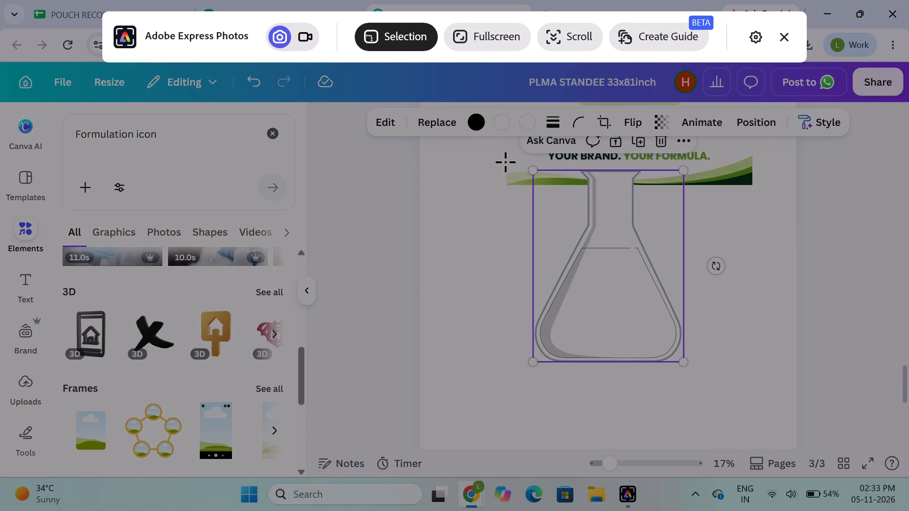
pyautogui.moveTo(506, 162); pyautogui.dragTo(715, 397)
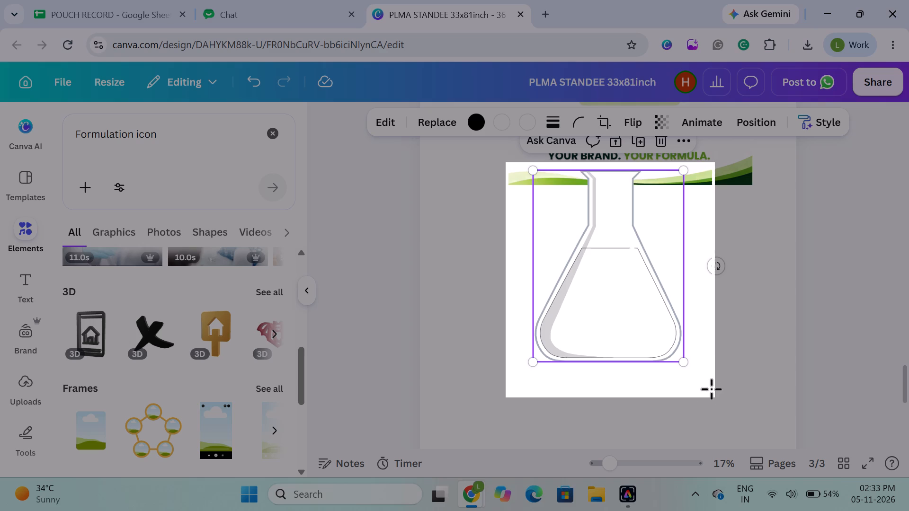
pyautogui.click(535, 15)
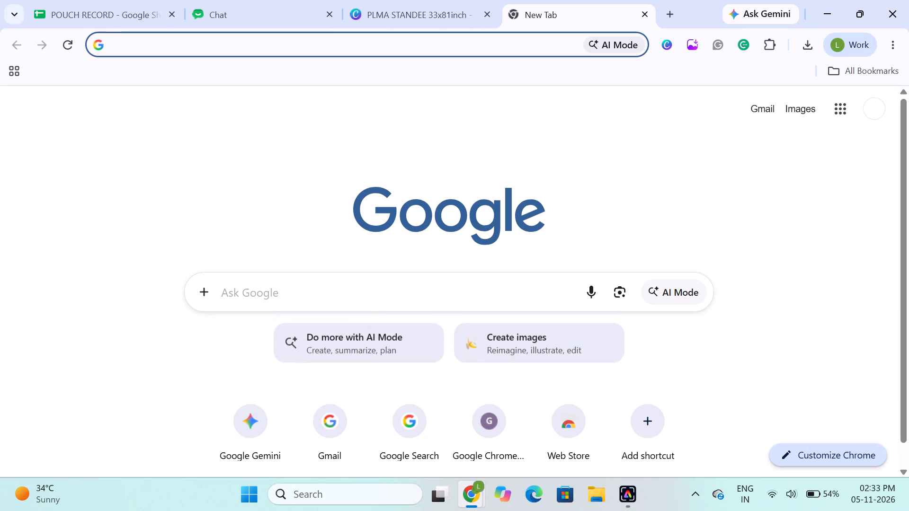
pyautogui.hotkey('ctrl', 'v')
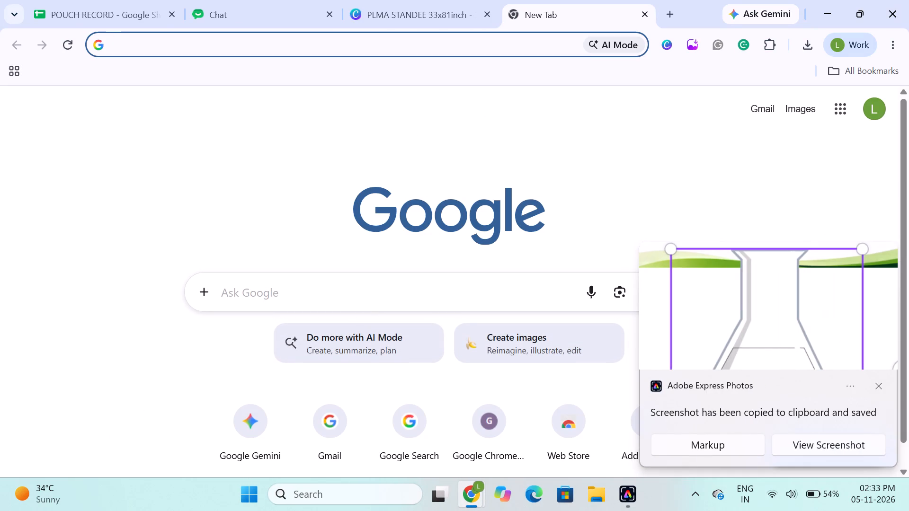
pyautogui.click(324, 302)
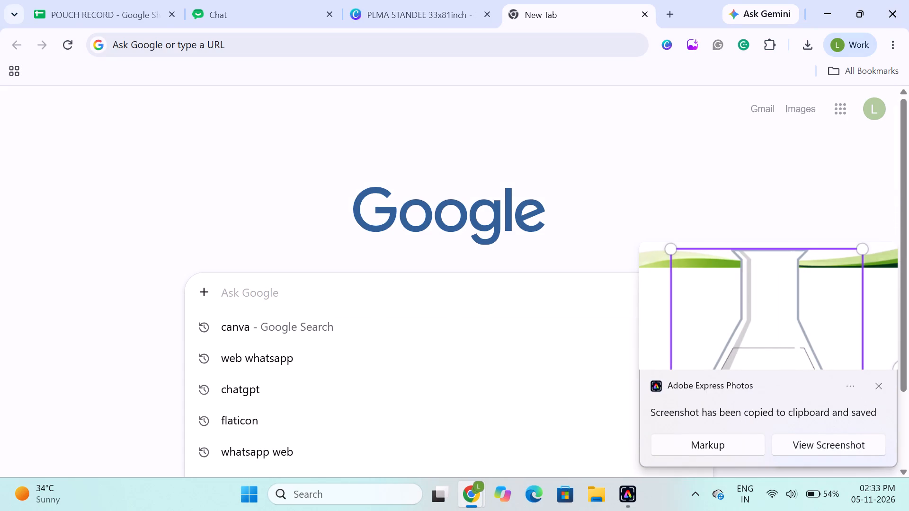
pyautogui.hotkey('ctrl', 'v')
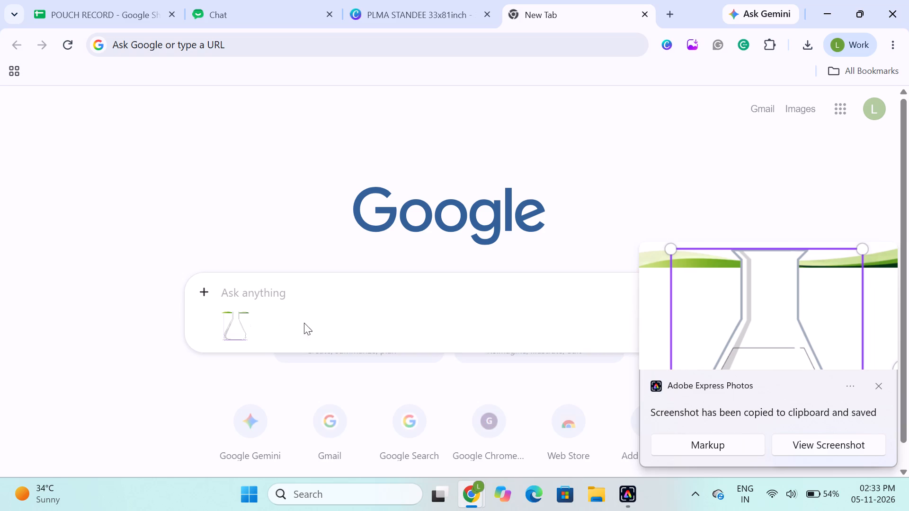
pyautogui.click(685, 325)
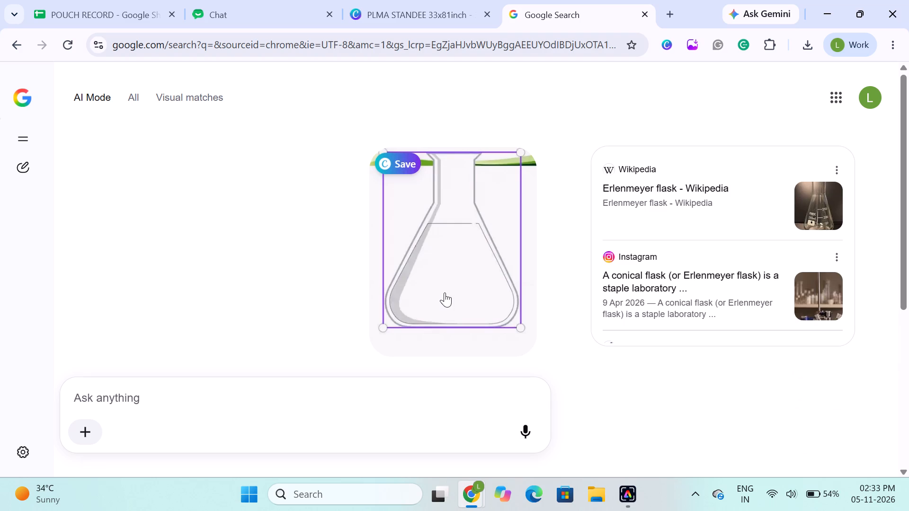
# Copy the word "flask" from Google's answer and search the Canva elements with it in place of "Formulation icon".
pyautogui.scroll(-4, 445, 292)
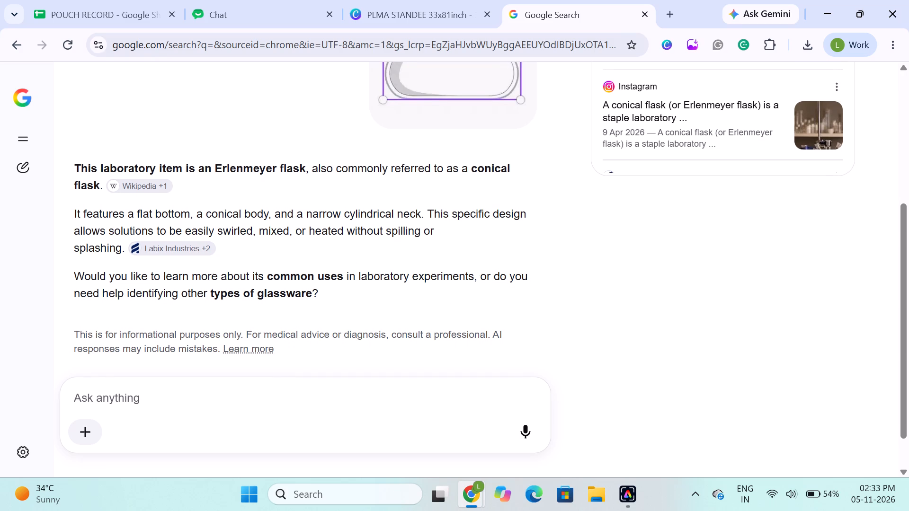
pyautogui.moveTo(281, 166); pyautogui.dragTo(298, 167)
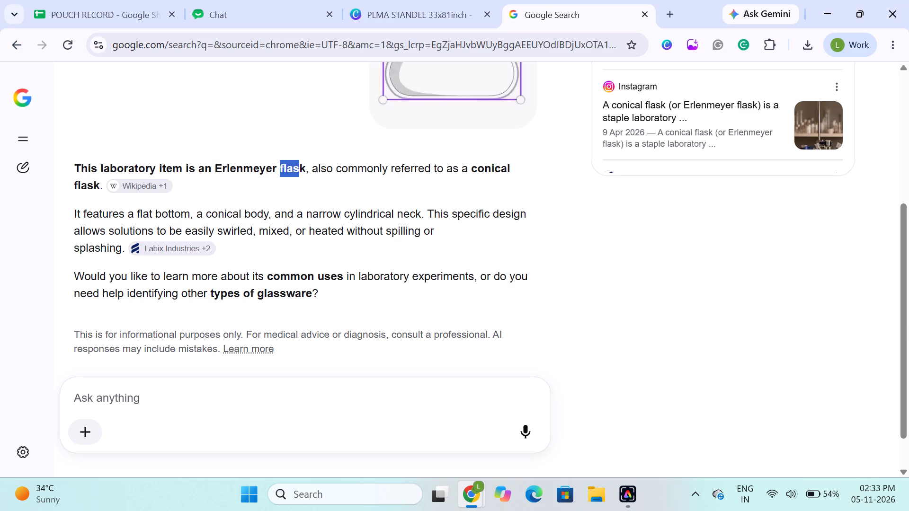
pyautogui.moveTo(298, 167); pyautogui.dragTo(305, 165)
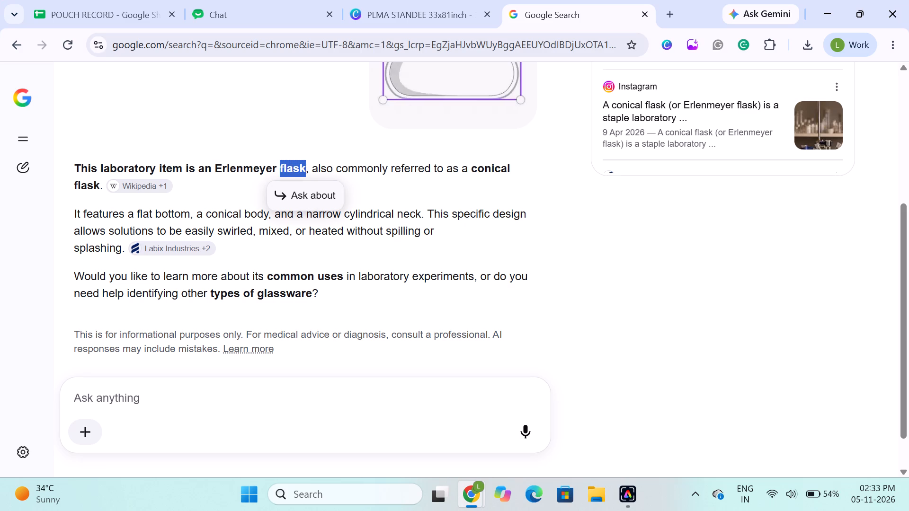
pyautogui.hotkey('ctrl', 'c')
pyautogui.click(381, 0)
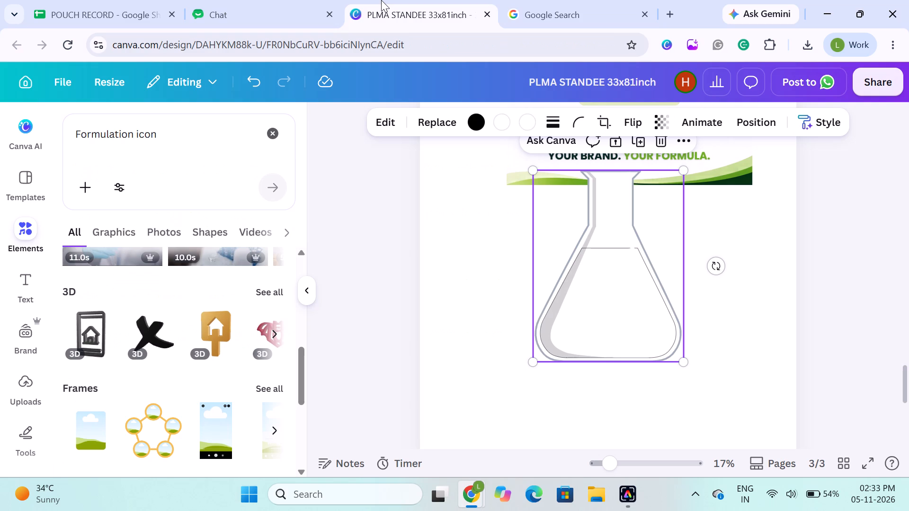
pyautogui.doubleClick(150, 141)
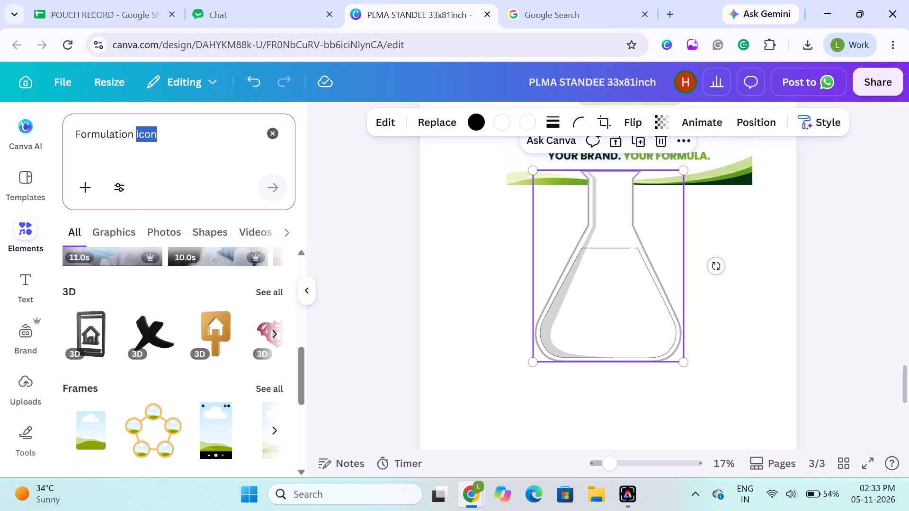
pyautogui.tripleClick(150, 141)
pyautogui.click(150, 141)
pyautogui.hotkey('ctrl', 'v')
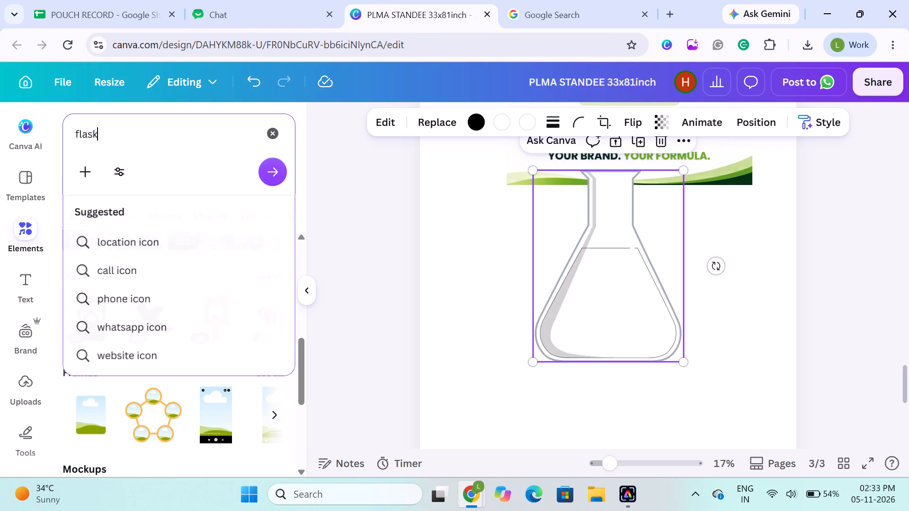
pyautogui.press('Return')
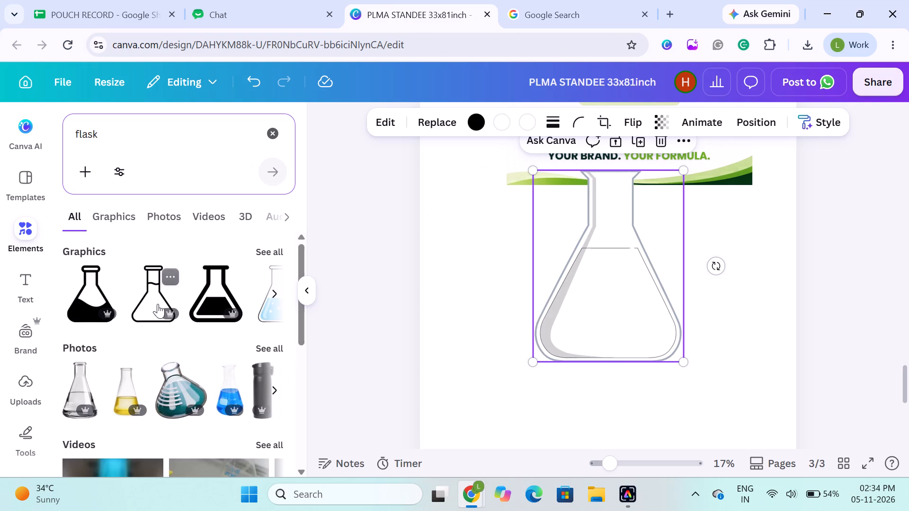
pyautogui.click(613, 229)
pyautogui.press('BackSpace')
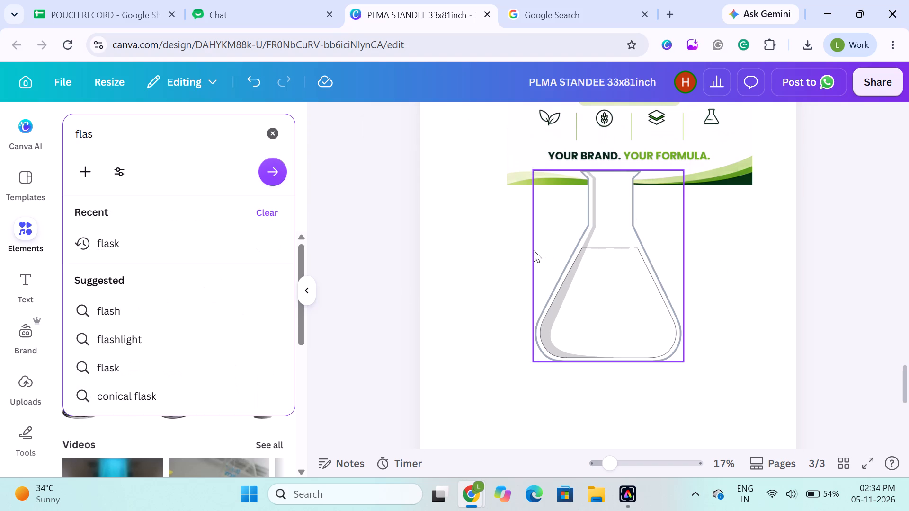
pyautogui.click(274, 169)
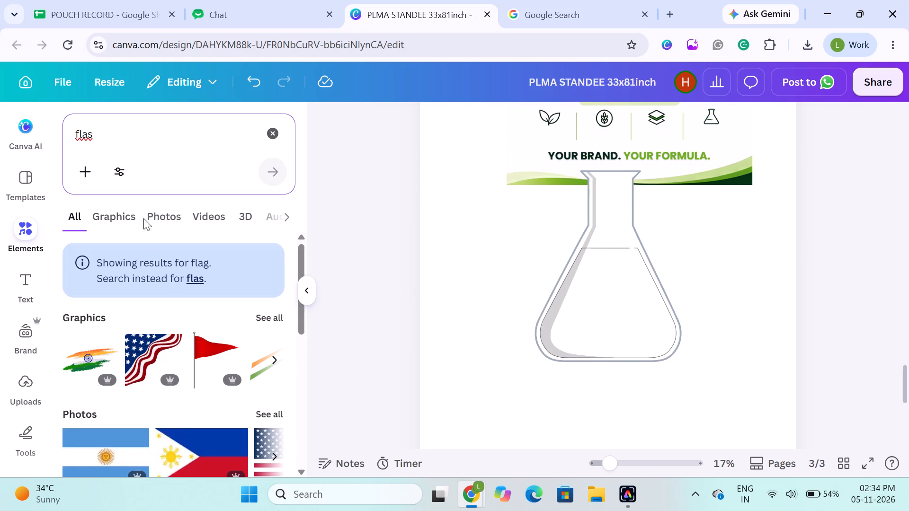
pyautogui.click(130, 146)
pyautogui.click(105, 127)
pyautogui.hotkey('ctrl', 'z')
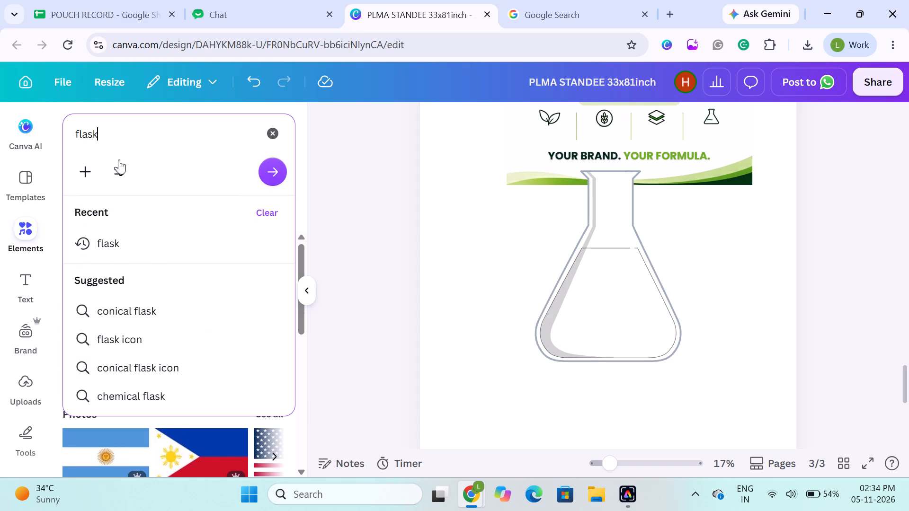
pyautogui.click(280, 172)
# Delete the large flask graphic below the footer on page 3.
pyautogui.click(615, 262)
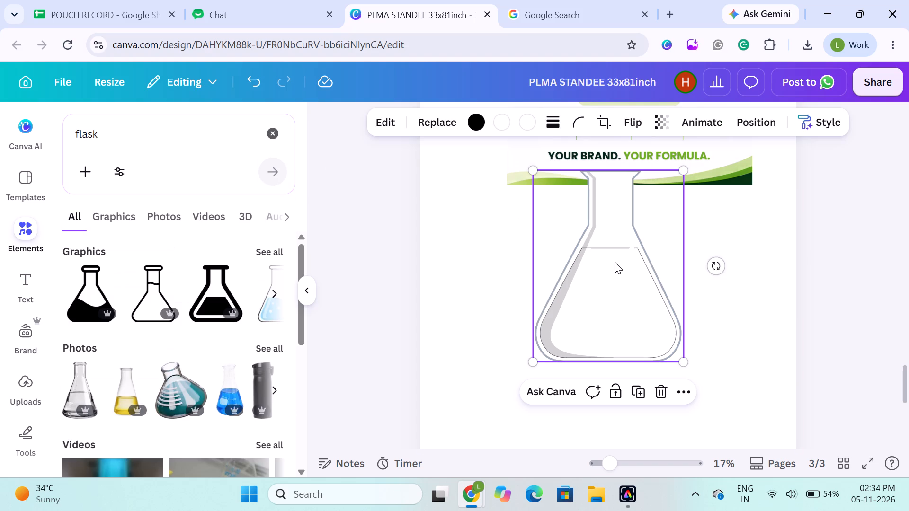
pyautogui.press('BackSpace')
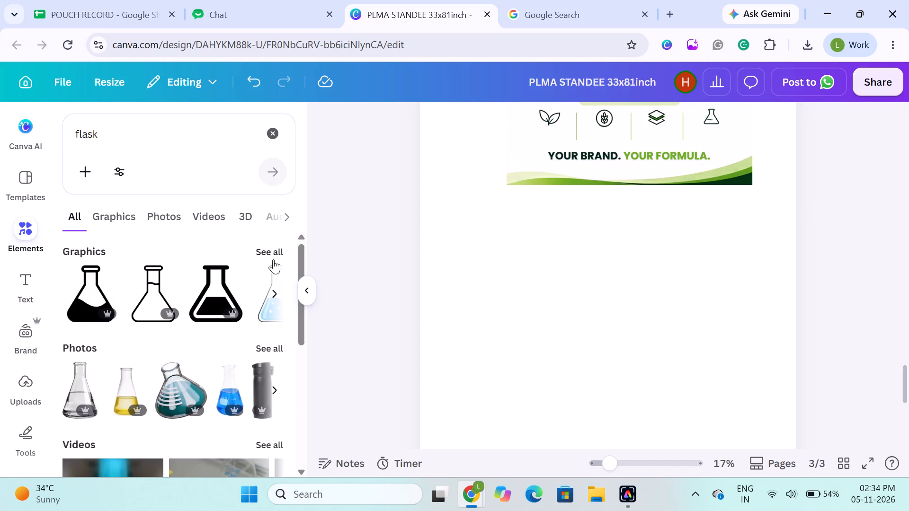
# Insert the empty black-outline flask from the full set of flask graphics onto page 3 and move it up over the green footer.
pyautogui.click(272, 252)
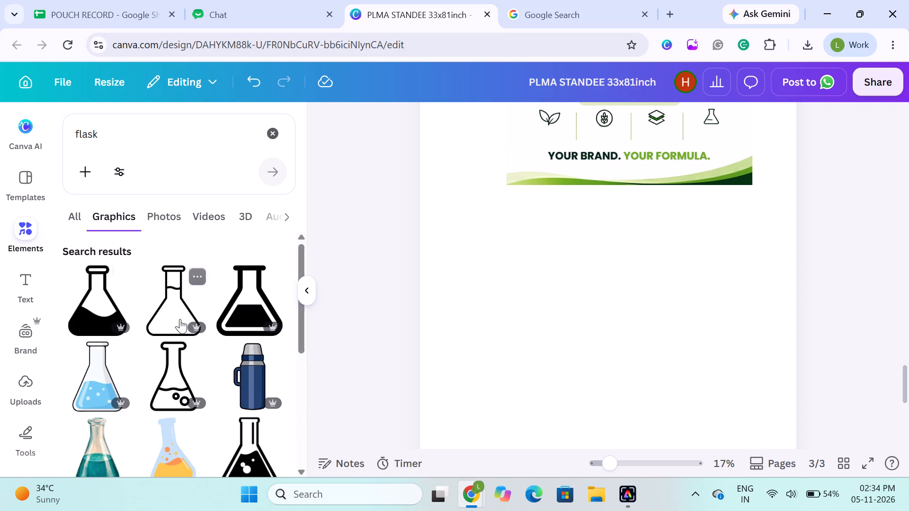
pyautogui.scroll(-2, 184, 308)
pyautogui.scroll(2, 464, 270)
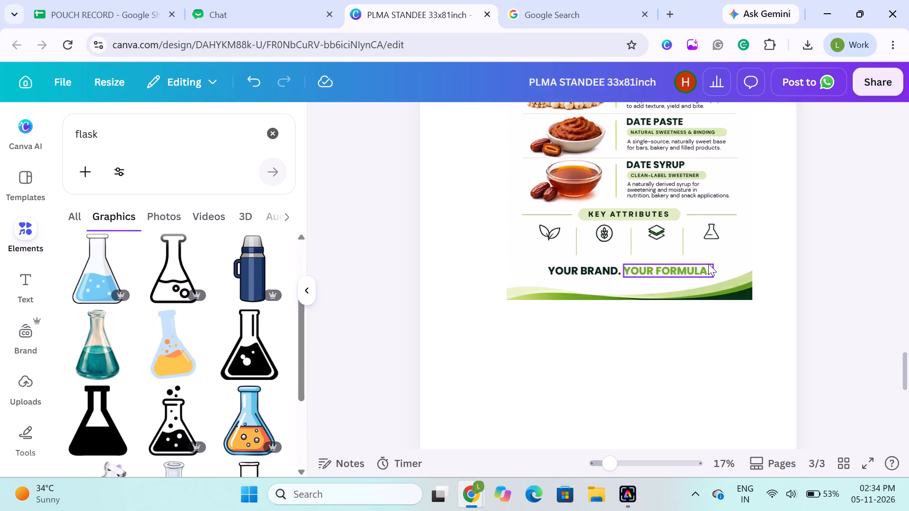
pyautogui.scroll(-2, 93, 510)
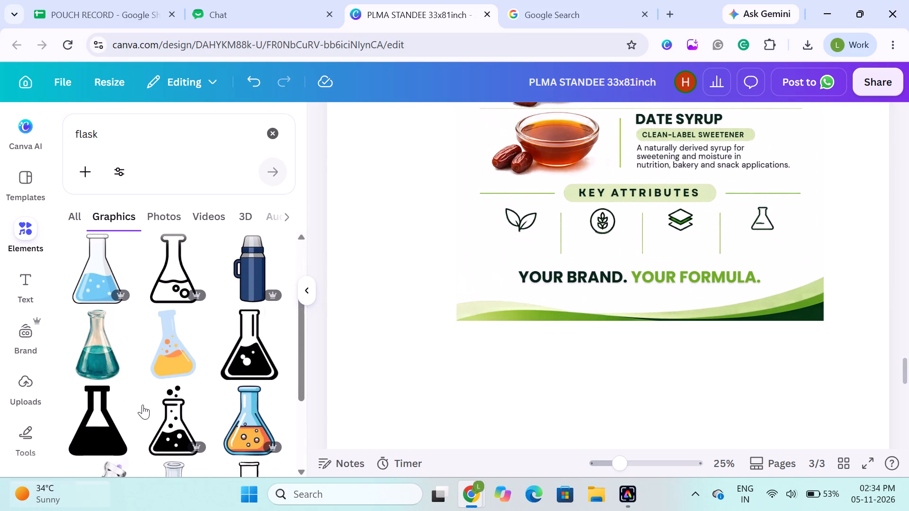
pyautogui.scroll(-1, 143, 405)
pyautogui.scroll(-3, 169, 356)
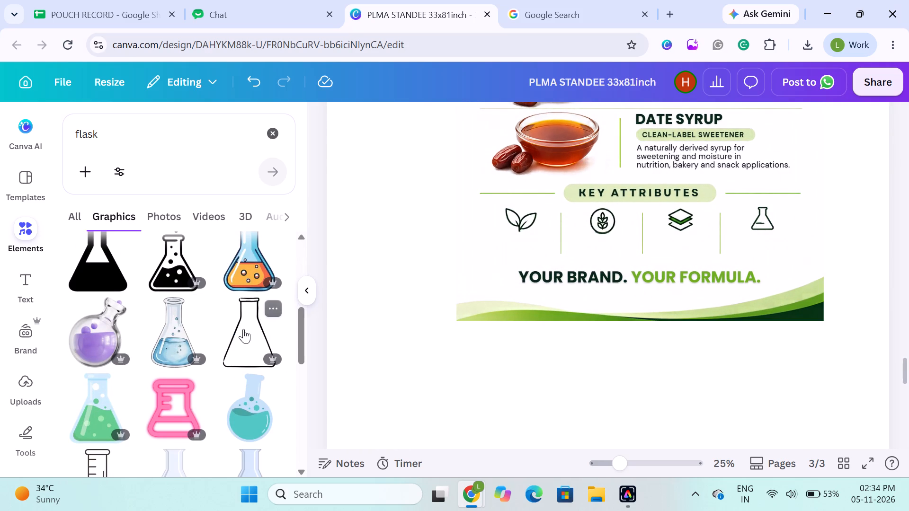
pyautogui.click(243, 329)
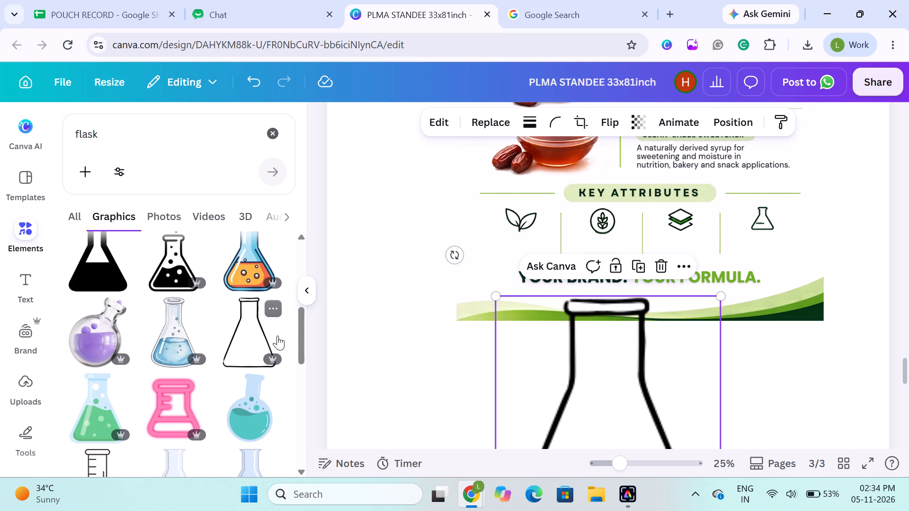
pyautogui.moveTo(594, 393); pyautogui.dragTo(589, 362)
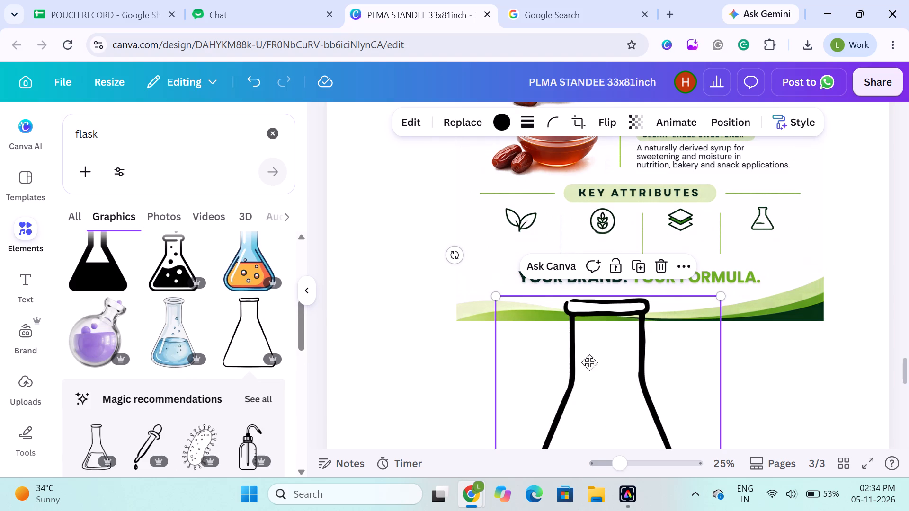
pyautogui.moveTo(589, 362); pyautogui.dragTo(590, 332)
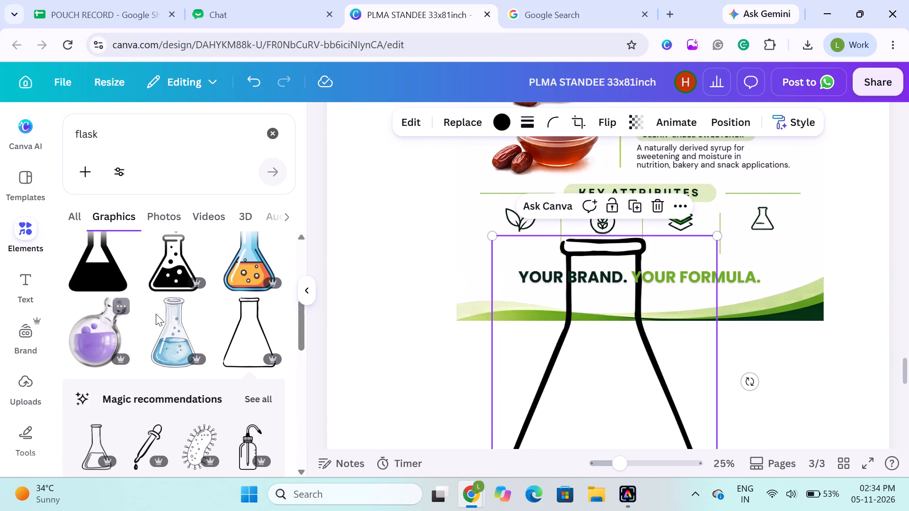
# Examine the remaining flask graphics results for an outline icon matching the Key Attributes flask on page 3.
pyautogui.scroll(-3, 197, 309)
pyautogui.scroll(-2, 159, 403)
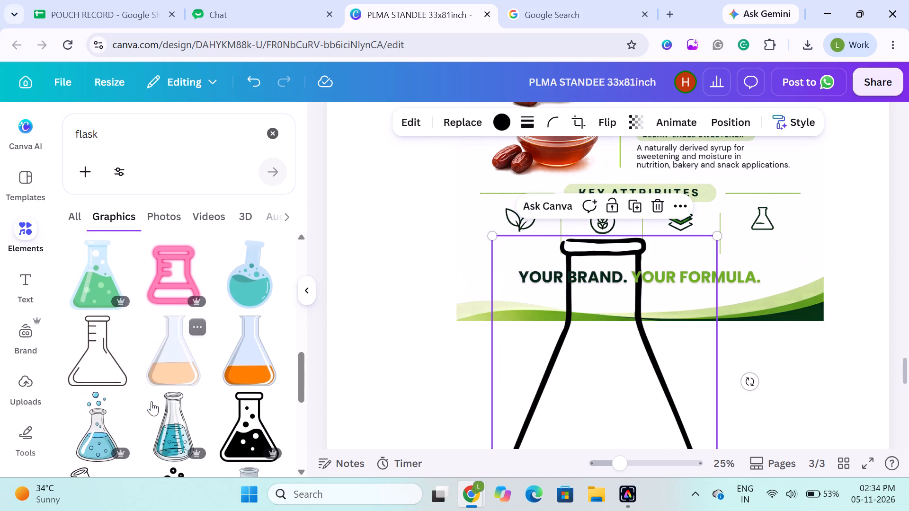
pyautogui.scroll(-4, 102, 371)
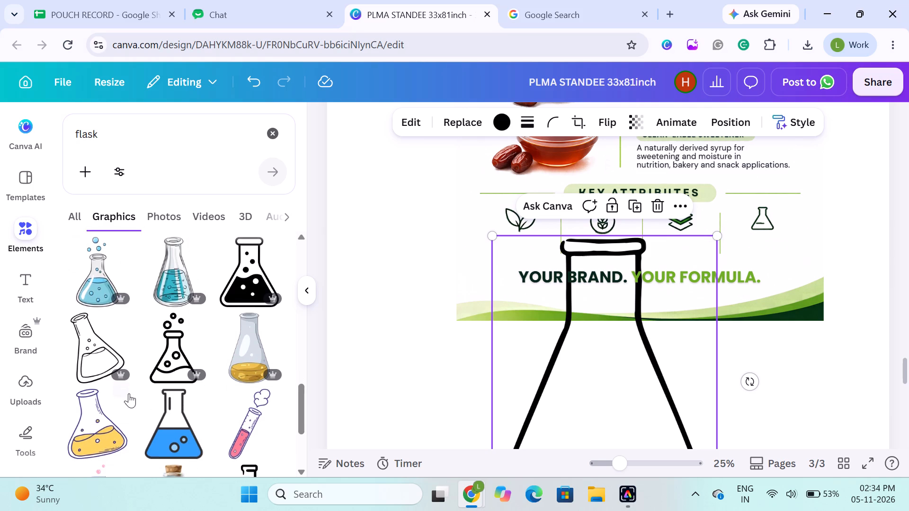
pyautogui.scroll(-1, 129, 393)
pyautogui.scroll(-2, 179, 387)
pyautogui.scroll(1, 196, 361)
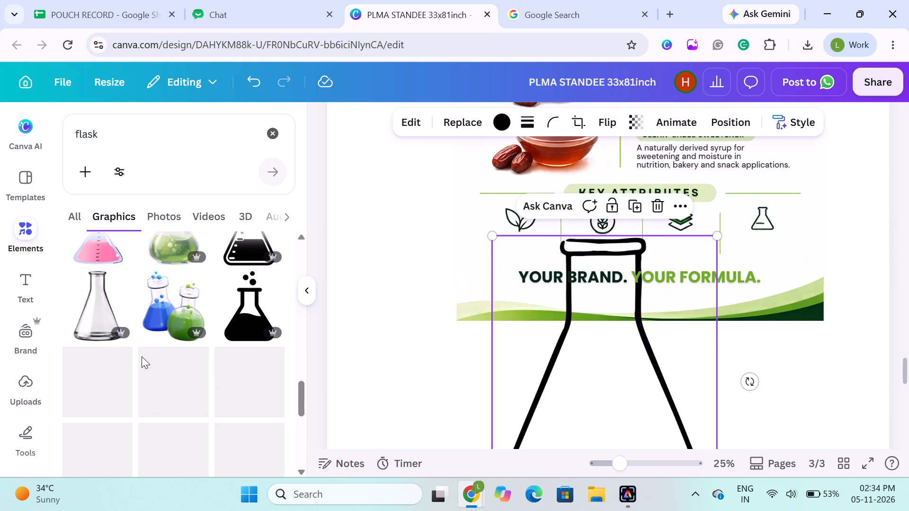
pyautogui.scroll(-3, 140, 355)
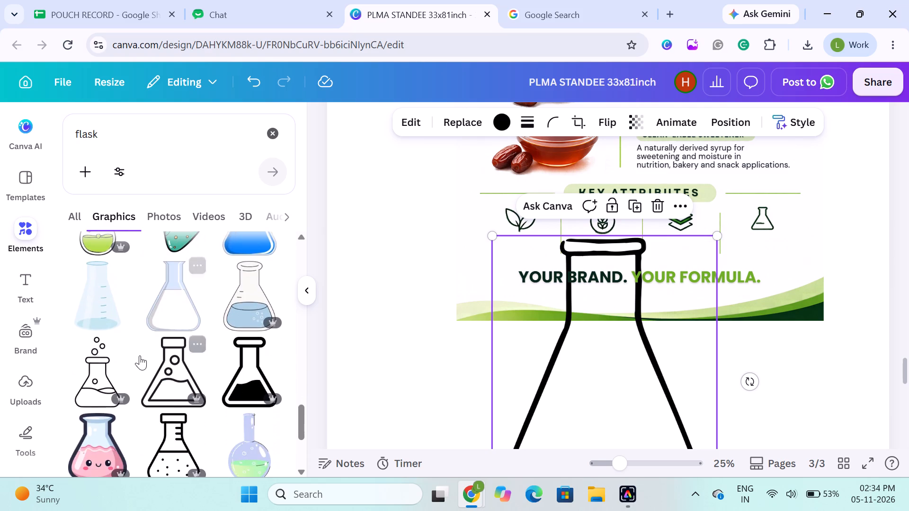
pyautogui.scroll(-4, 140, 355)
pyautogui.scroll(2, 140, 355)
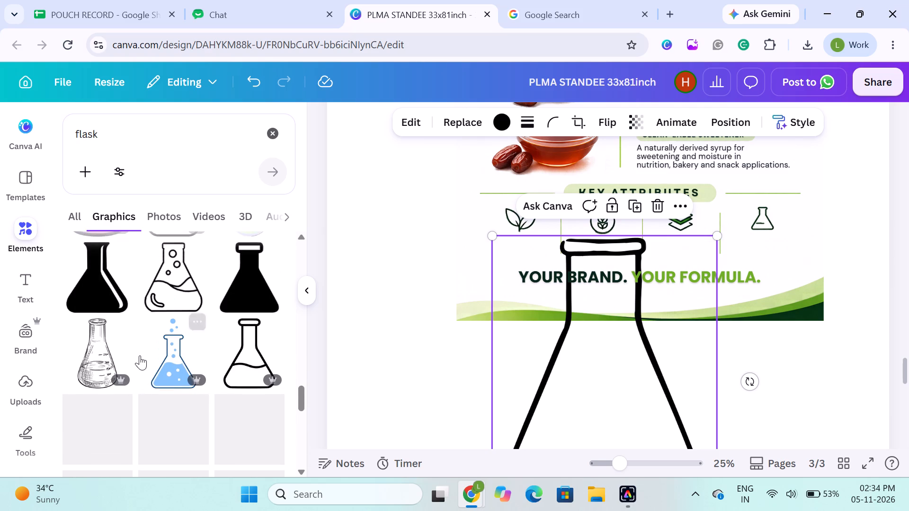
pyautogui.scroll(-3, 140, 355)
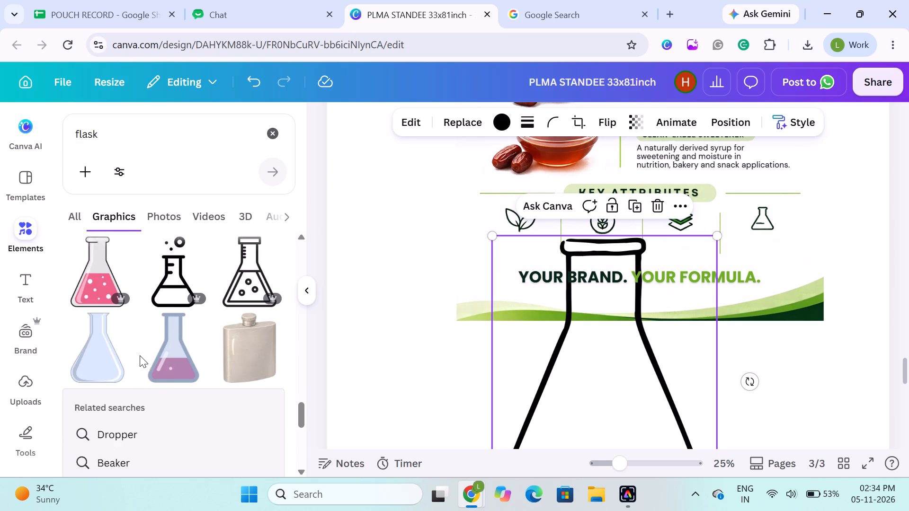
pyautogui.scroll(-1, 140, 355)
pyautogui.scroll(-2, 125, 402)
pyautogui.scroll(-1, 201, 400)
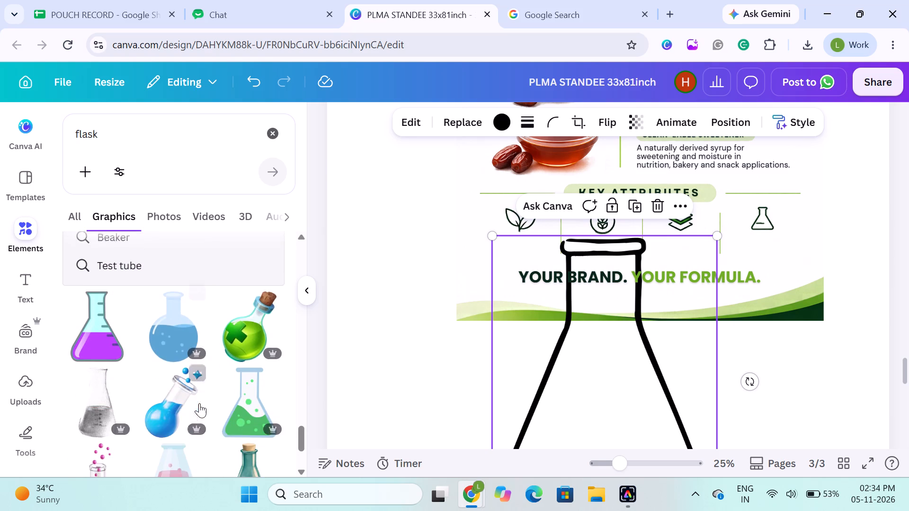
pyautogui.scroll(-2, 199, 403)
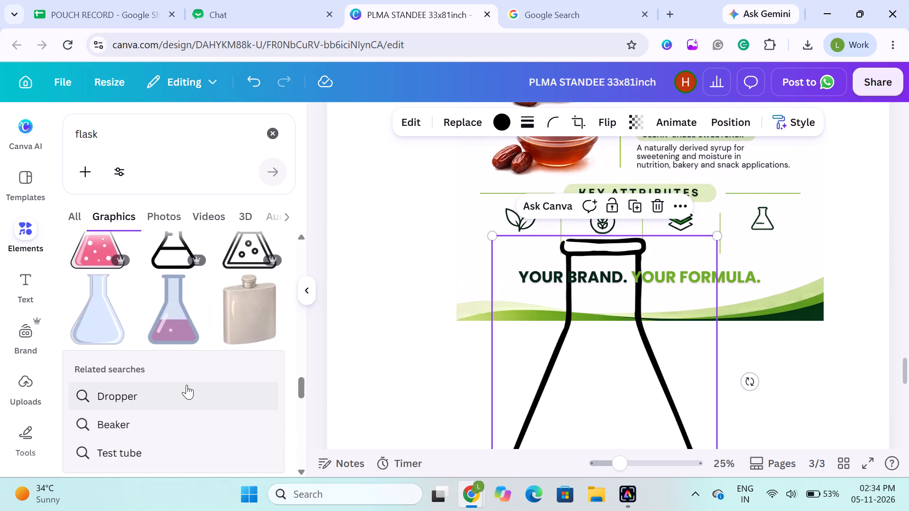
pyautogui.scroll(-4, 187, 385)
pyautogui.scroll(1, 187, 385)
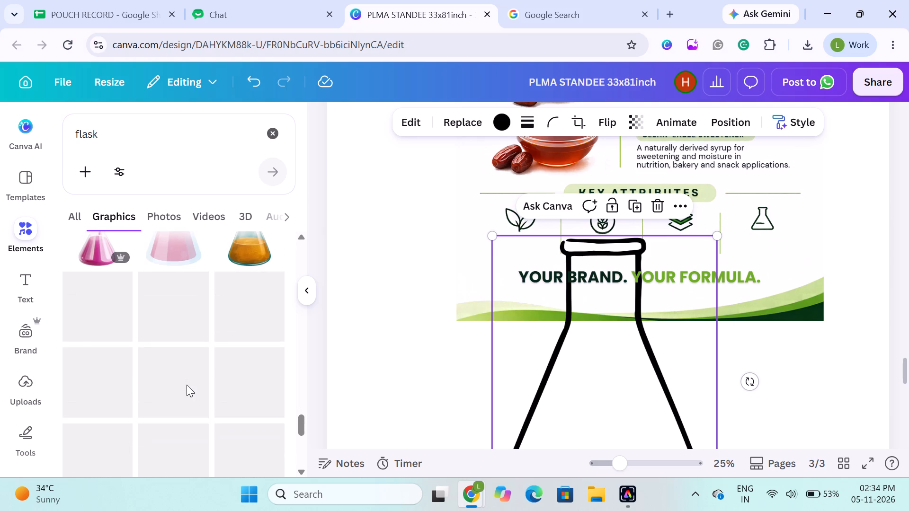
pyautogui.scroll(-1, 187, 385)
pyautogui.scroll(8, 187, 385)
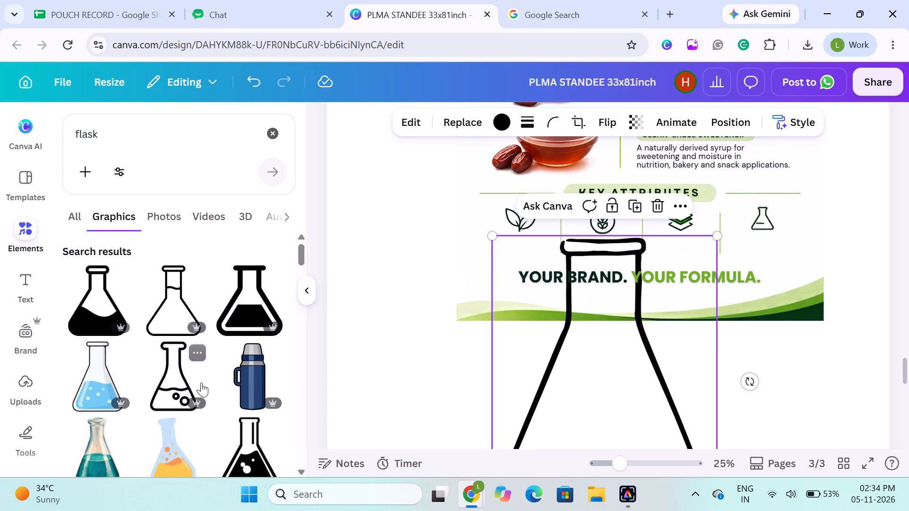
pyautogui.scroll(-1, 197, 381)
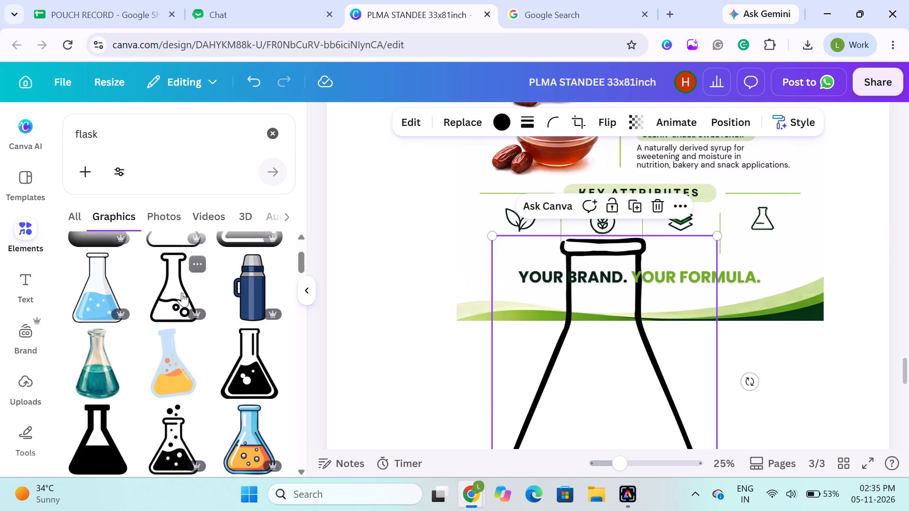
pyautogui.scroll(2, 210, 286)
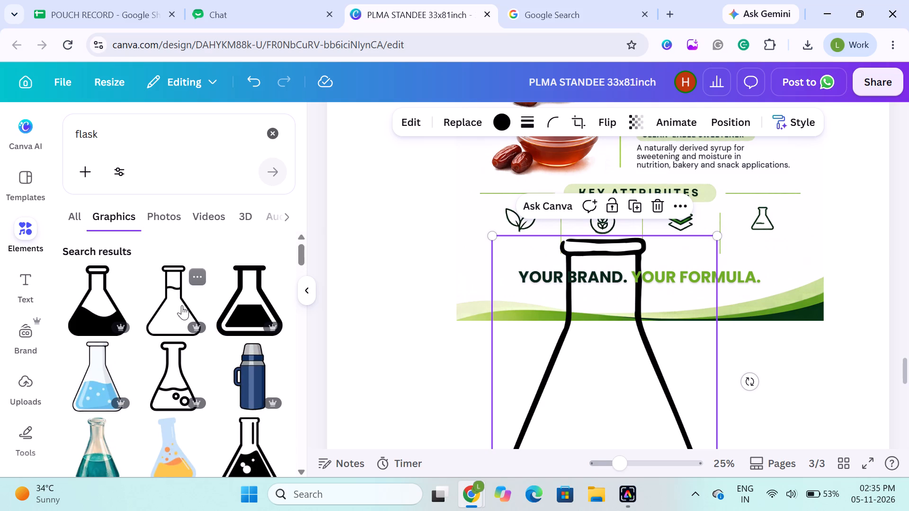
# Shrink the outline flask to icon size and move it to page 2, directly above the "Formulation Flexibility" label.
pyautogui.scroll(-1, 626, 365)
pyautogui.moveTo(717, 198); pyautogui.dragTo(648, 336)
pyautogui.moveTo(565, 361); pyautogui.dragTo(570, 251)
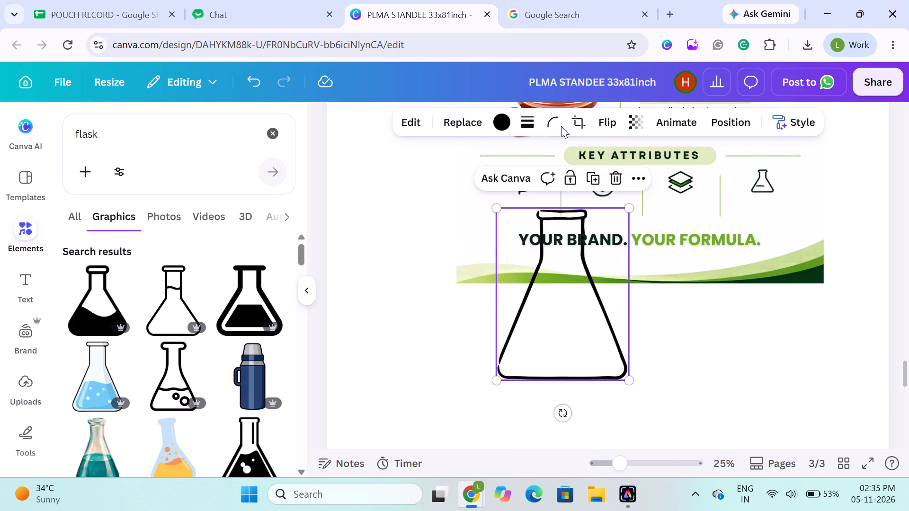
pyautogui.moveTo(630, 206); pyautogui.dragTo(563, 306)
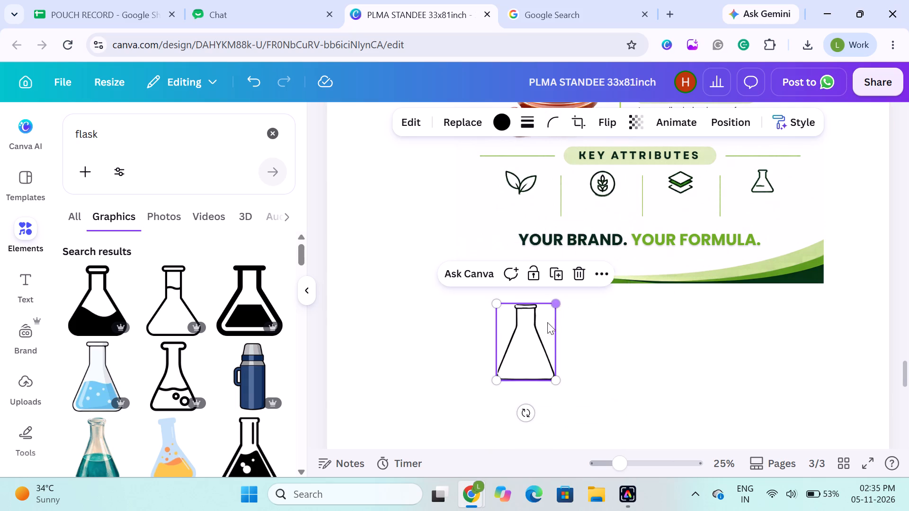
pyautogui.moveTo(531, 332); pyautogui.dragTo(586, 255)
pyautogui.scroll(3, 529, 322)
pyautogui.scroll(2, 548, 273)
pyautogui.hscroll(-1, 578, 258)
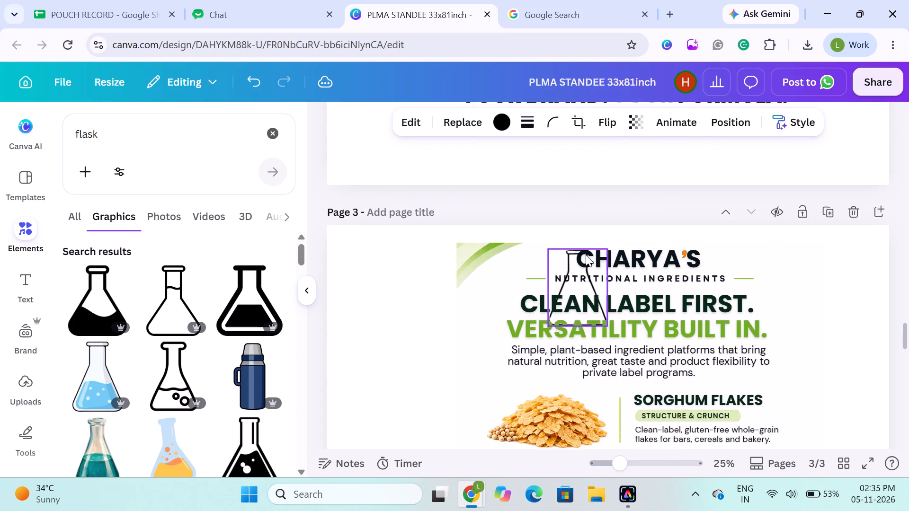
pyautogui.hscroll(-1, 586, 255)
pyautogui.moveTo(586, 255); pyautogui.dragTo(707, 230)
pyautogui.hscroll(-3, 694, 224)
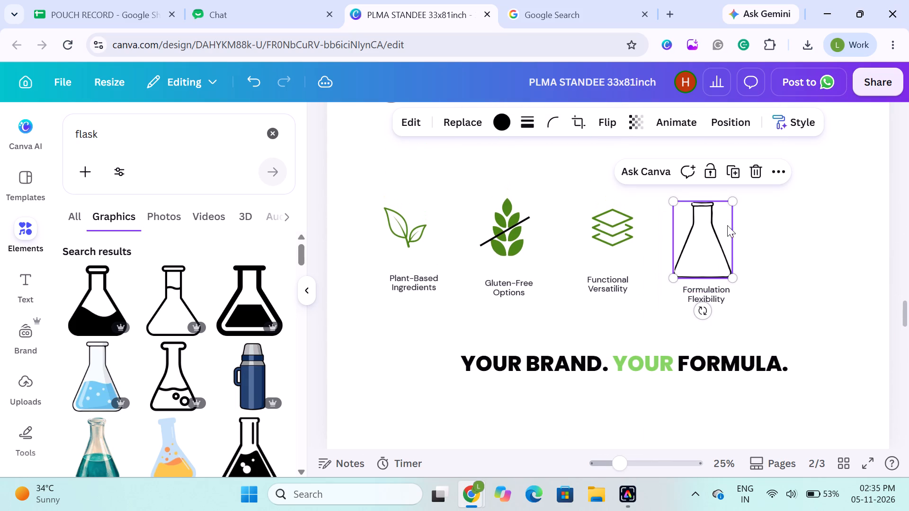
# Recolour the flask icon above "Formulation Flexibility" with the layers icon's green, #4A8614.
pyautogui.click(607, 237)
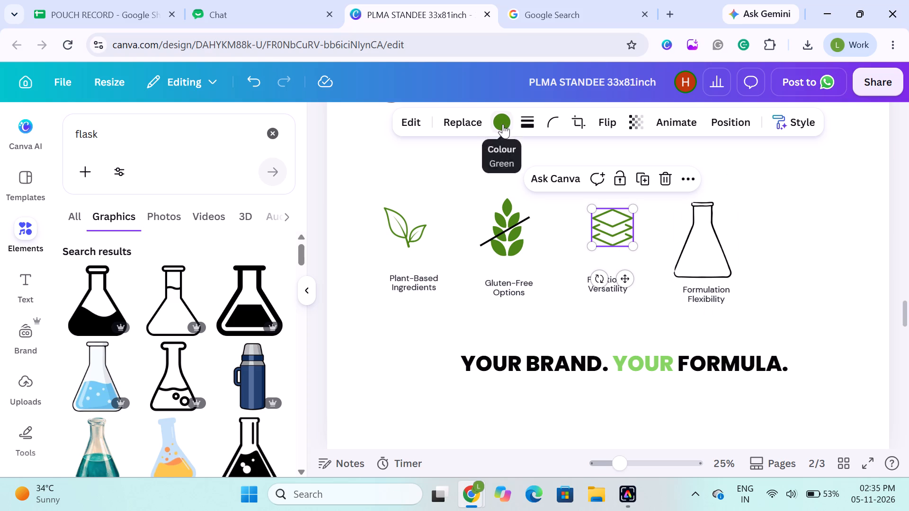
pyautogui.click(503, 124)
pyautogui.click(142, 228)
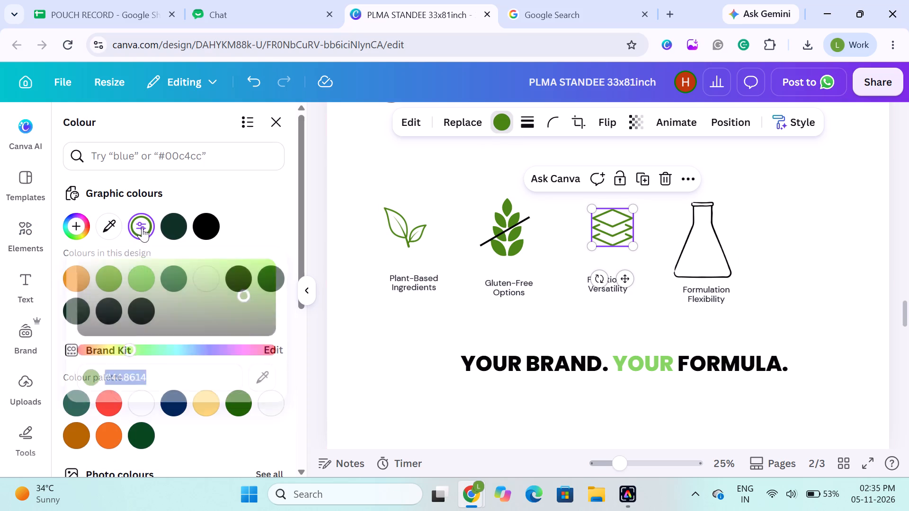
pyautogui.hotkey('ctrl', 'c')
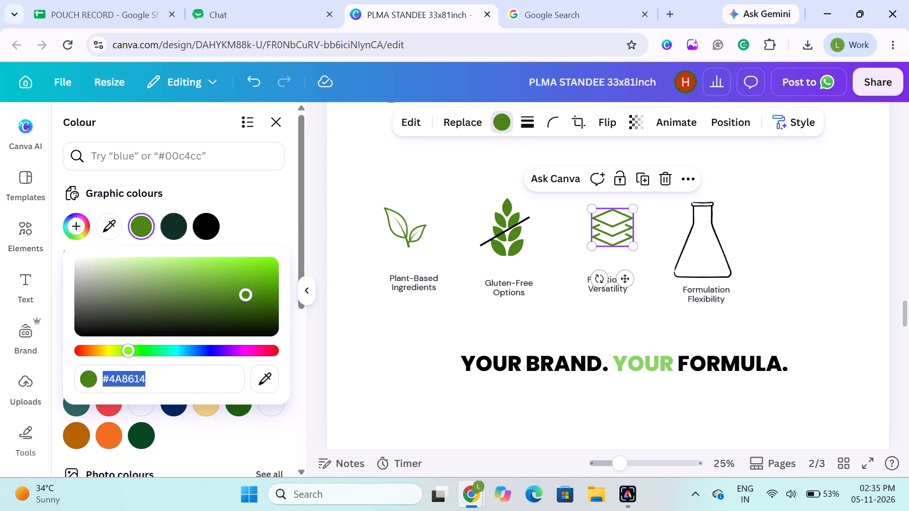
pyautogui.click(695, 231)
pyautogui.click(218, 152)
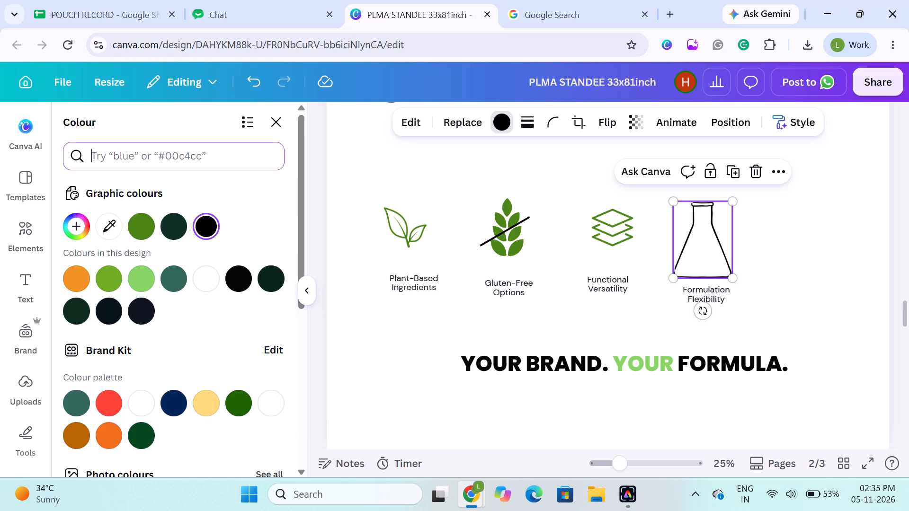
pyautogui.hotkey('ctrl', 'v')
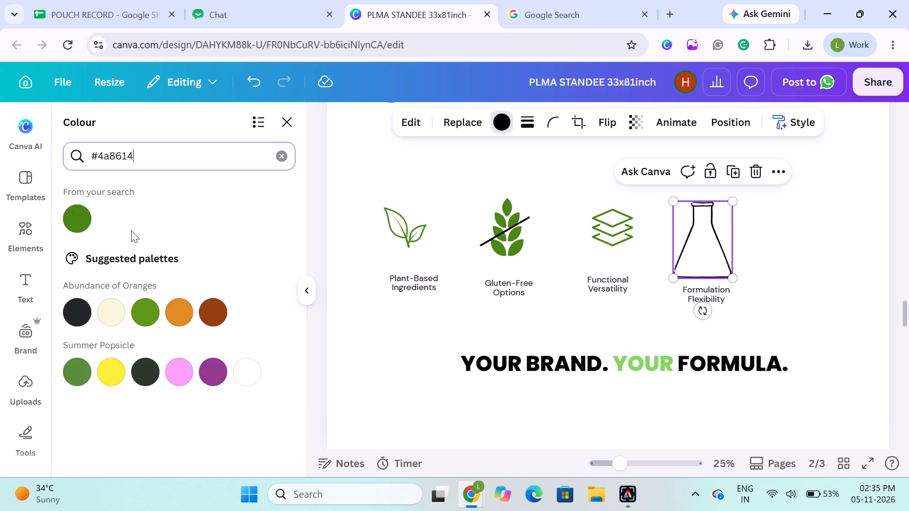
pyautogui.click(82, 232)
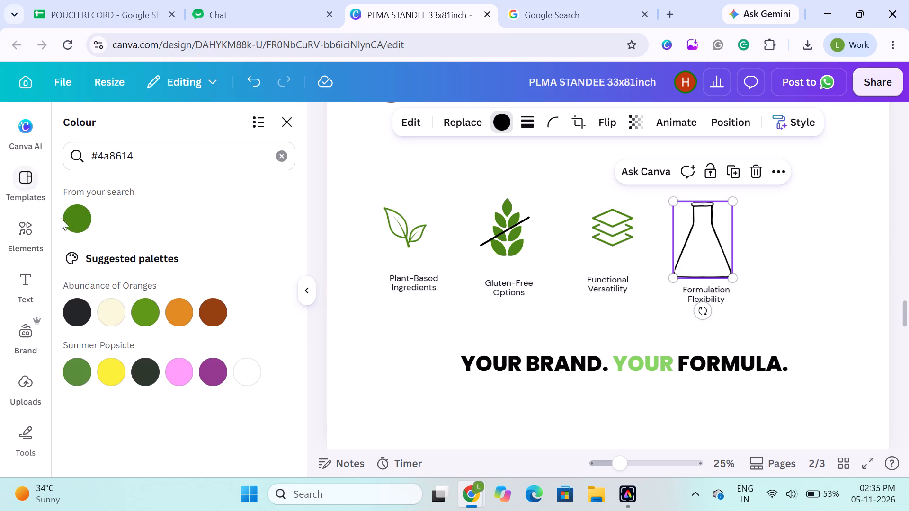
pyautogui.click(88, 216)
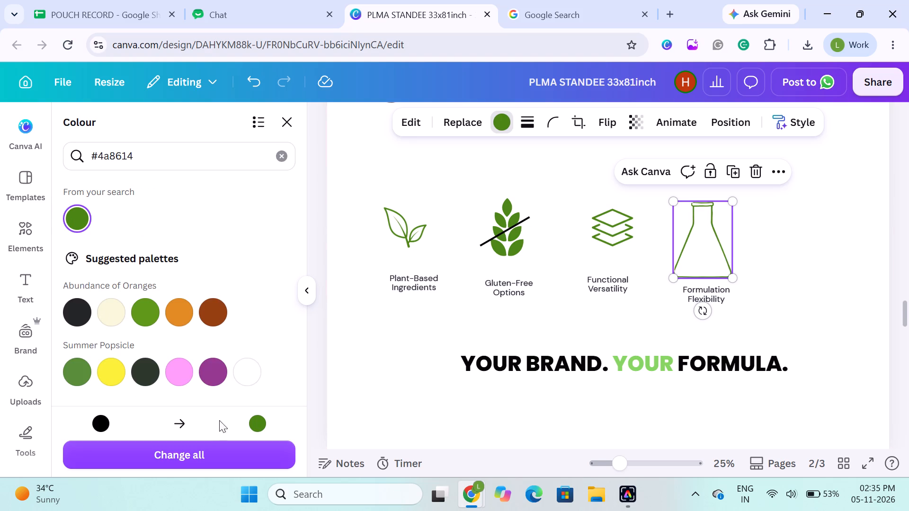
pyautogui.click(286, 156)
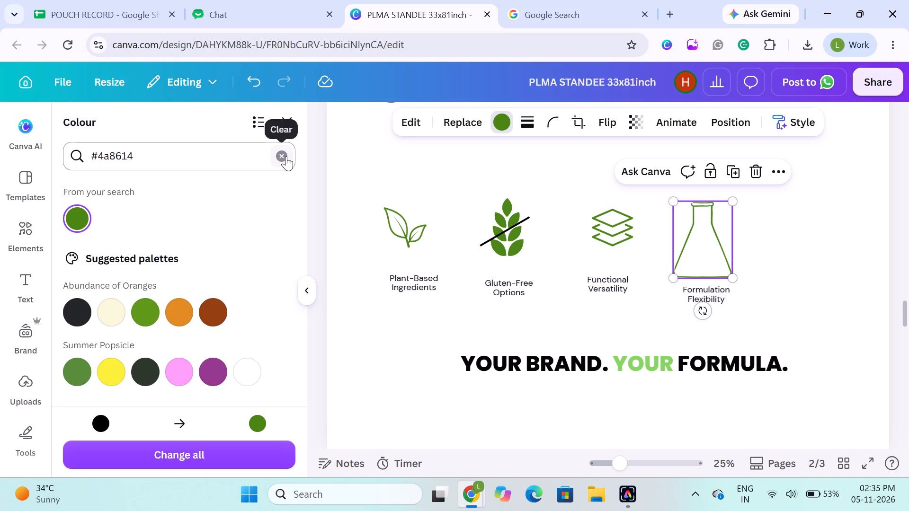
# Check the leaf icon's colour above "Plant-Based Ingredients" against #4A8614, then clear the flask element search.
pyautogui.click(405, 234)
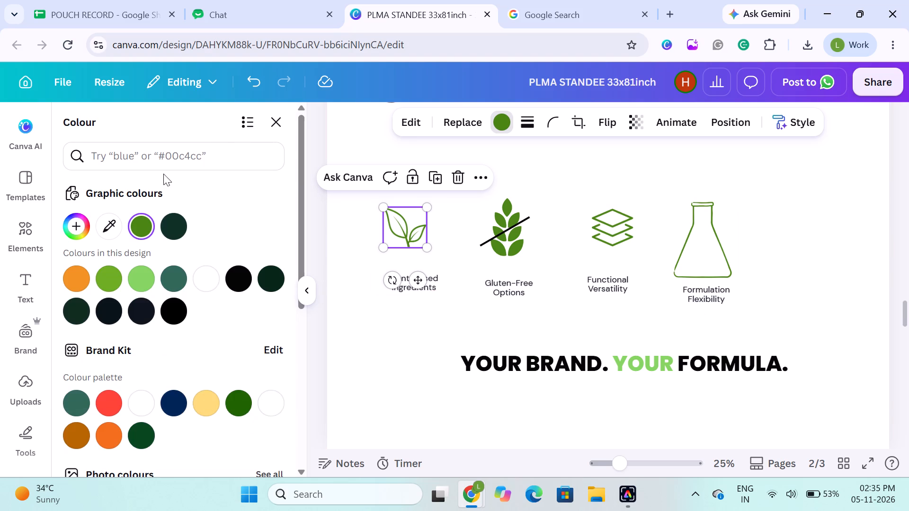
pyautogui.click(163, 159)
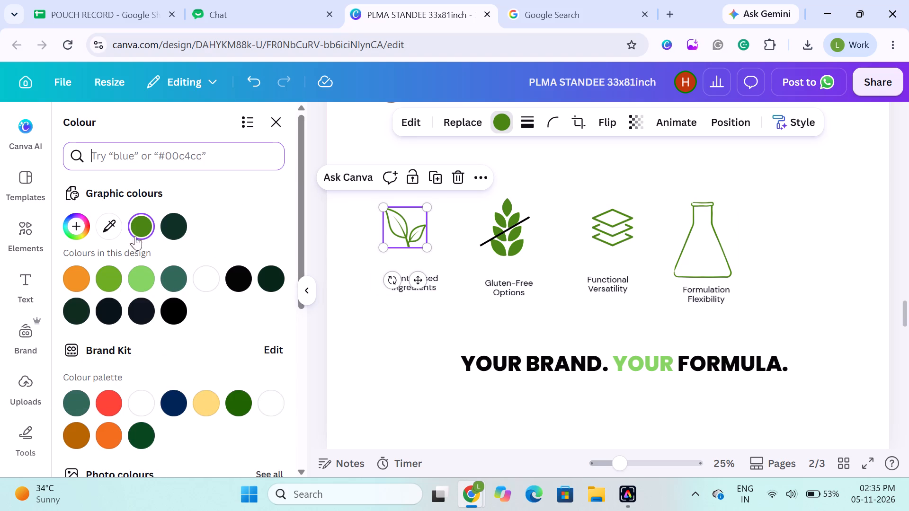
pyautogui.click(150, 149)
pyautogui.hotkey('ctrl', 'v')
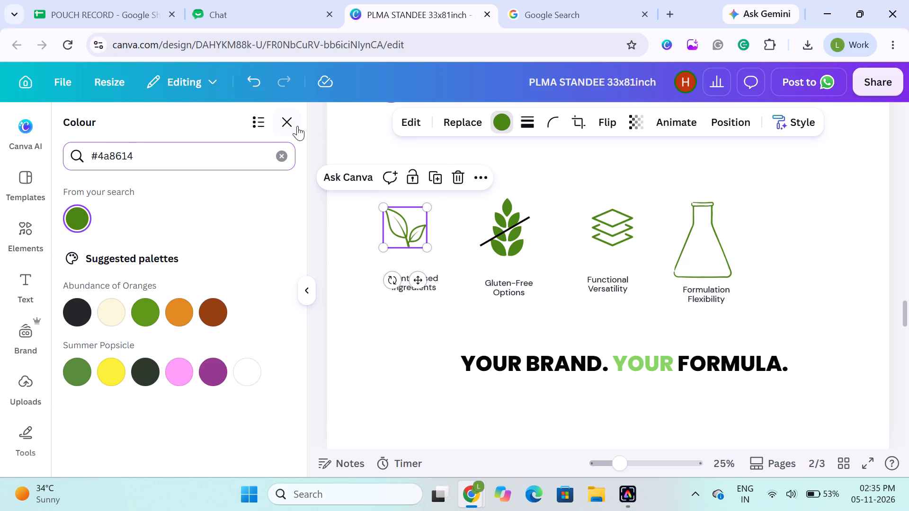
pyautogui.click(285, 121)
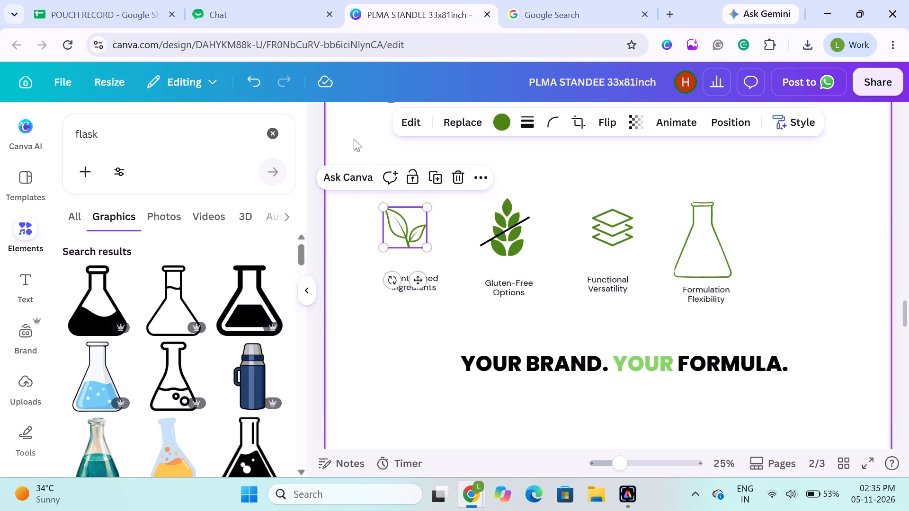
pyautogui.click(279, 137)
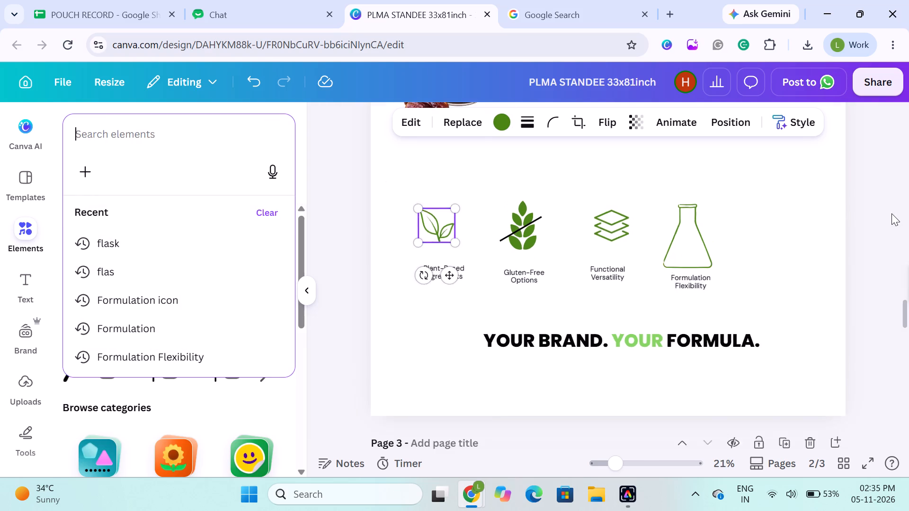
pyautogui.click(866, 209)
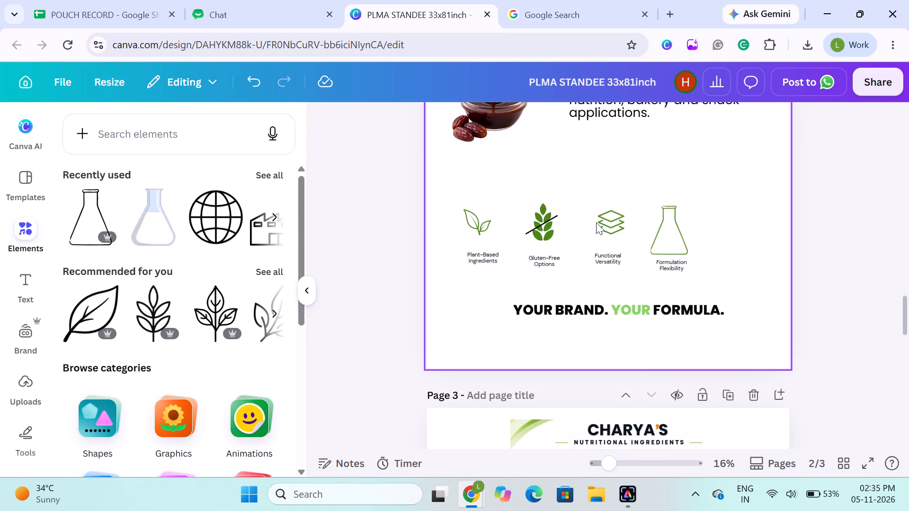
# Enlarge the layers icon slightly and centre it above the "Functional Versatility" label.
pyautogui.click(607, 220)
pyautogui.moveTo(629, 235); pyautogui.dragTo(634, 249)
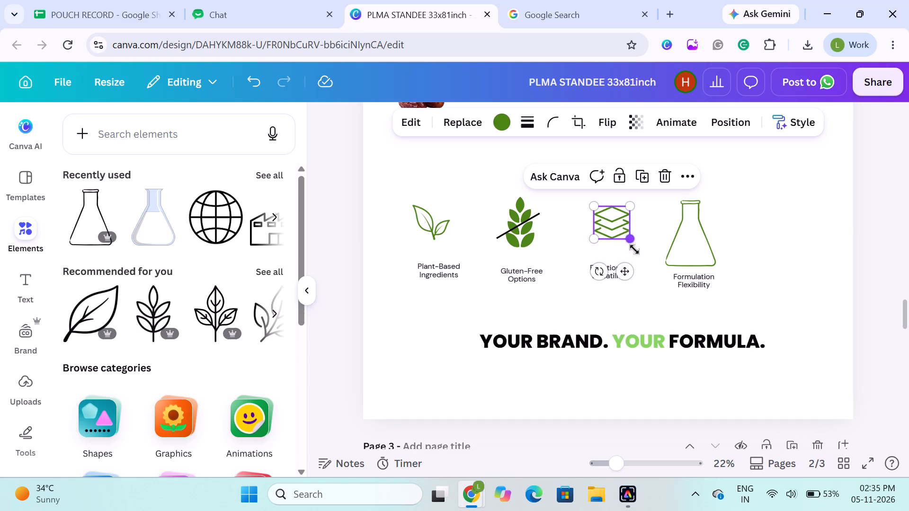
pyautogui.moveTo(634, 249); pyautogui.dragTo(629, 252)
pyautogui.moveTo(615, 226); pyautogui.dragTo(604, 227)
# Shrink the flask icon above "Formulation Flexibility" to about 2.2 by 2.8, level with the layers icon.
pyautogui.click(699, 252)
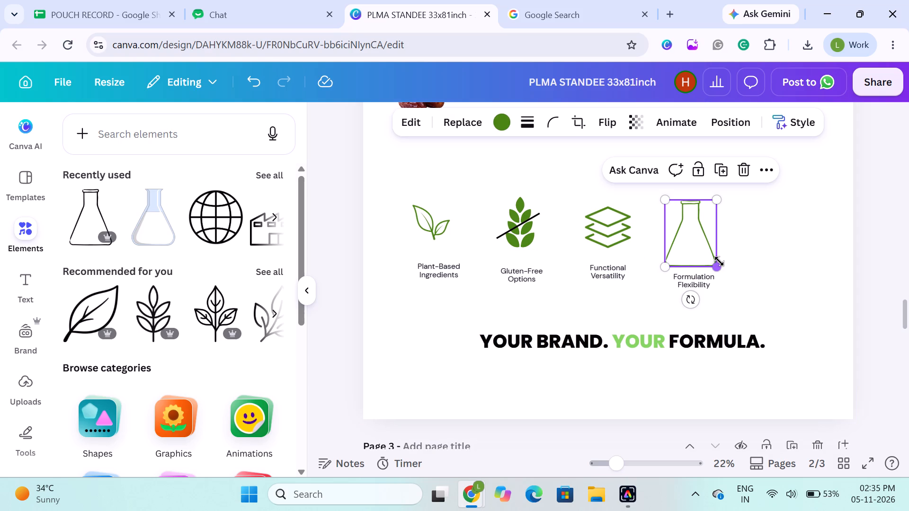
pyautogui.moveTo(717, 262); pyautogui.dragTo(697, 246)
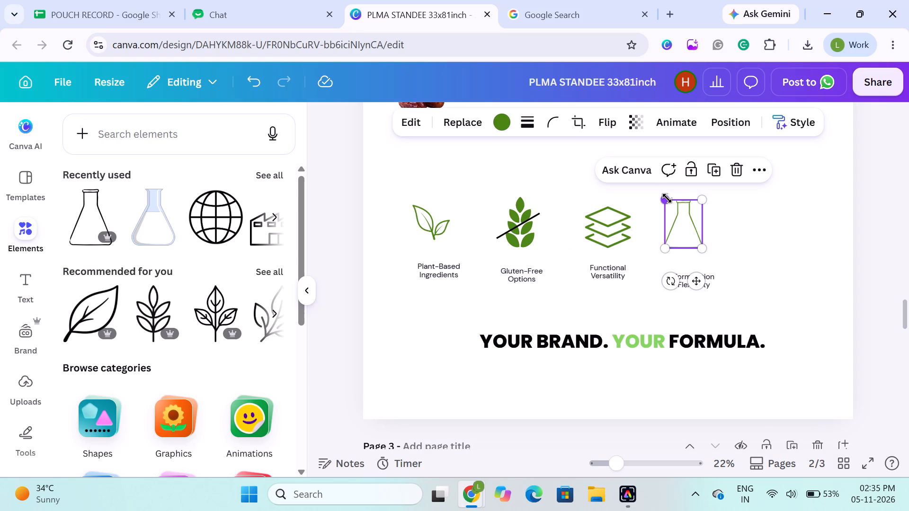
pyautogui.moveTo(667, 198); pyautogui.dragTo(670, 208)
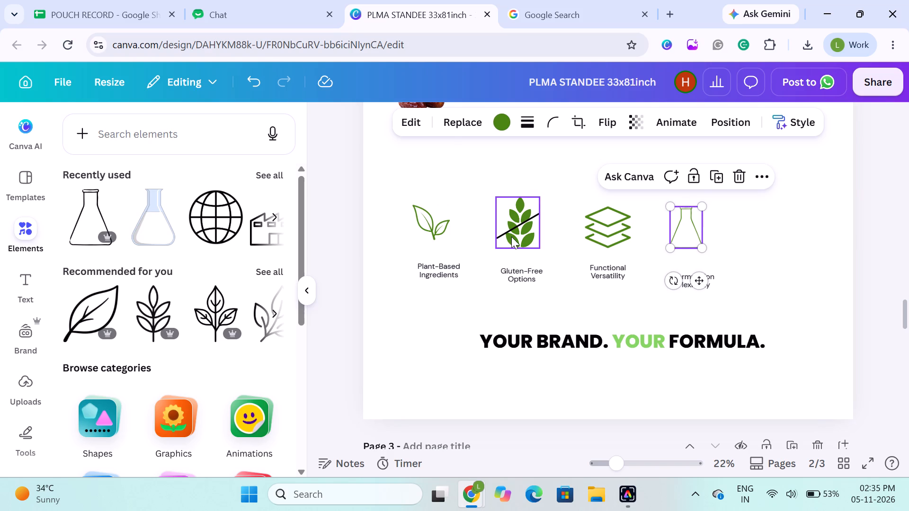
# Shrink the crossed-out wheat icon to about 2.4 by 2.8 and centre it above the "Gluten-Free Options" label.
pyautogui.click(511, 237)
pyautogui.moveTo(544, 198); pyautogui.dragTo(531, 208)
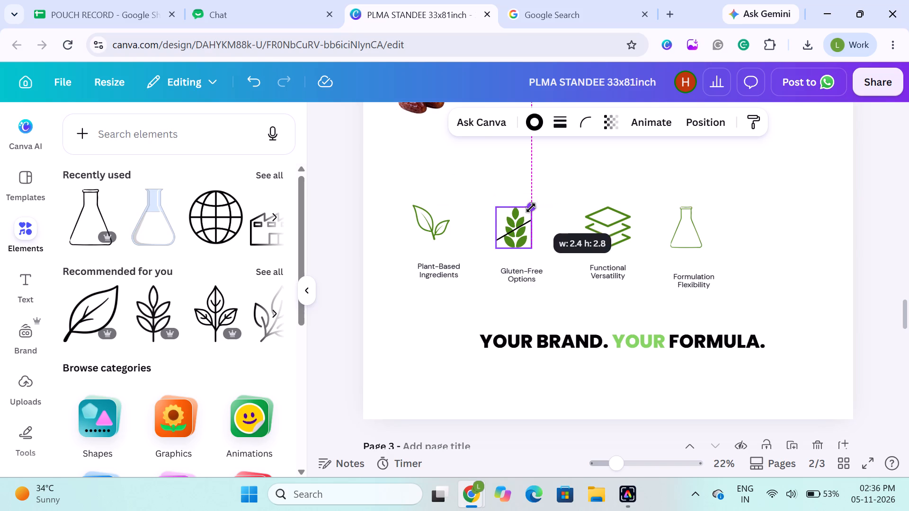
pyautogui.moveTo(531, 208); pyautogui.dragTo(529, 209)
pyautogui.moveTo(517, 228); pyautogui.dragTo(526, 231)
pyautogui.moveTo(508, 210); pyautogui.dragTo(503, 207)
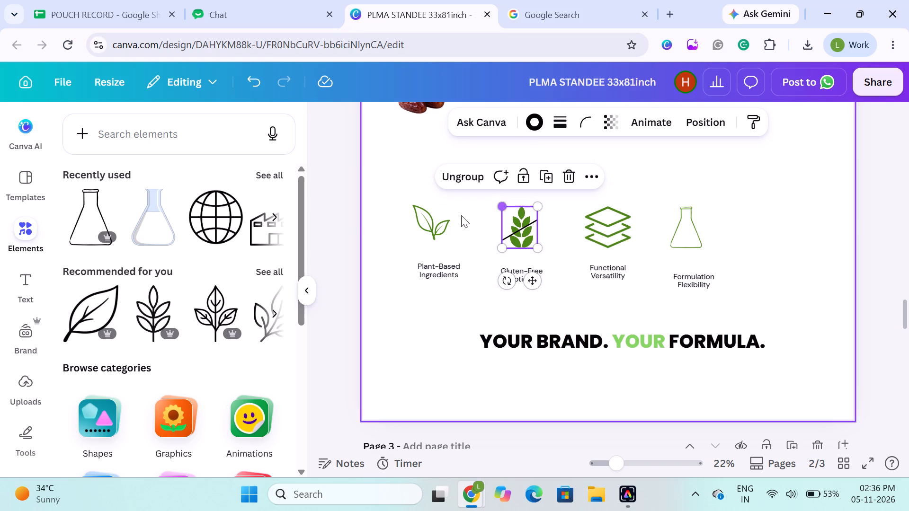
# Enlarge the leaf icon above "Plant-Based Ingredients" so its top and bottom line up with the other icons.
pyautogui.click(411, 225)
pyautogui.click(444, 225)
pyautogui.moveTo(449, 238); pyautogui.dragTo(454, 244)
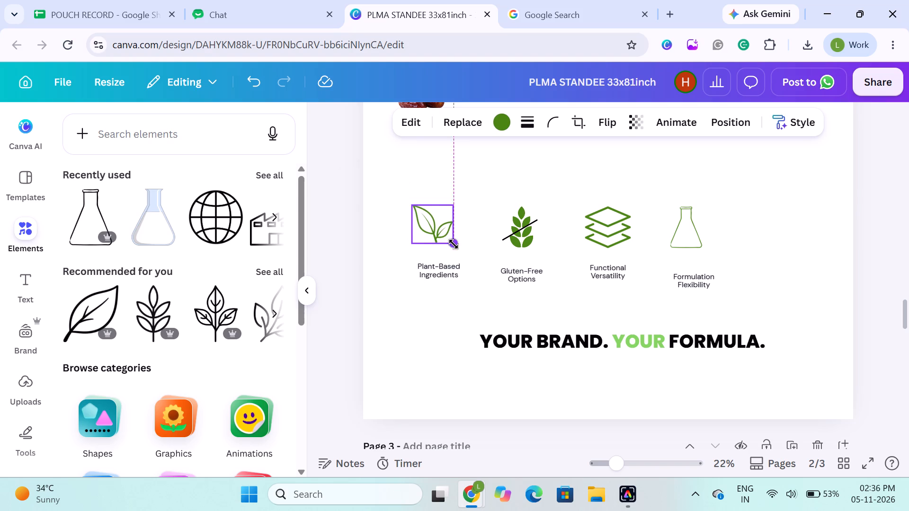
pyautogui.moveTo(454, 244); pyautogui.dragTo(458, 251)
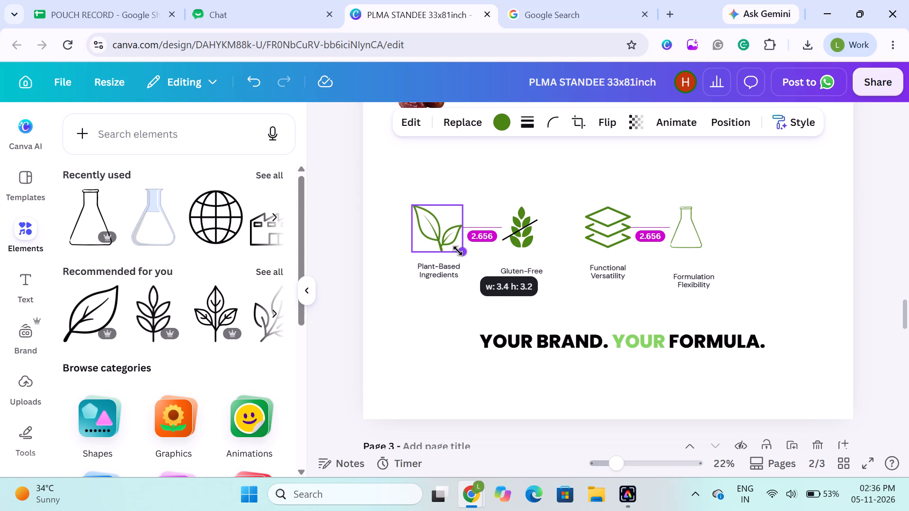
pyautogui.moveTo(458, 251); pyautogui.dragTo(457, 248)
pyautogui.moveTo(414, 206); pyautogui.dragTo(420, 213)
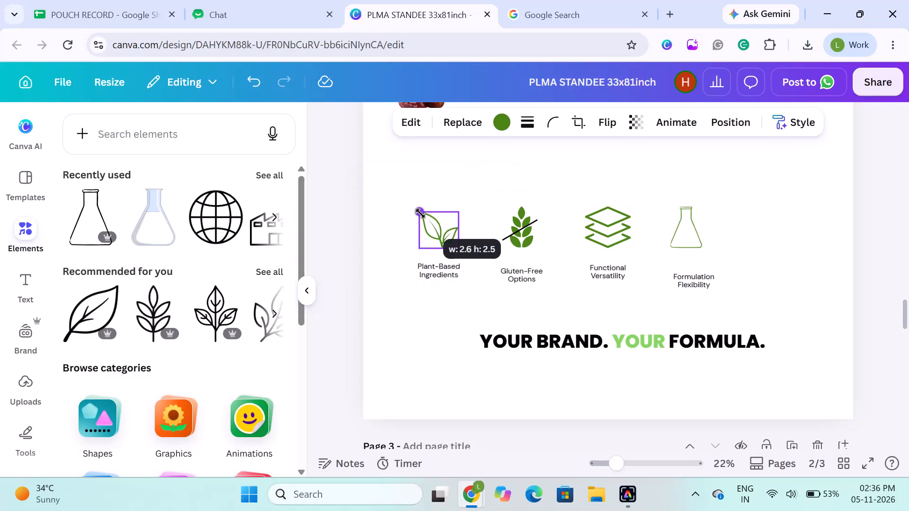
pyautogui.moveTo(420, 213); pyautogui.dragTo(417, 212)
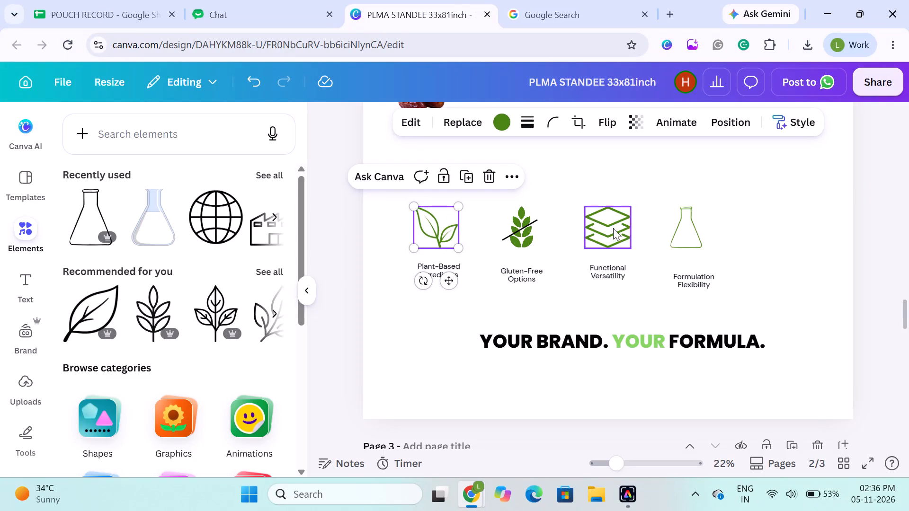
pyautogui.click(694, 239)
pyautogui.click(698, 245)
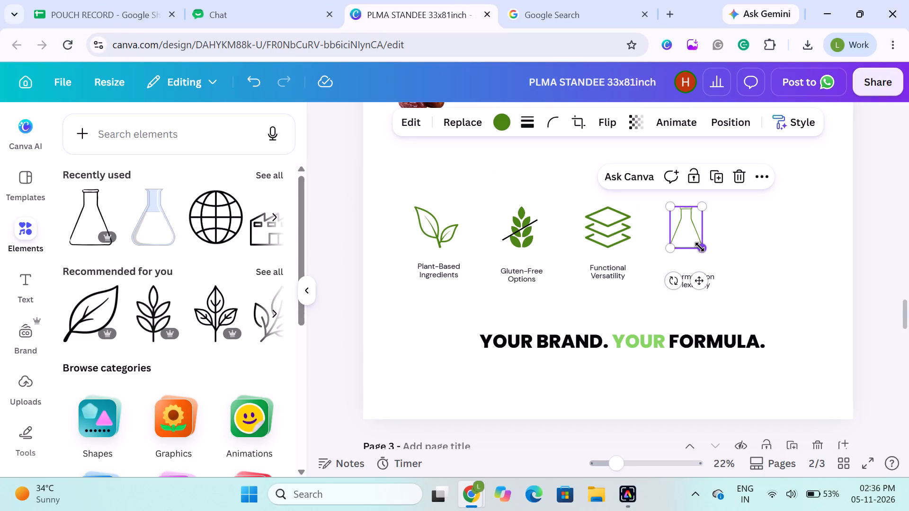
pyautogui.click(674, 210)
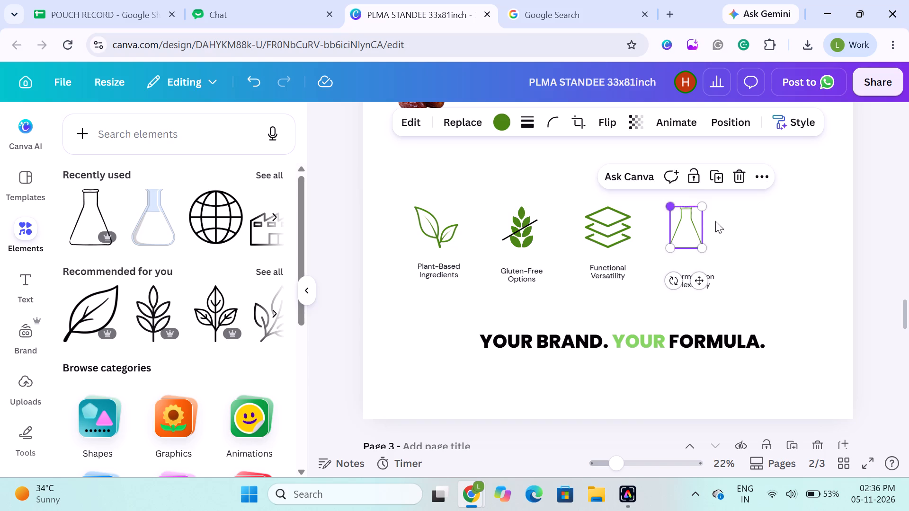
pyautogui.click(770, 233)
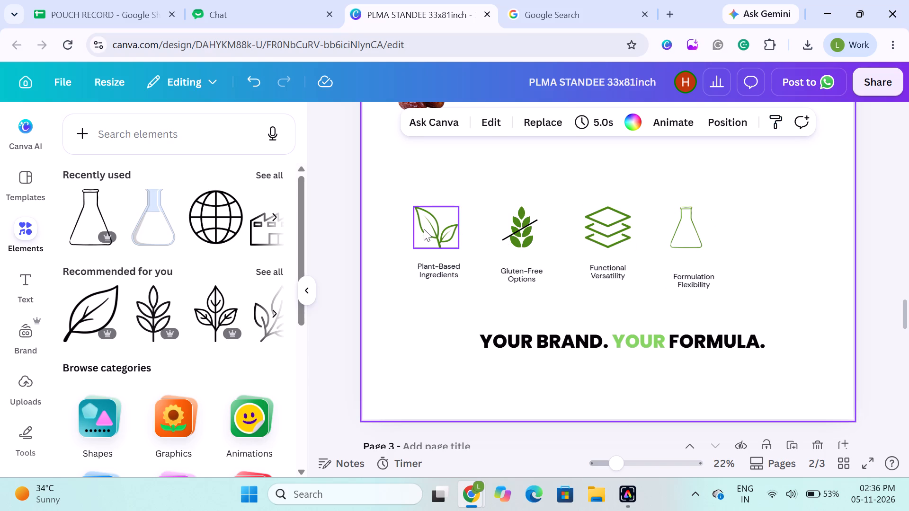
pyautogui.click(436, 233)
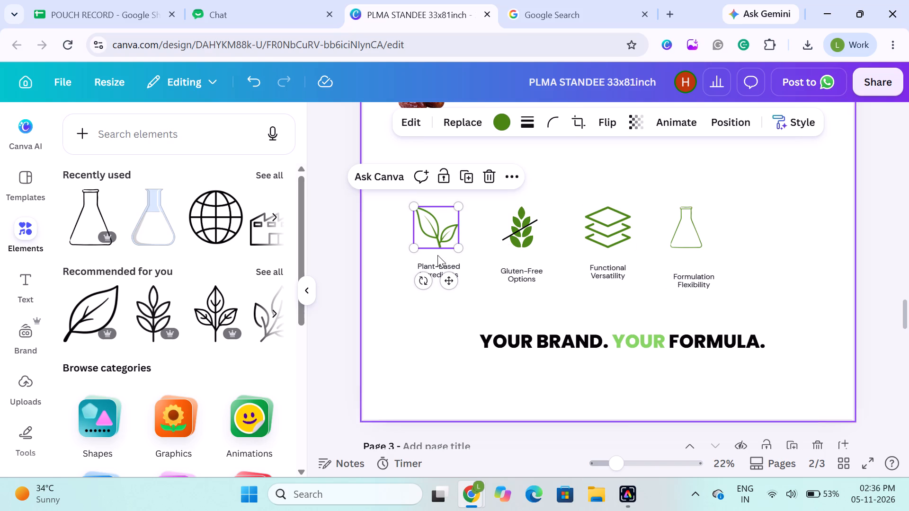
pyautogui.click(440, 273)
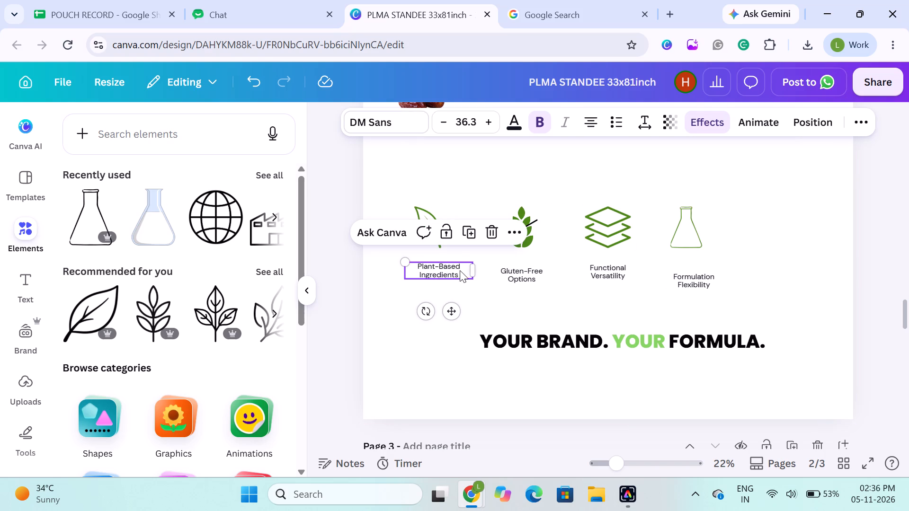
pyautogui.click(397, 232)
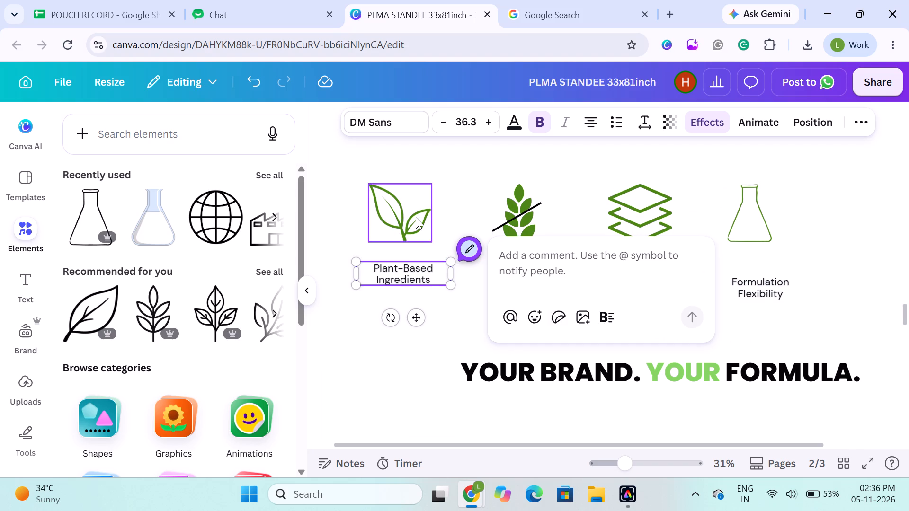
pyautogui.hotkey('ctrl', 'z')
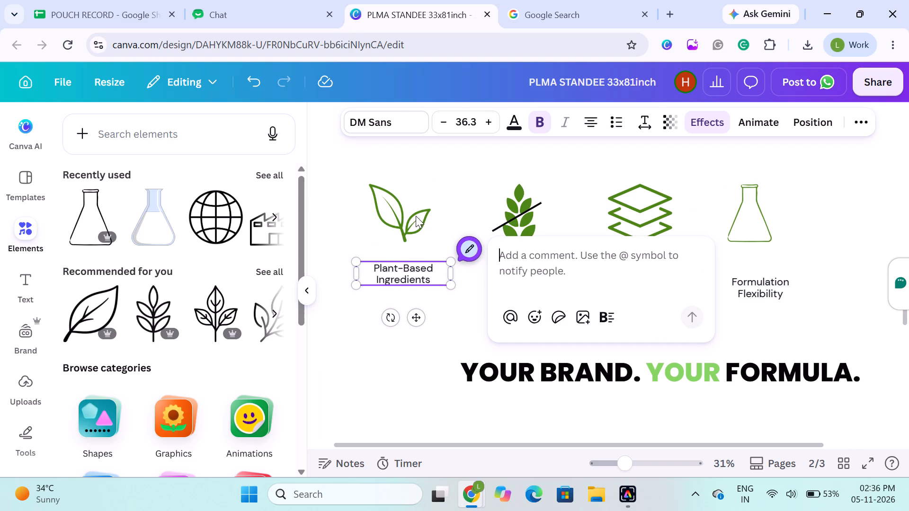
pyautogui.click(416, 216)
# Check the size and top alignment of the flask icon against the other icons in the row.
pyautogui.click(738, 238)
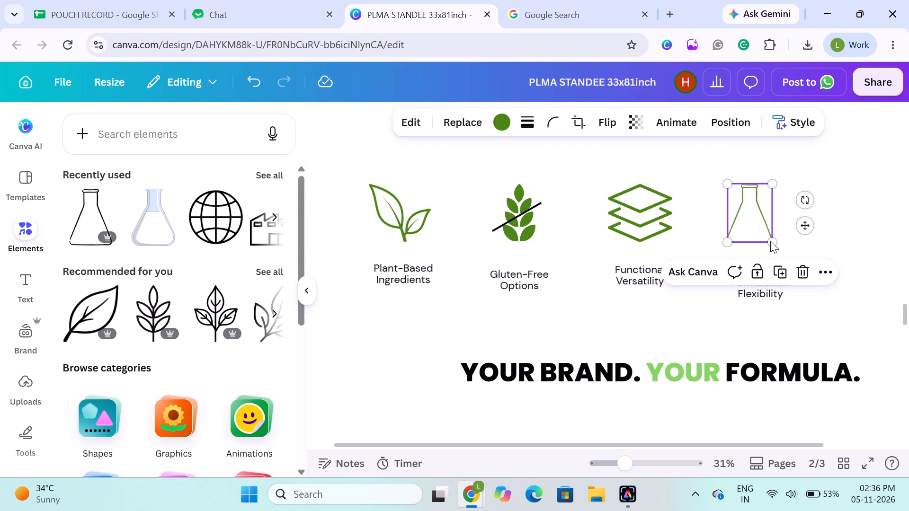
pyautogui.click(777, 242)
pyautogui.click(724, 187)
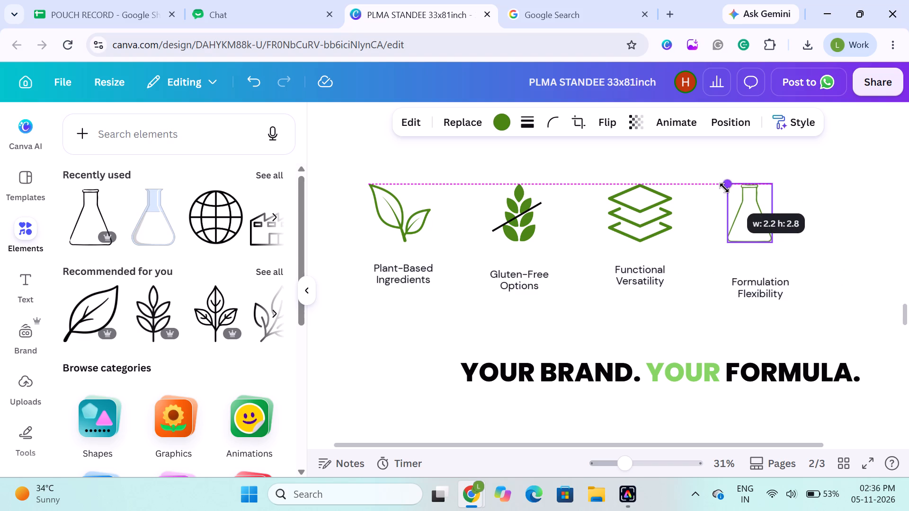
# Compare the spacing of page 2's attribute icons with the Key Attributes row on page 3.
pyautogui.click(659, 208)
pyautogui.keyDown('shift'); pyautogui.click(751, 217); pyautogui.keyUp('shift')
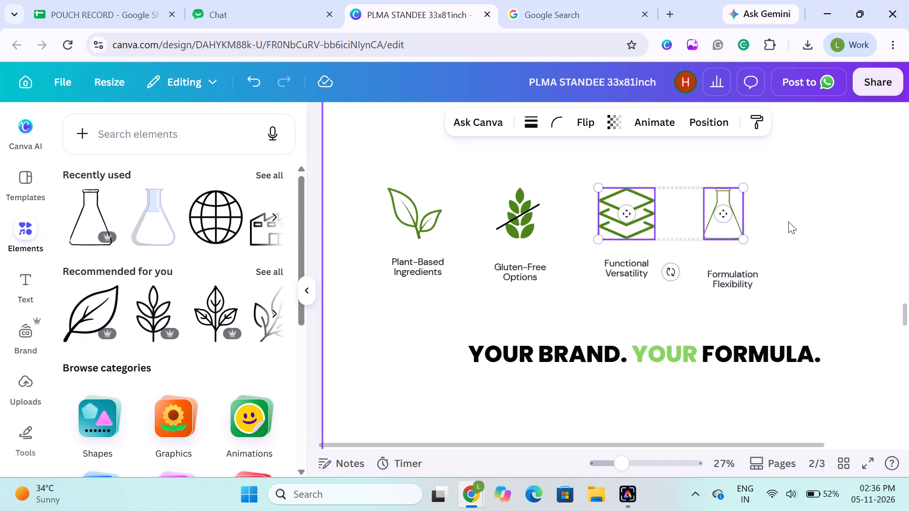
pyautogui.click(312, 291)
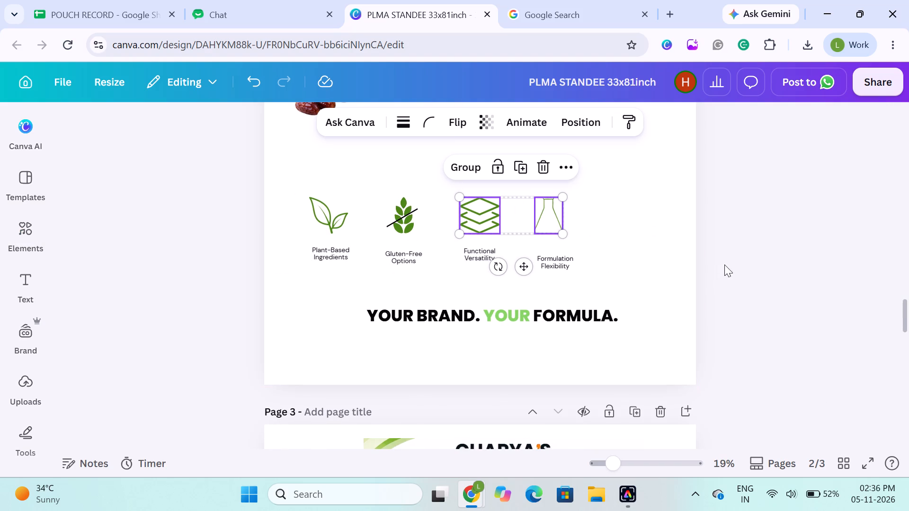
pyautogui.click(748, 258)
pyautogui.scroll(-7, 566, 363)
pyautogui.scroll(3, 529, 249)
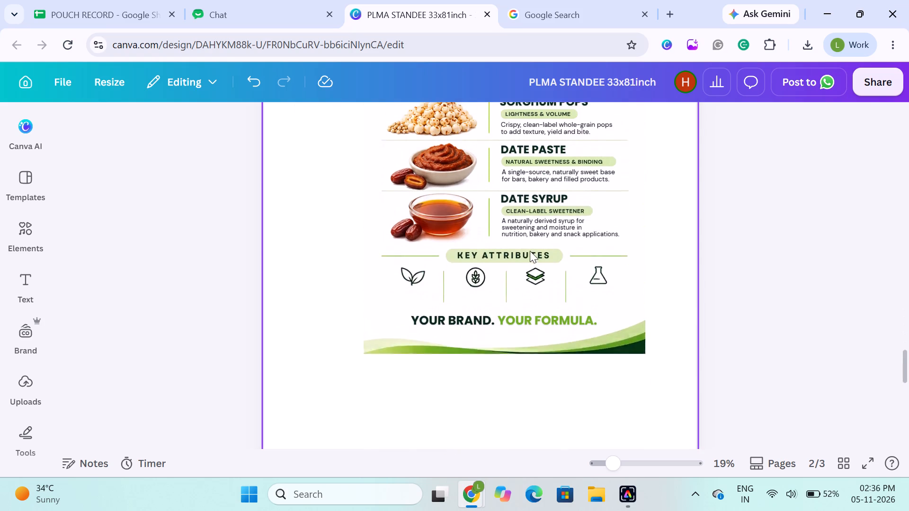
pyautogui.scroll(2, 446, 328)
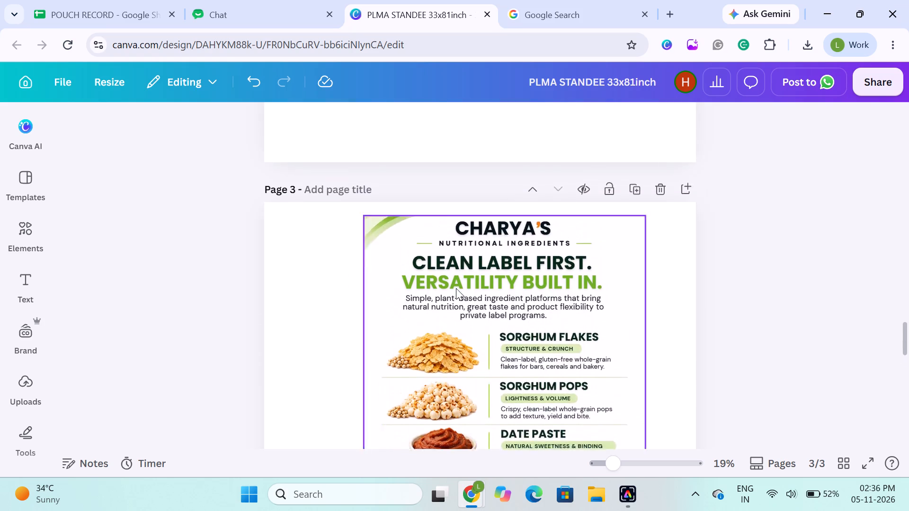
pyautogui.scroll(2, 459, 279)
pyautogui.click(405, 170)
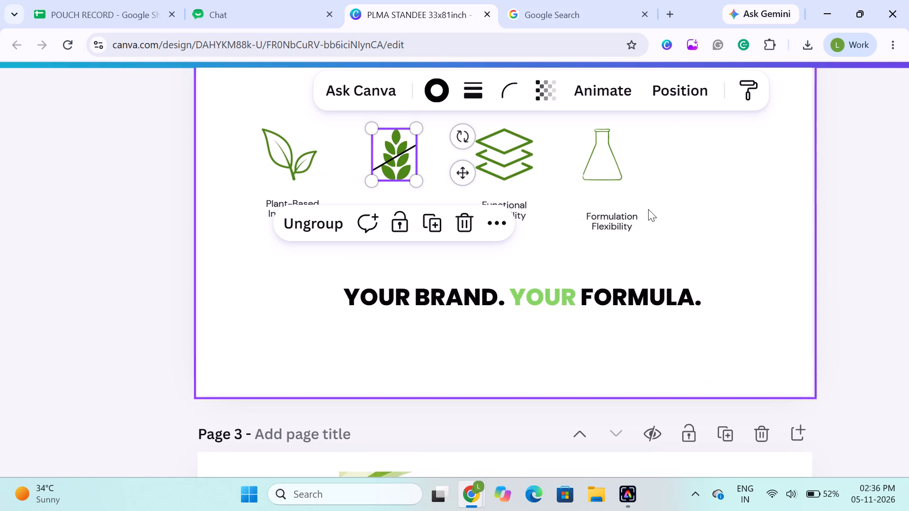
pyautogui.click(831, 193)
# Spread the four attribute icons apart, moving the flask, layers and wheat icons rightward and the leaf icon slightly leftward.
pyautogui.click(591, 162)
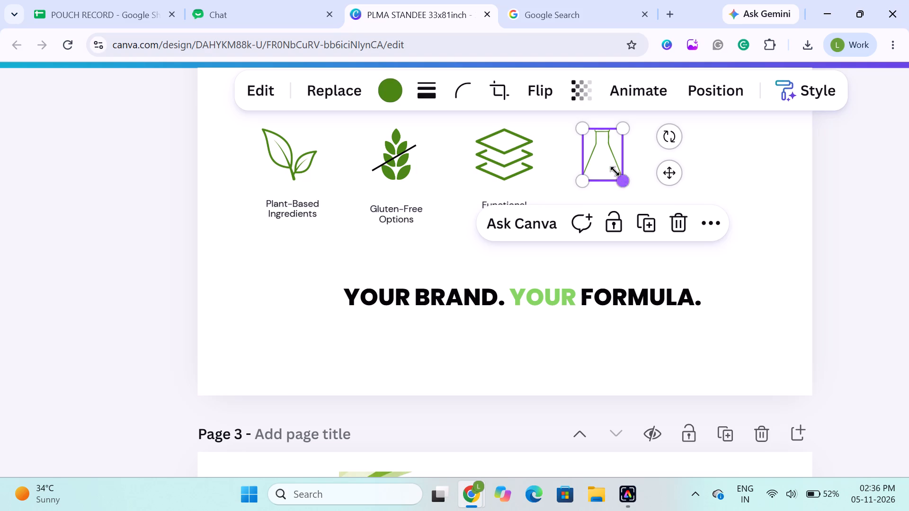
pyautogui.moveTo(606, 157); pyautogui.dragTo(616, 157)
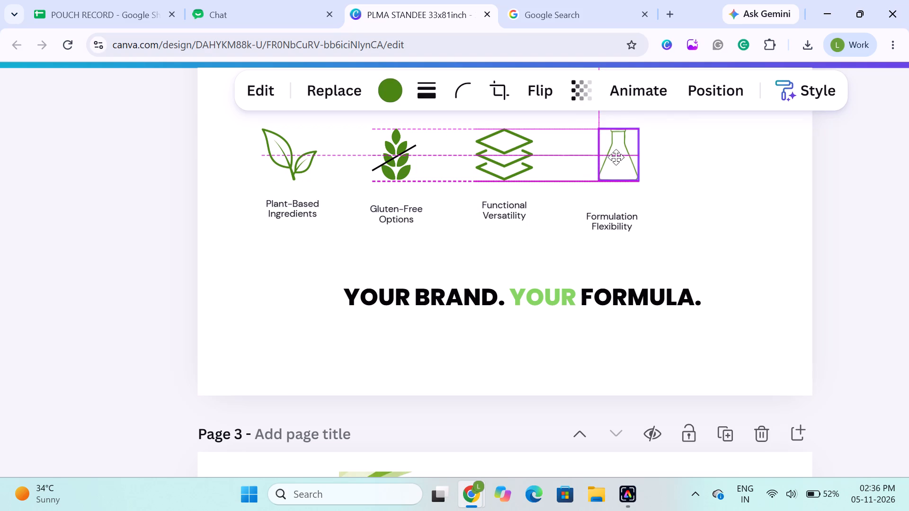
pyautogui.moveTo(616, 157); pyautogui.dragTo(650, 159)
pyautogui.moveTo(526, 160); pyautogui.dragTo(544, 159)
pyautogui.moveTo(406, 161); pyautogui.dragTo(423, 160)
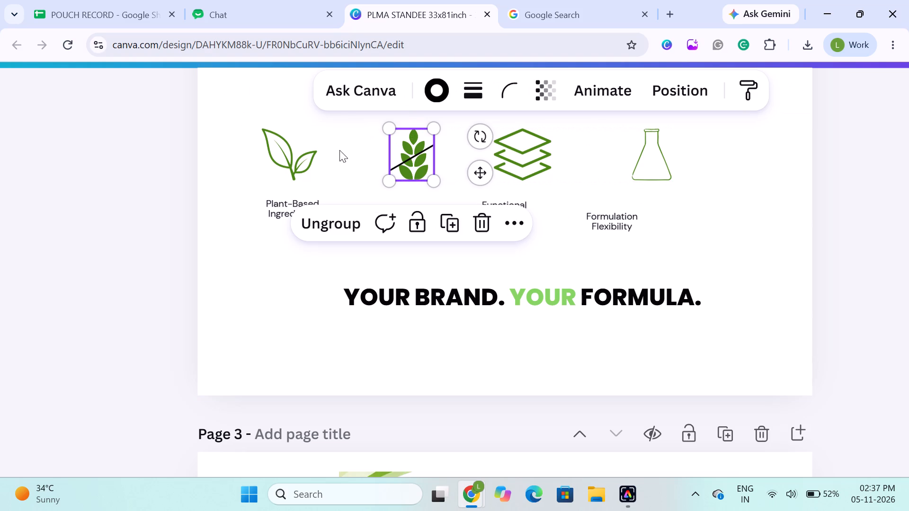
pyautogui.moveTo(303, 155); pyautogui.dragTo(295, 155)
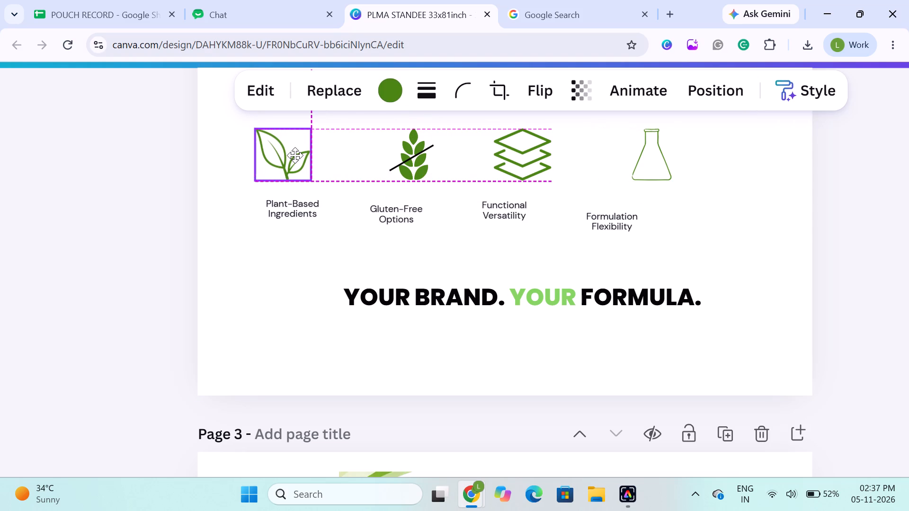
pyautogui.moveTo(295, 155); pyautogui.dragTo(294, 155)
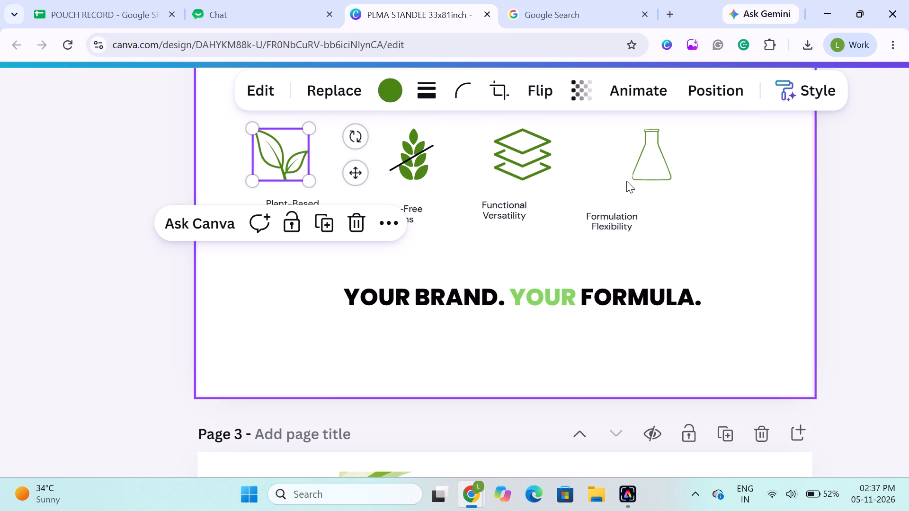
# Move the layers, flask and wheat icons further right until the gaps between all four icons are equal at 5.135.
pyautogui.click(537, 163)
pyautogui.keyDown('shift'); pyautogui.click(659, 177); pyautogui.keyUp('shift')
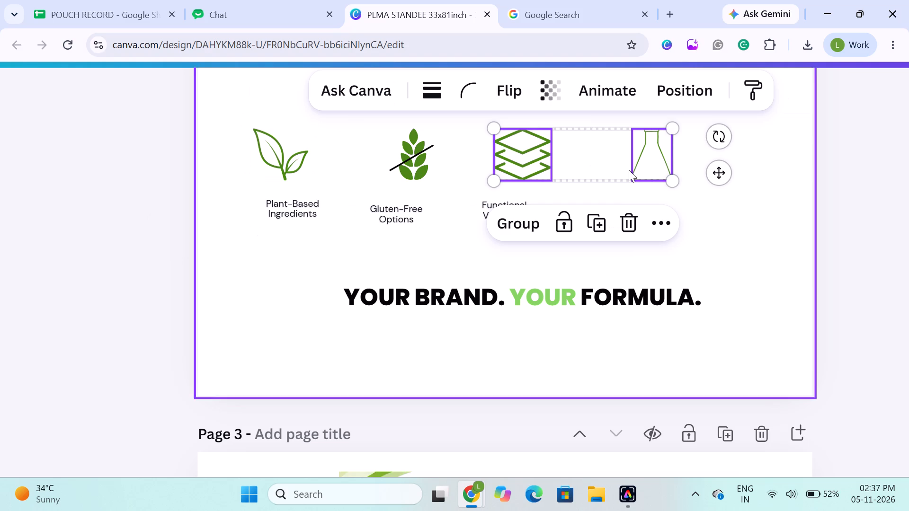
pyautogui.moveTo(651, 160); pyautogui.dragTo(700, 163)
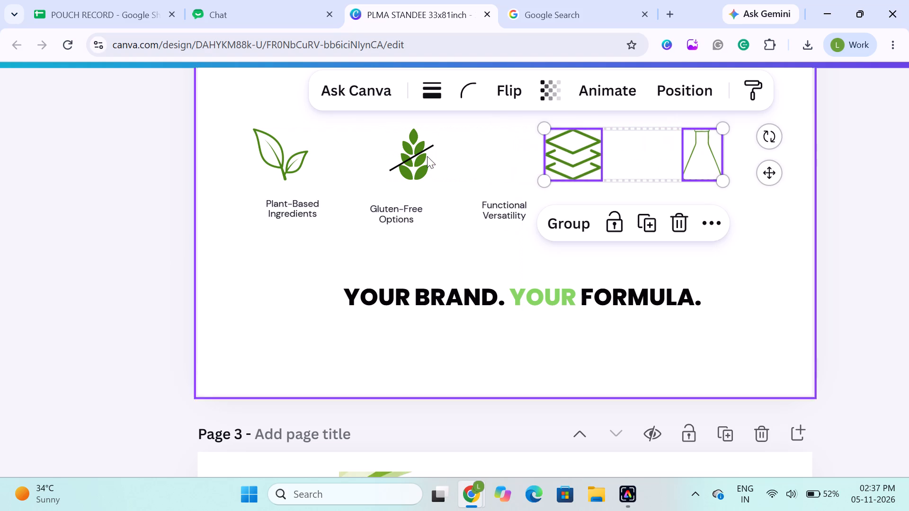
pyautogui.click(427, 156)
pyautogui.click(175, 179)
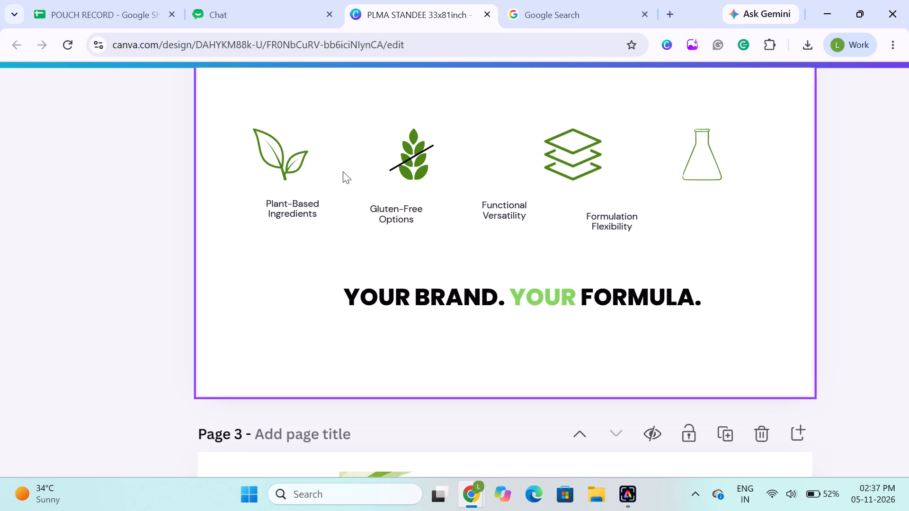
pyautogui.moveTo(415, 162); pyautogui.dragTo(434, 163)
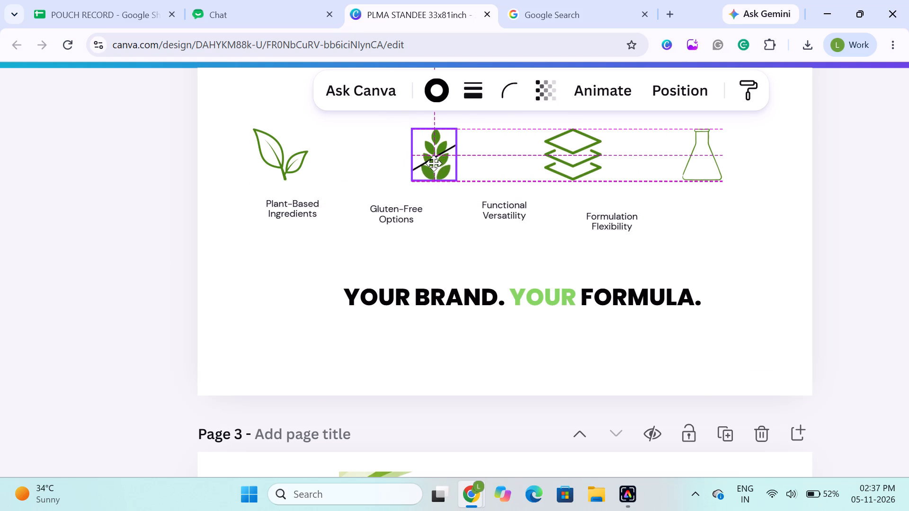
pyautogui.moveTo(434, 163); pyautogui.dragTo(428, 163)
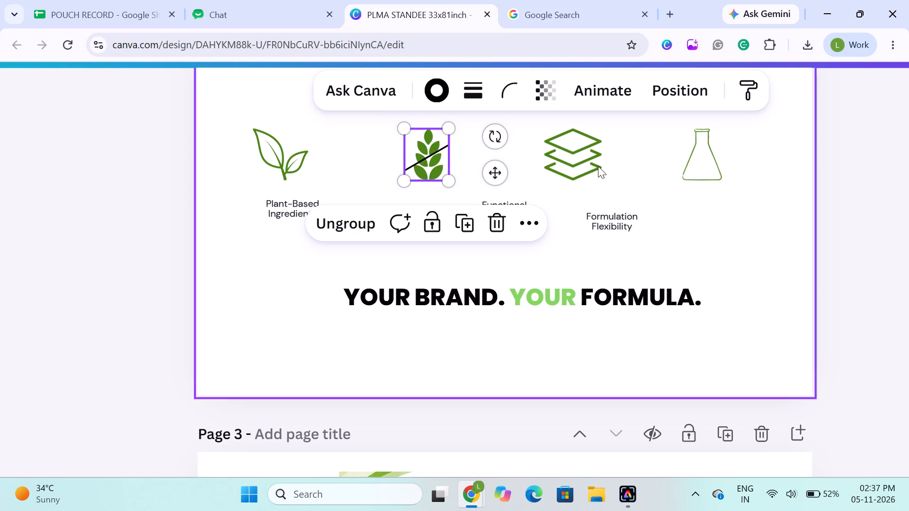
pyautogui.moveTo(706, 159); pyautogui.dragTo(700, 160)
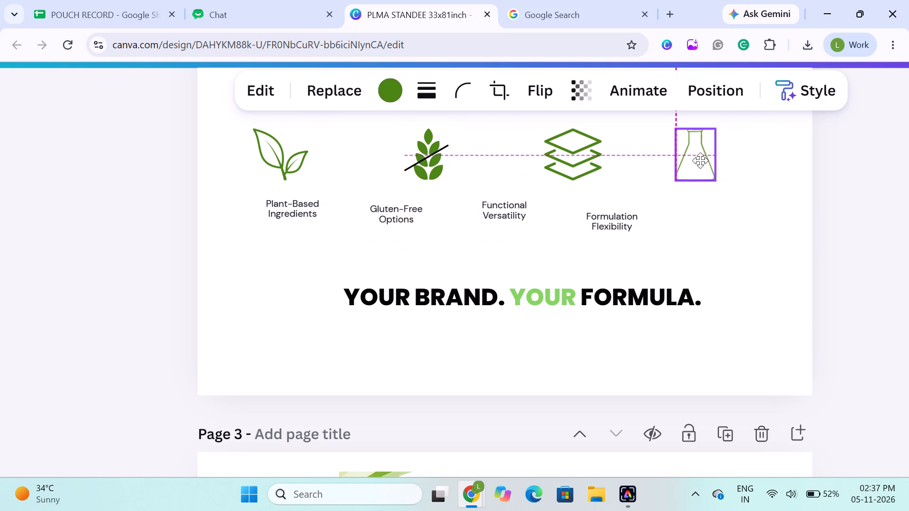
pyautogui.moveTo(700, 160); pyautogui.dragTo(716, 162)
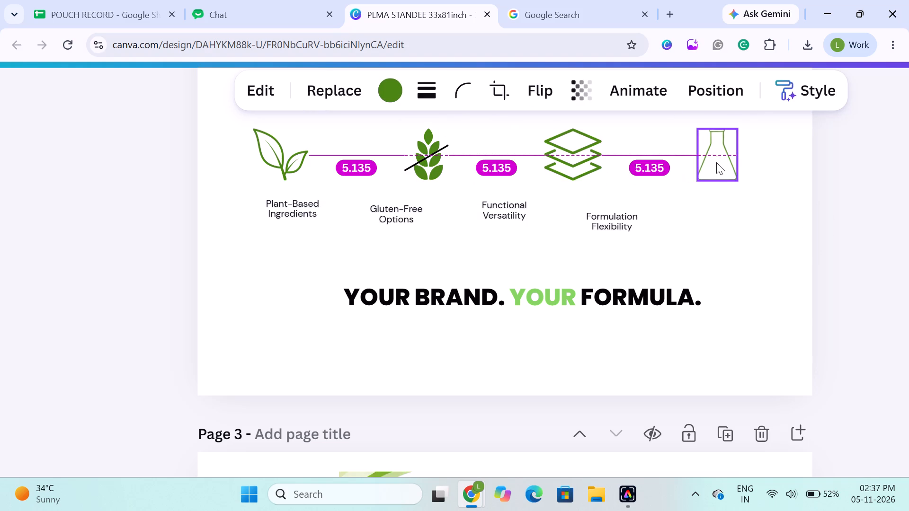
pyautogui.click(83, 182)
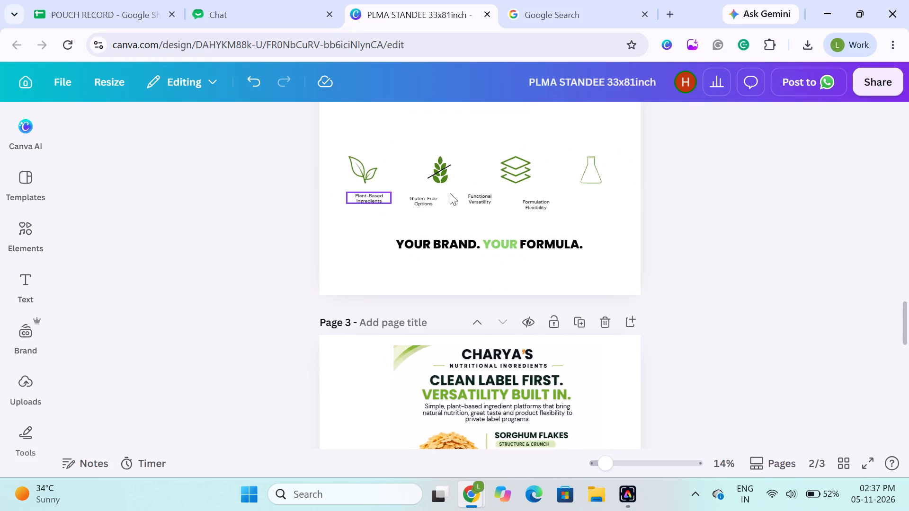
# Enlarge the leaf, wheat, layers and flask icons together until the row spans the full page width.
pyautogui.scroll(3, 596, 223)
pyautogui.scroll(-1, 329, 358)
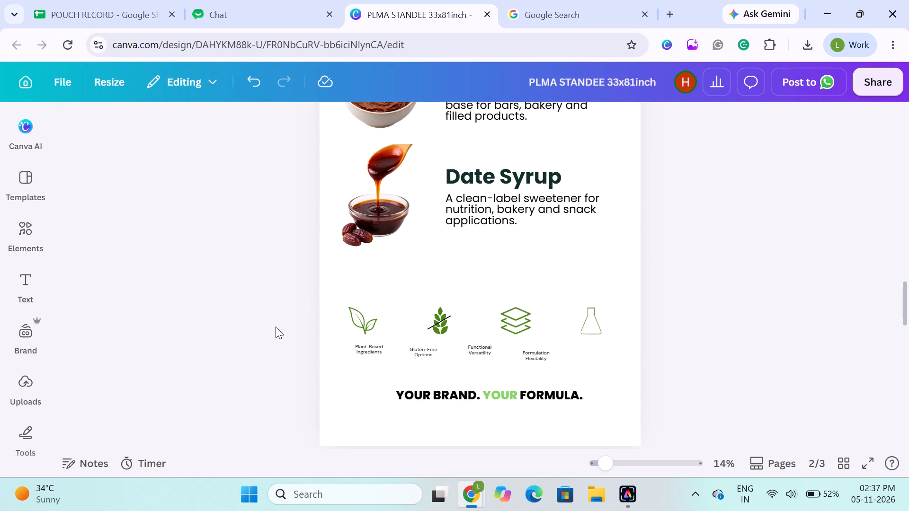
pyautogui.click(366, 318)
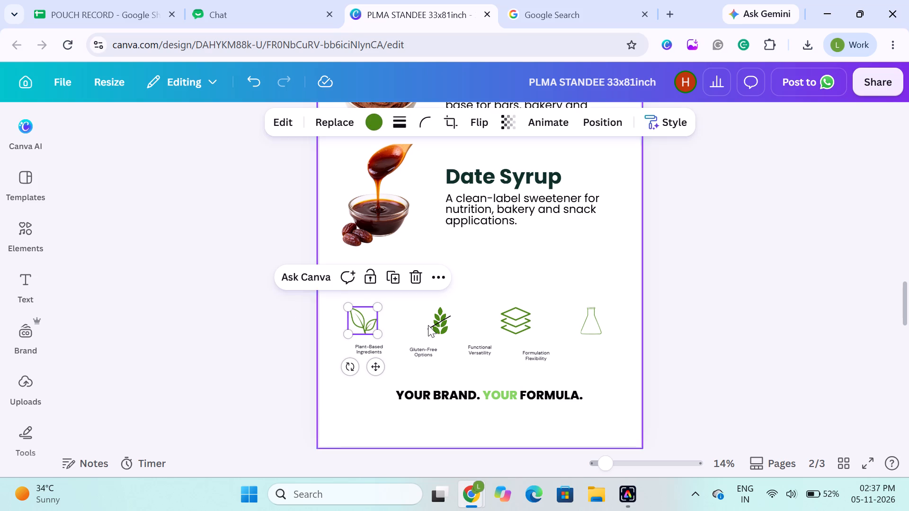
pyautogui.keyDown('shift'); pyautogui.click(442, 326); pyautogui.keyUp('shift')
pyautogui.keyDown('shift'); pyautogui.click(506, 317); pyautogui.keyUp('shift')
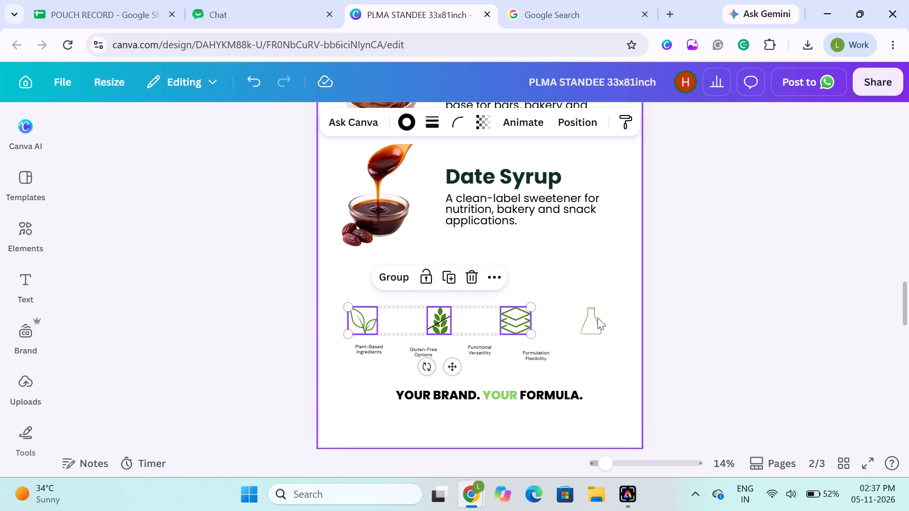
pyautogui.keyDown('shift'); pyautogui.click(595, 317); pyautogui.keyUp('shift')
pyautogui.moveTo(601, 305); pyautogui.dragTo(632, 292)
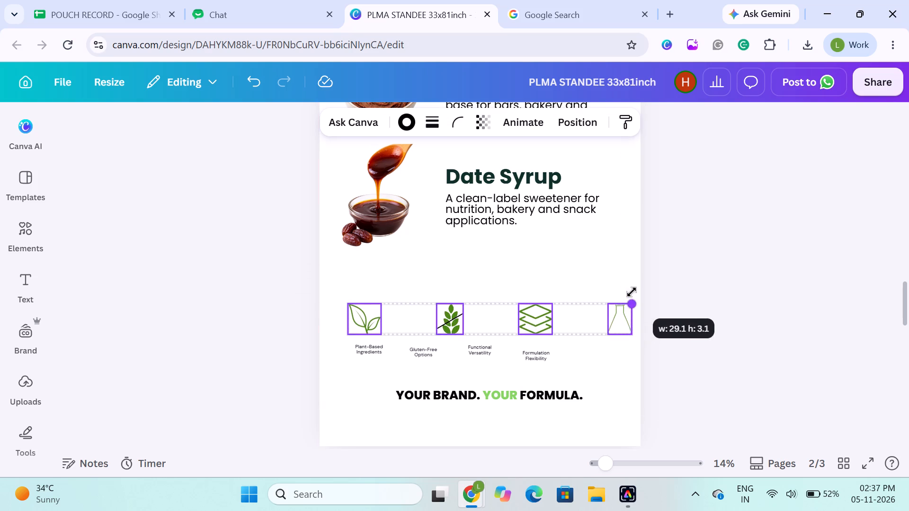
pyautogui.moveTo(632, 292); pyautogui.dragTo(644, 289)
pyautogui.moveTo(350, 300); pyautogui.dragTo(341, 299)
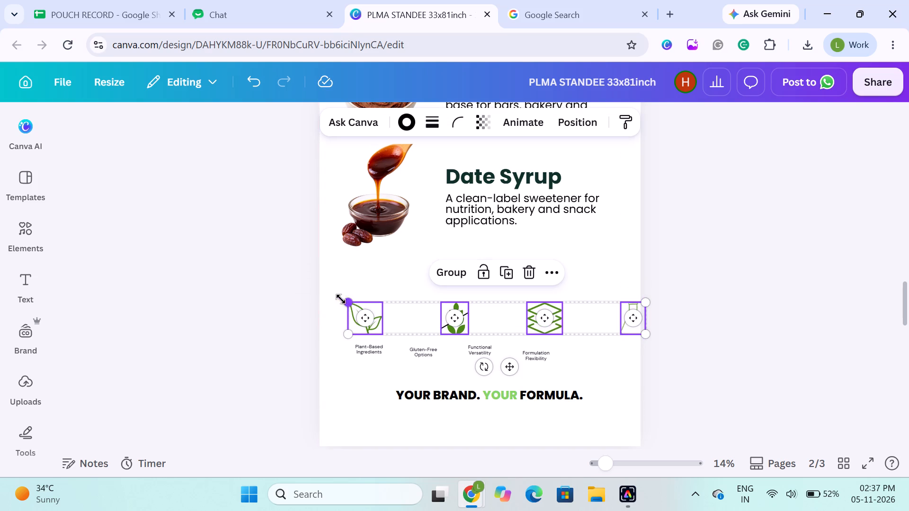
pyautogui.moveTo(341, 299); pyautogui.dragTo(323, 296)
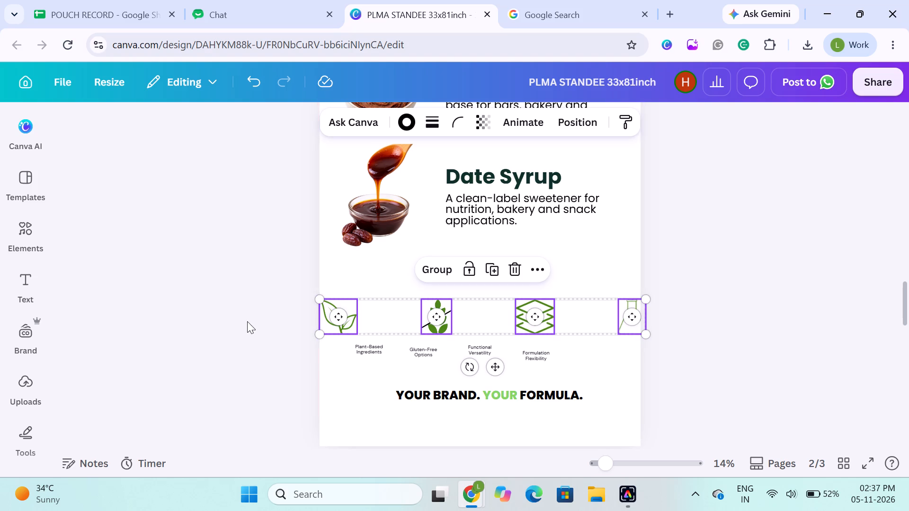
pyautogui.click(247, 321)
# Move the leaf icon in from the page edge and shift the layers and flask icons leftward, with gaps of about 4.792 beside the wheat icon.
pyautogui.click(335, 322)
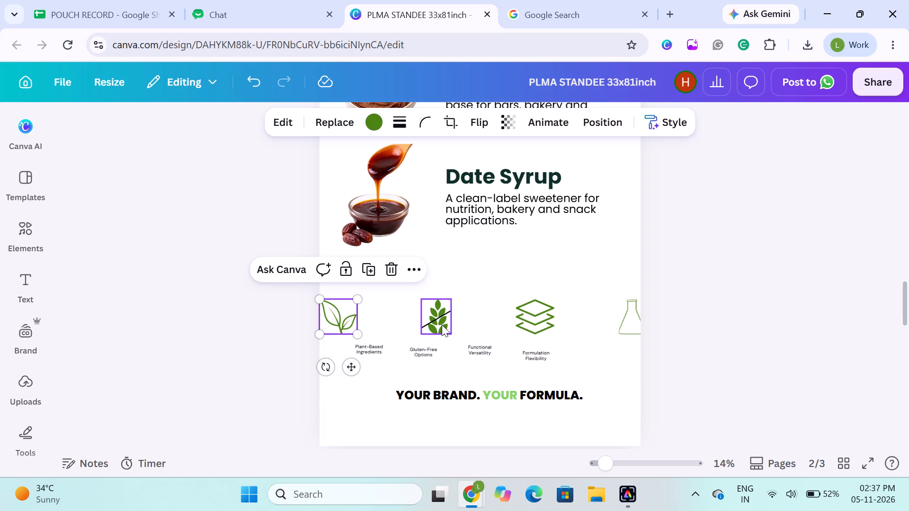
pyautogui.moveTo(341, 316); pyautogui.dragTo(356, 316)
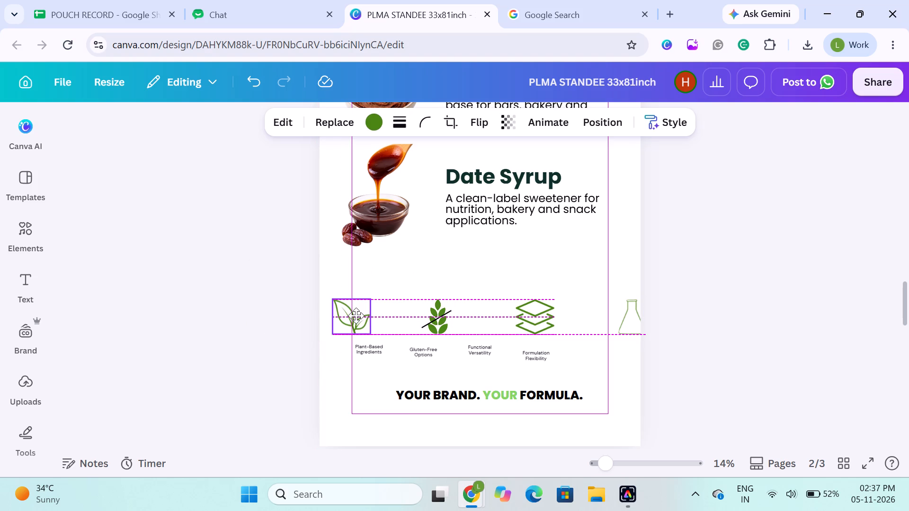
pyautogui.moveTo(356, 316); pyautogui.dragTo(358, 316)
pyautogui.moveTo(525, 317); pyautogui.dragTo(514, 314)
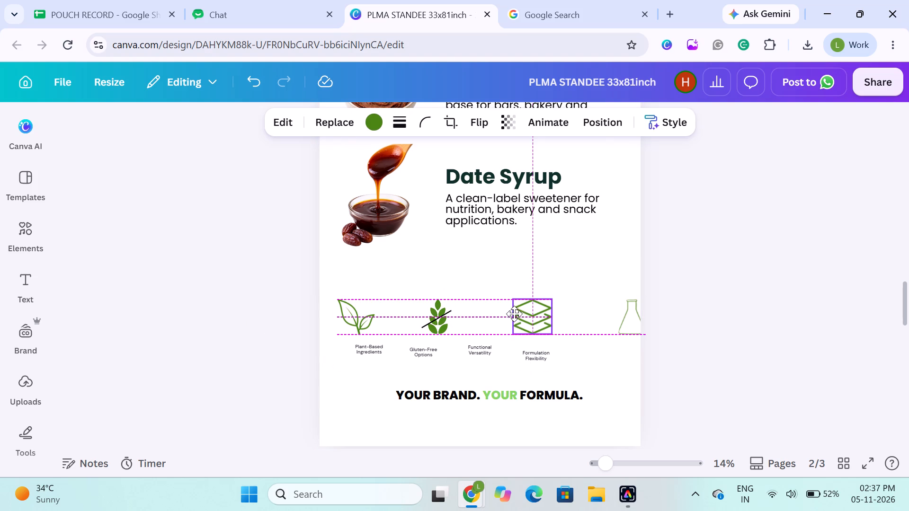
pyautogui.moveTo(514, 314); pyautogui.dragTo(508, 314)
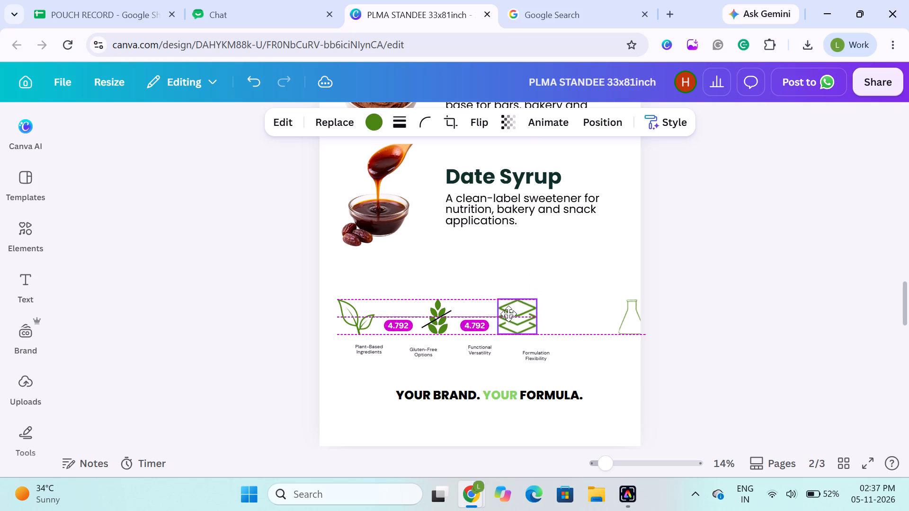
pyautogui.moveTo(508, 314); pyautogui.dragTo(508, 314)
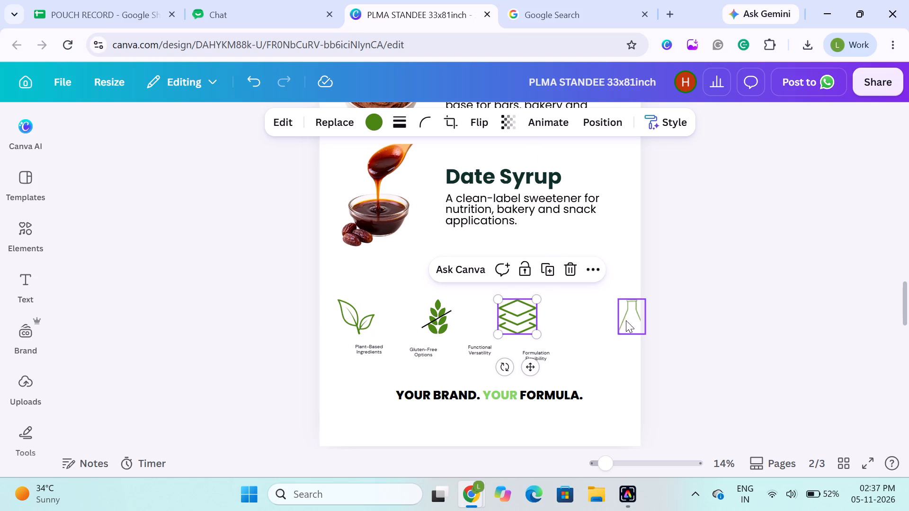
pyautogui.click(631, 320)
pyautogui.moveTo(633, 319); pyautogui.dragTo(590, 317)
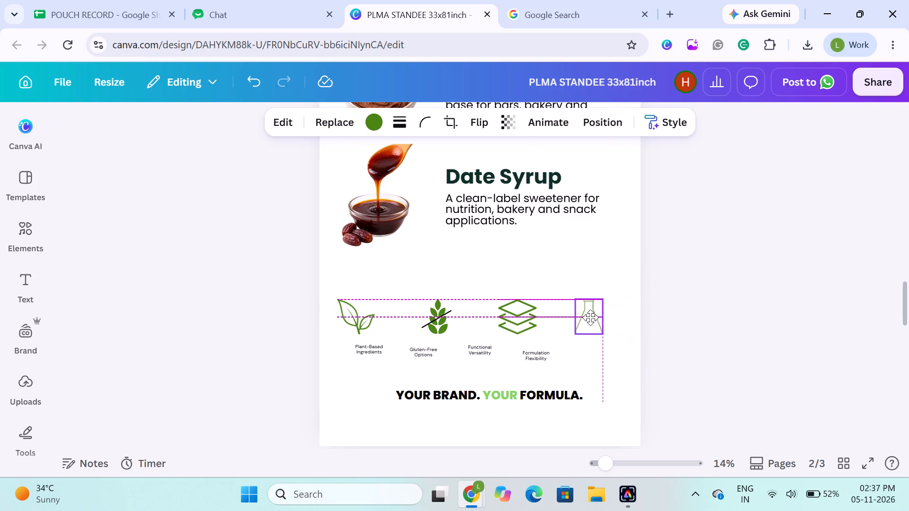
pyautogui.moveTo(590, 317); pyautogui.dragTo(592, 317)
pyautogui.moveTo(592, 317); pyautogui.dragTo(596, 317)
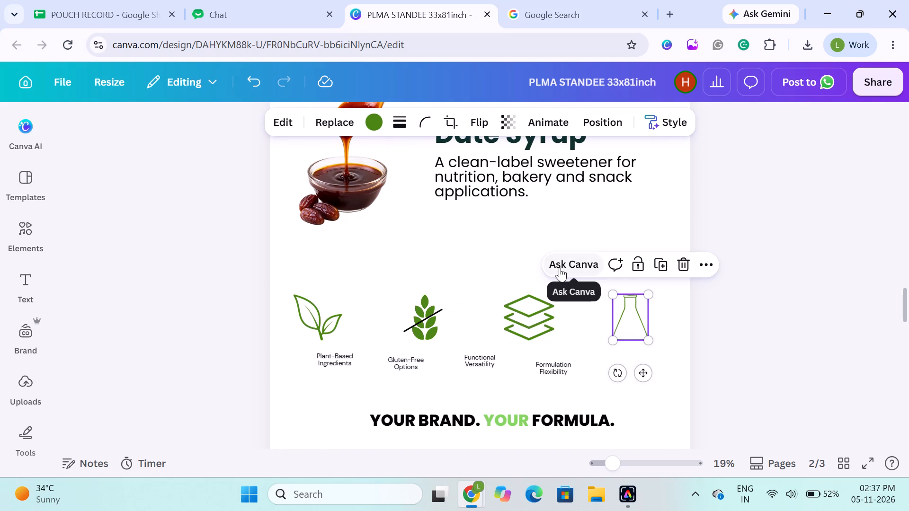
pyautogui.click(634, 317)
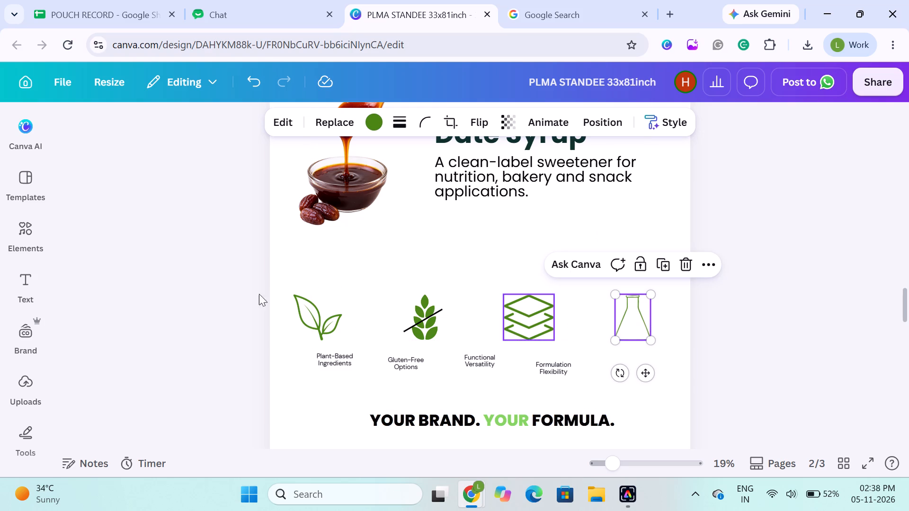
# Group the four attribute icons, raise them midway between the date syrup image and the labels, centre them horizontally on the page, and ungroup them.
pyautogui.click(236, 307)
pyautogui.moveTo(214, 296); pyautogui.dragTo(650, 335)
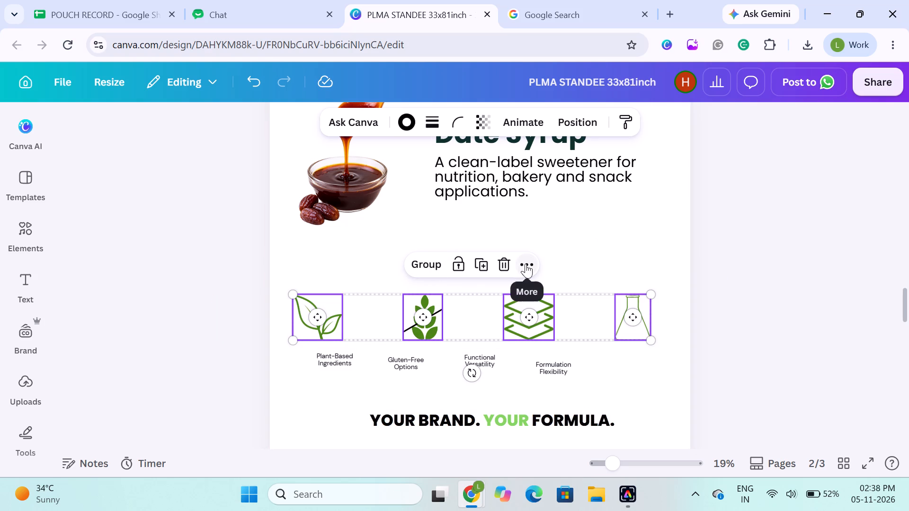
pyautogui.click(587, 129)
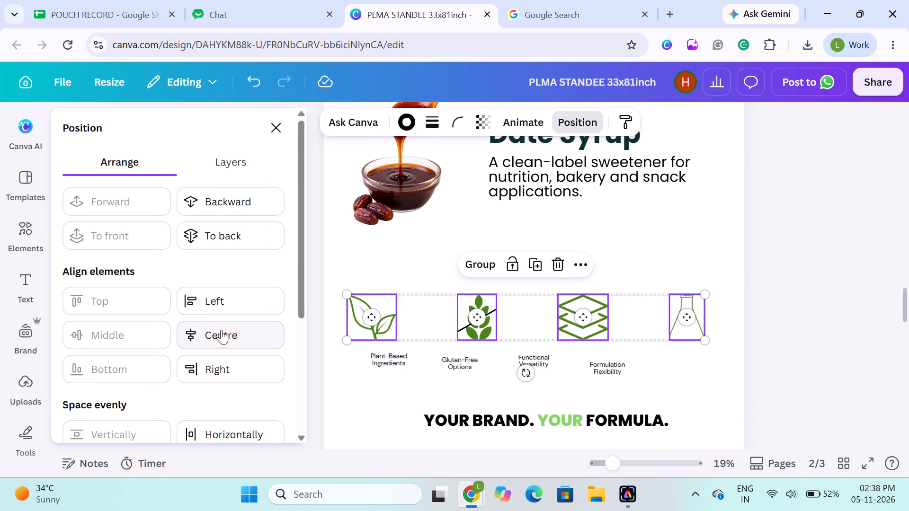
pyautogui.click(472, 272)
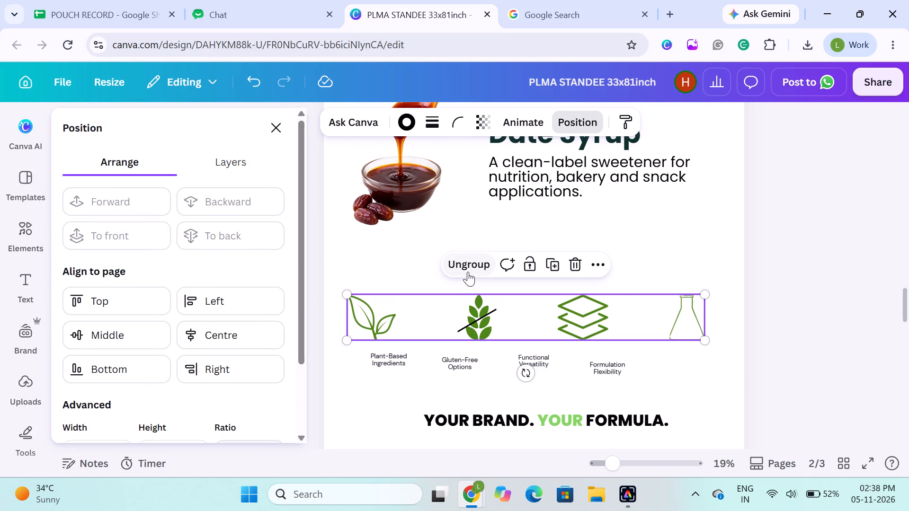
pyautogui.moveTo(589, 321); pyautogui.dragTo(602, 294)
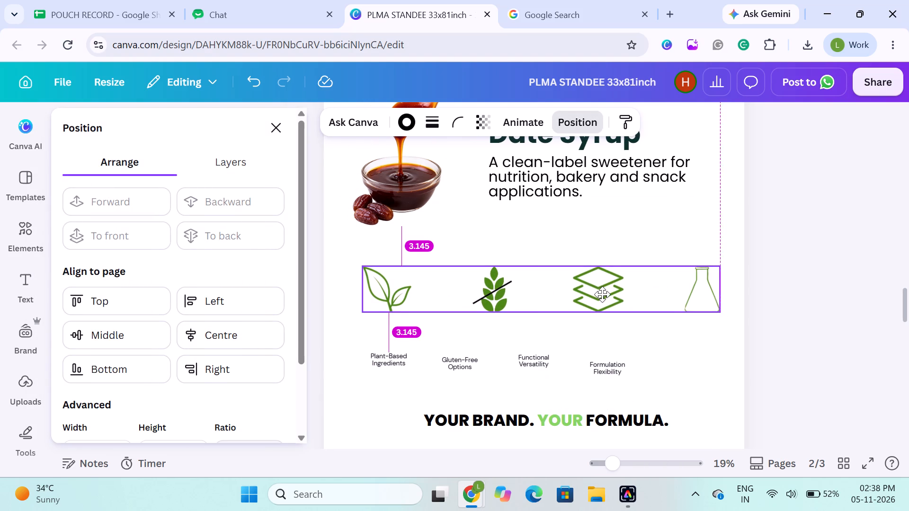
pyautogui.moveTo(602, 294); pyautogui.dragTo(601, 294)
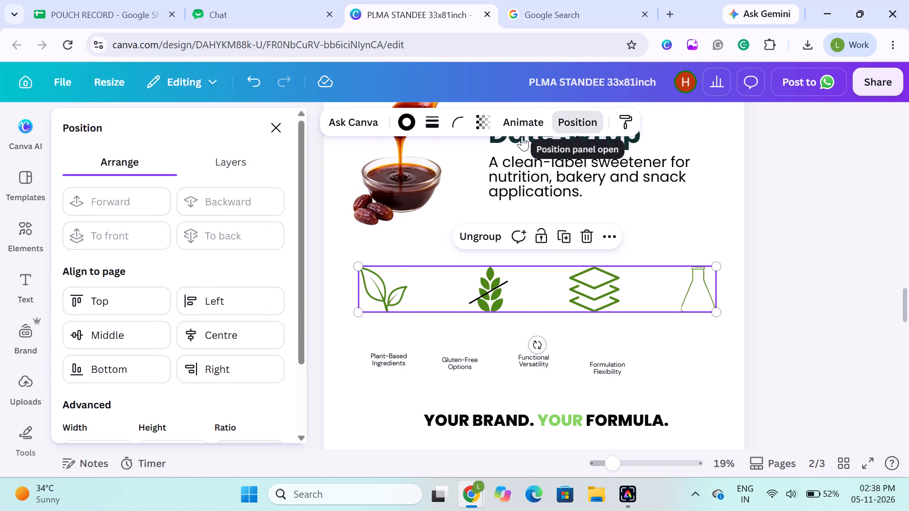
pyautogui.click(223, 341)
pyautogui.click(802, 250)
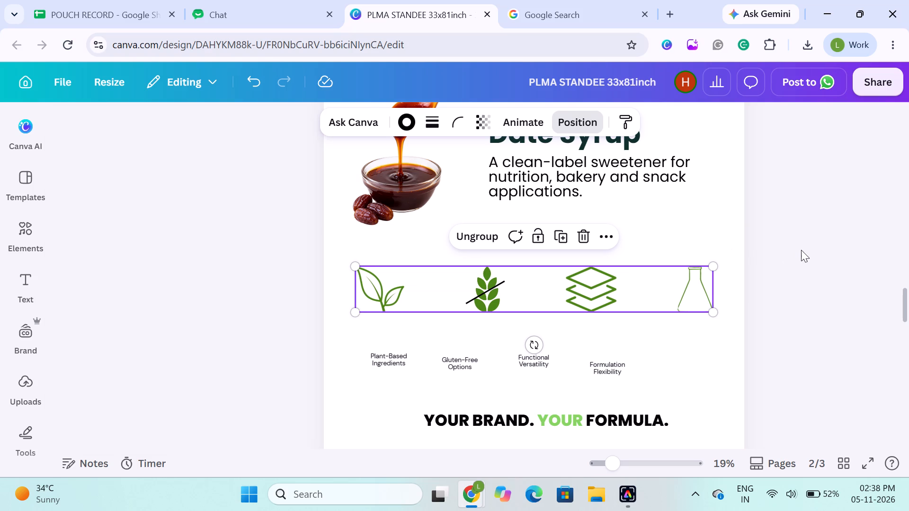
pyautogui.click(425, 238)
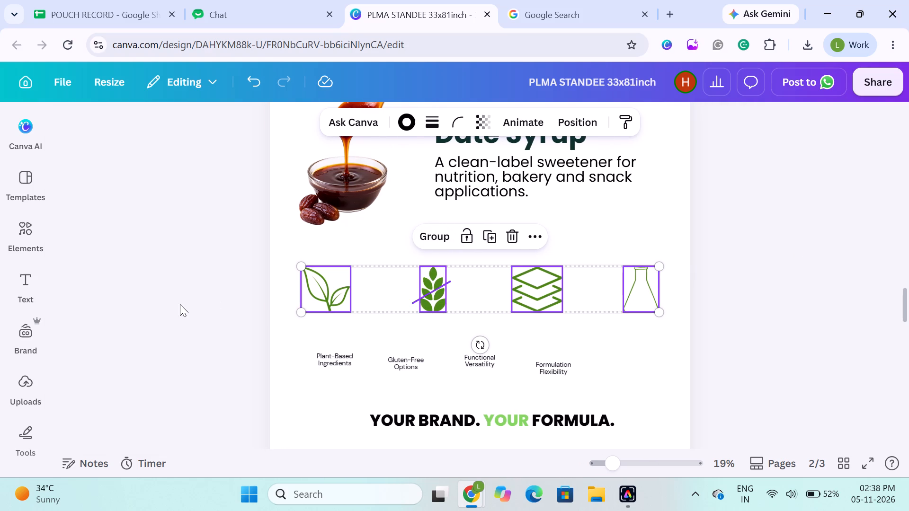
pyautogui.click(182, 304)
# Change the Plant-Based Ingredients label's font to Poppins and replace DM Sans with Poppins on all pages.
pyautogui.click(334, 360)
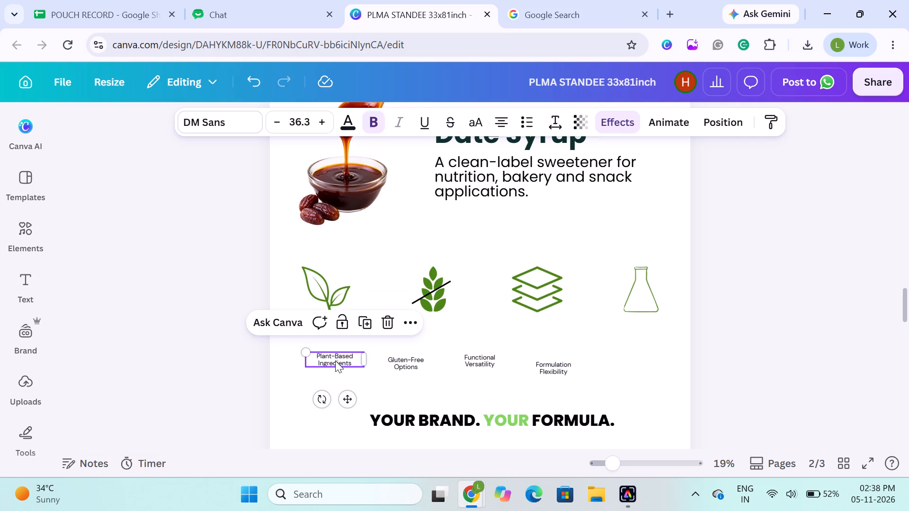
pyautogui.click(210, 125)
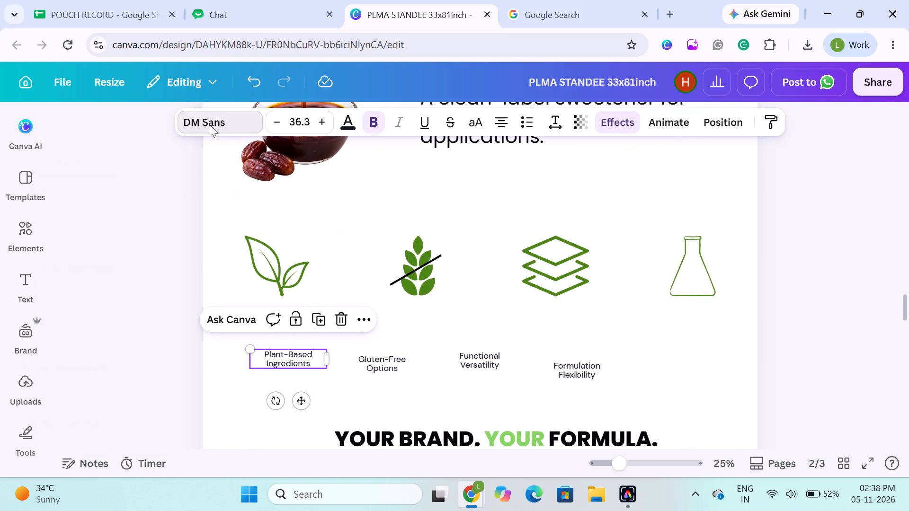
pyautogui.scroll(-1, 117, 379)
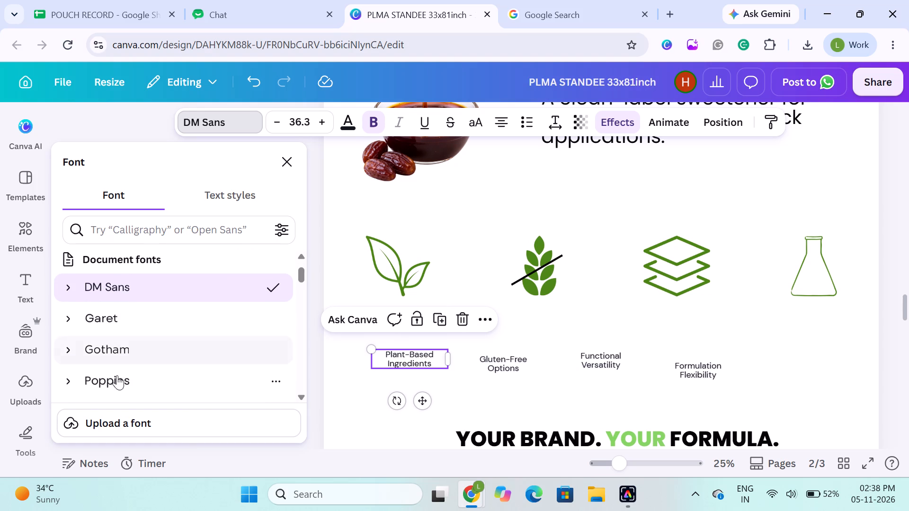
pyautogui.scroll(-1, 117, 375)
pyautogui.click(118, 381)
pyautogui.click(196, 412)
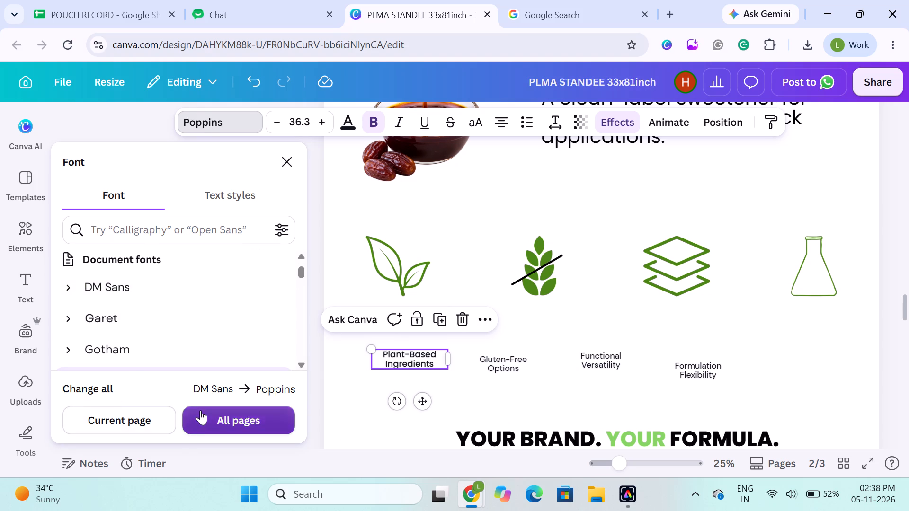
pyautogui.click(291, 165)
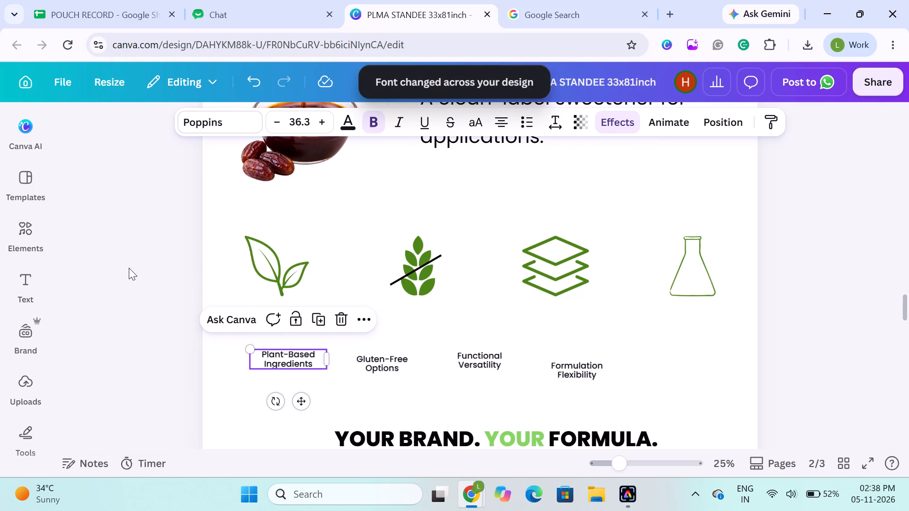
pyautogui.click(129, 269)
# Narrow the Plant-Based Ingredients text box, enlarge its text to size 47, and place it directly beneath the leaf icon.
pyautogui.click(294, 362)
pyautogui.moveTo(293, 353); pyautogui.dragTo(284, 320)
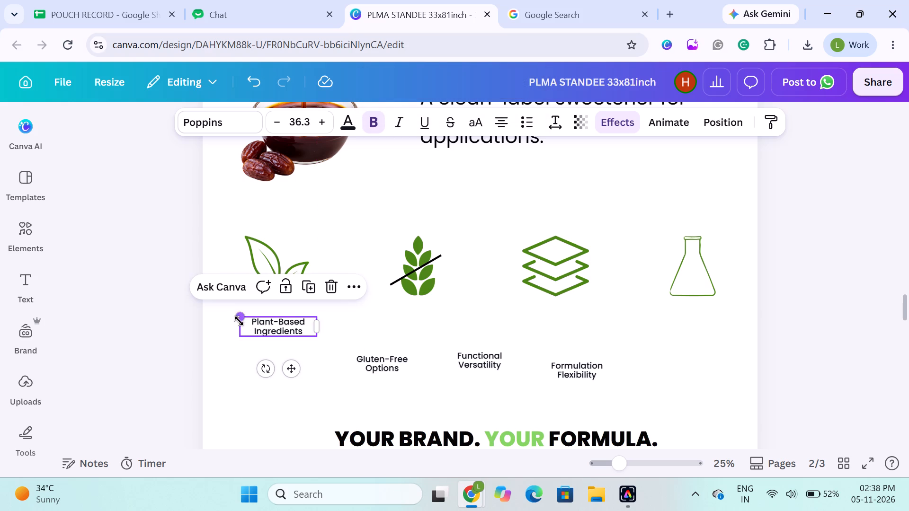
pyautogui.moveTo(320, 328); pyautogui.dragTo(292, 333)
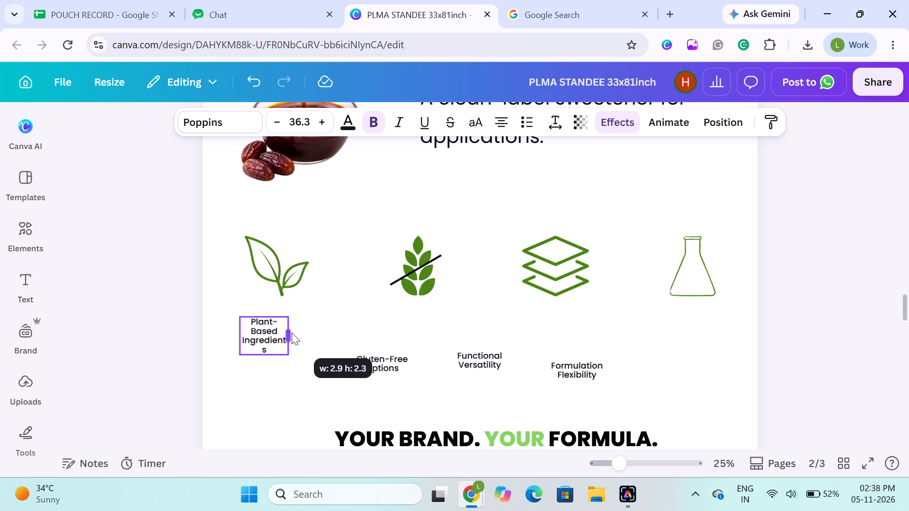
pyautogui.moveTo(292, 333); pyautogui.dragTo(300, 332)
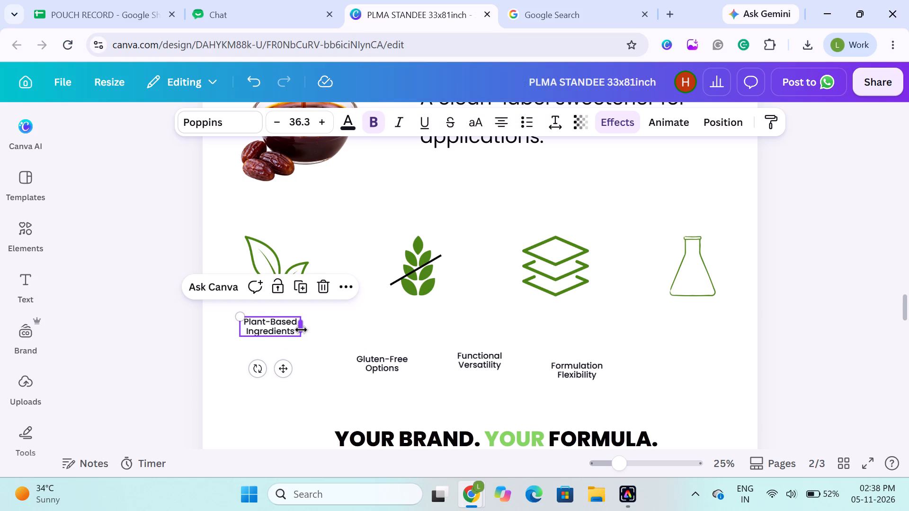
pyautogui.moveTo(301, 330); pyautogui.dragTo(297, 330)
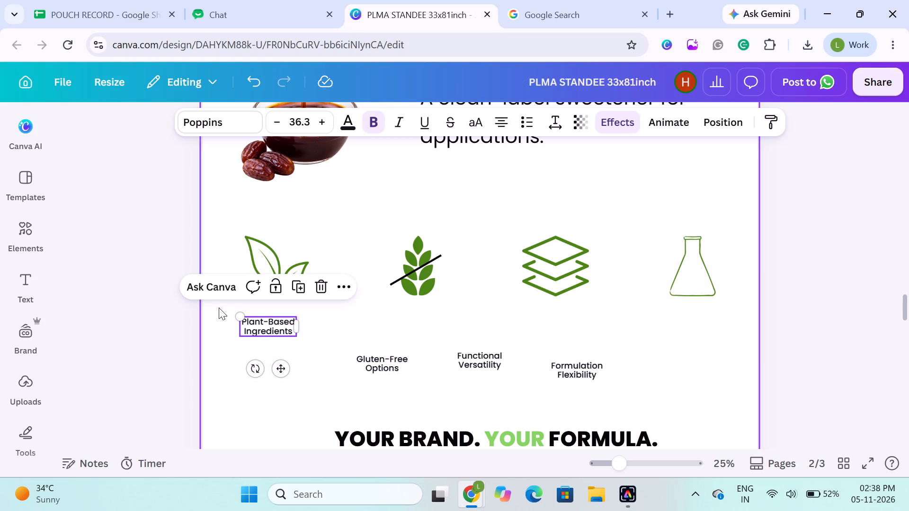
pyautogui.moveTo(236, 315); pyautogui.dragTo(219, 311)
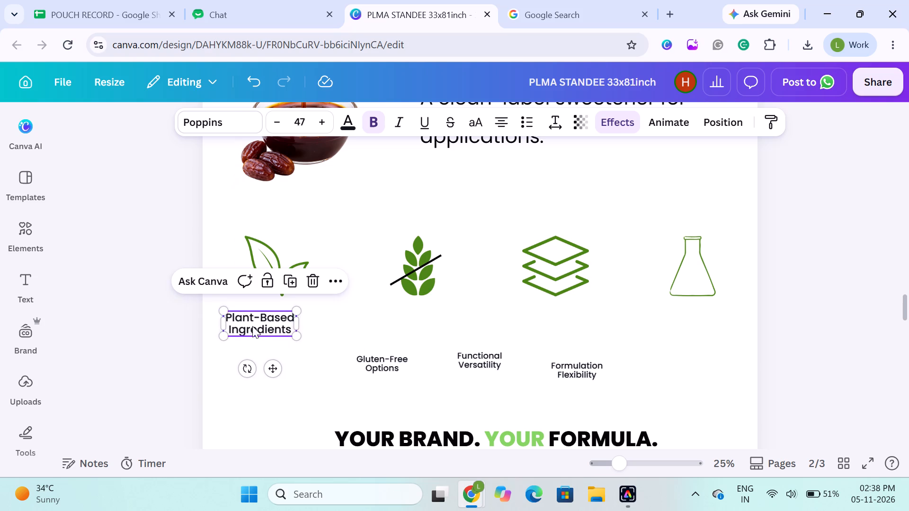
pyautogui.moveTo(254, 326); pyautogui.dragTo(273, 326)
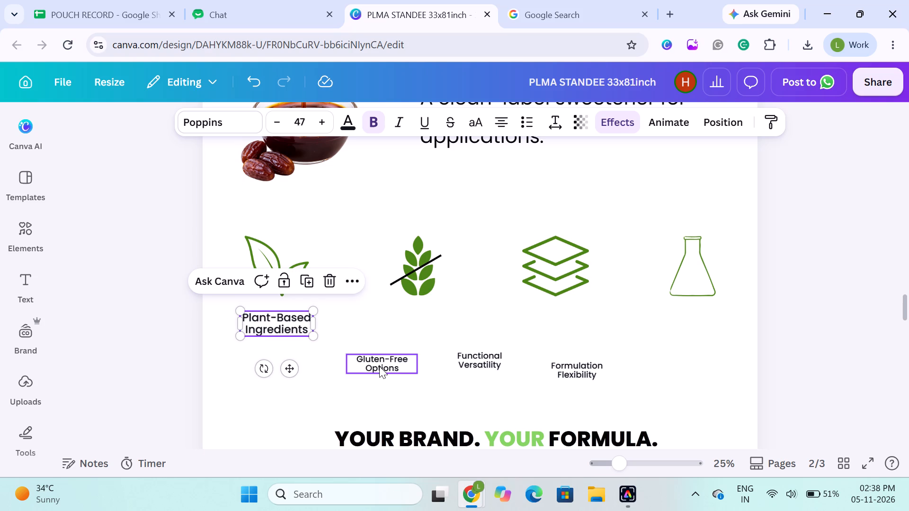
pyautogui.click(278, 326)
pyautogui.click(140, 328)
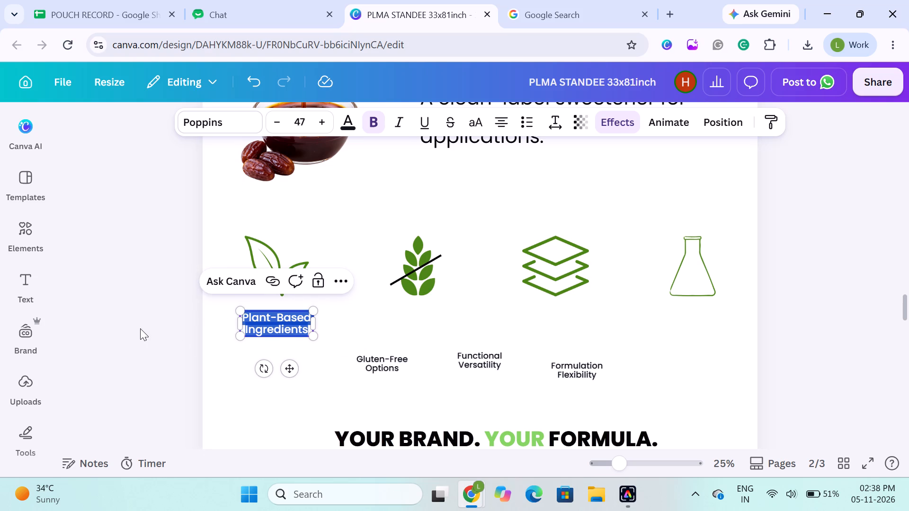
# Copy the Plant-Based Ingredients font size of 47 to the Gluten-Free Options, Functional Versatility and Formulation Flexibility labels.
pyautogui.click(267, 322)
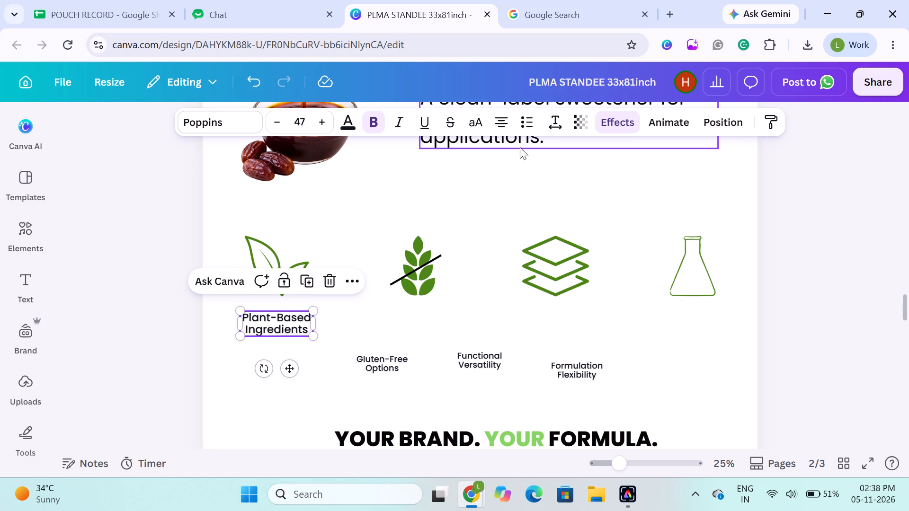
pyautogui.click(306, 123)
pyautogui.hotkey('ctrl', 'c')
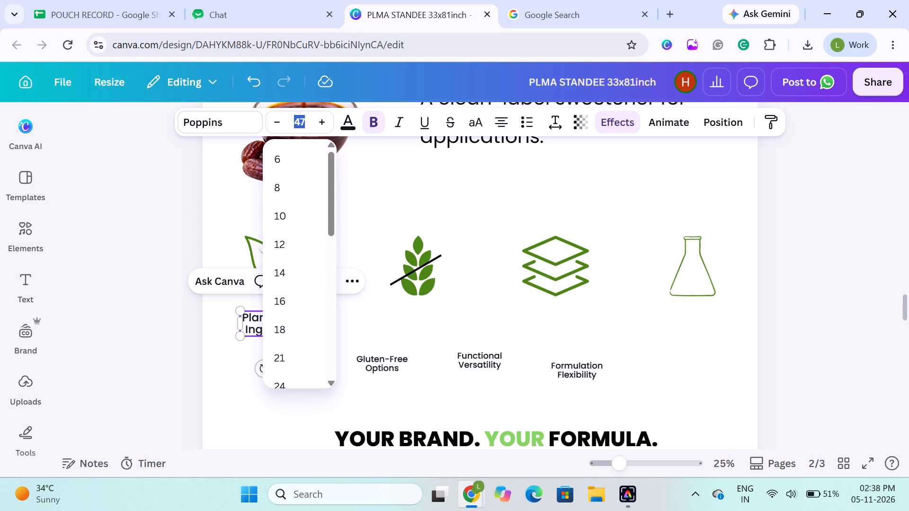
pyautogui.click(372, 368)
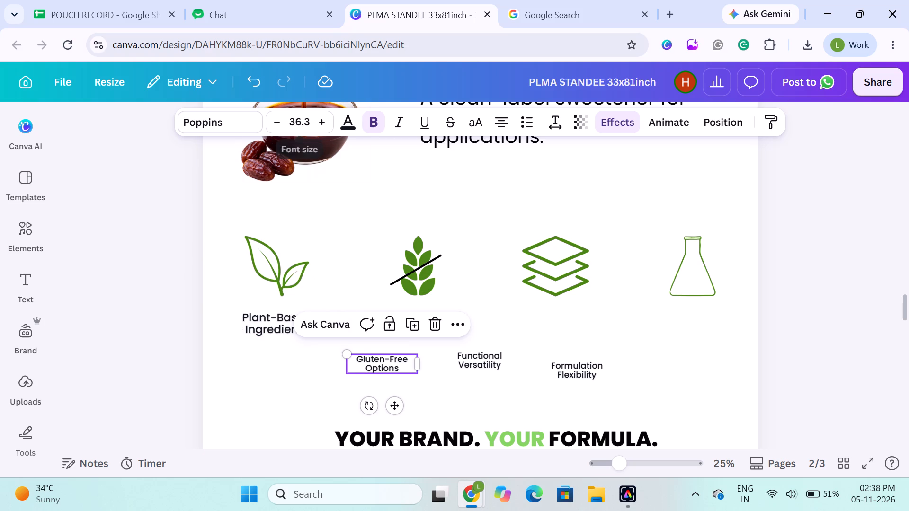
pyautogui.click(294, 120)
pyautogui.hotkey('ctrl', 'v')
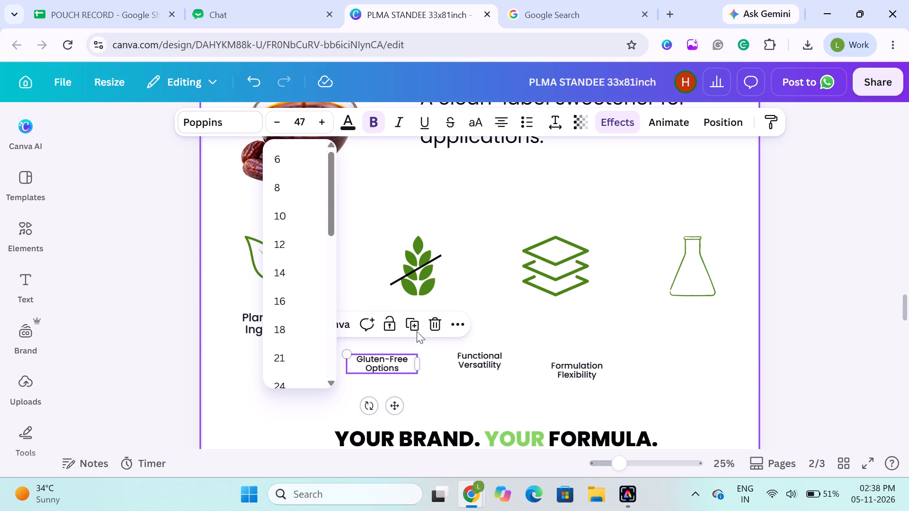
pyautogui.click(485, 356)
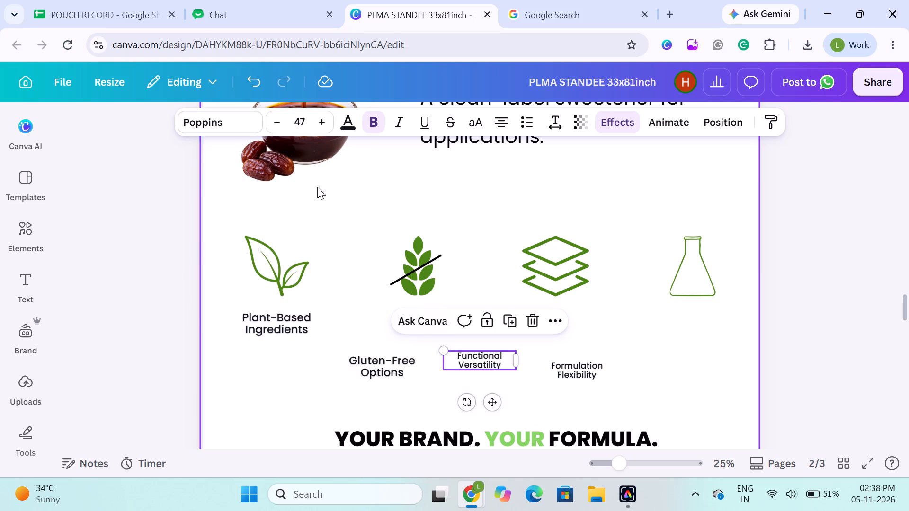
pyautogui.click(297, 120)
pyautogui.hotkey('ctrl', 'v')
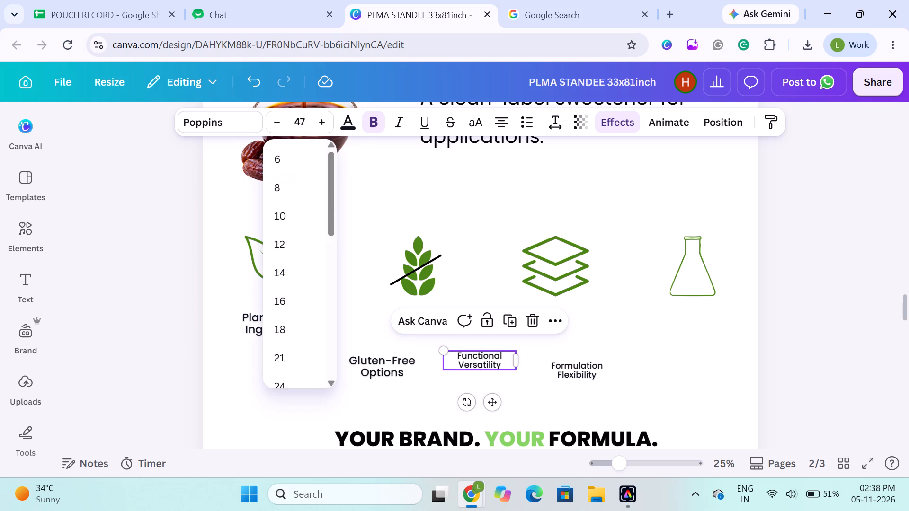
pyautogui.click(579, 373)
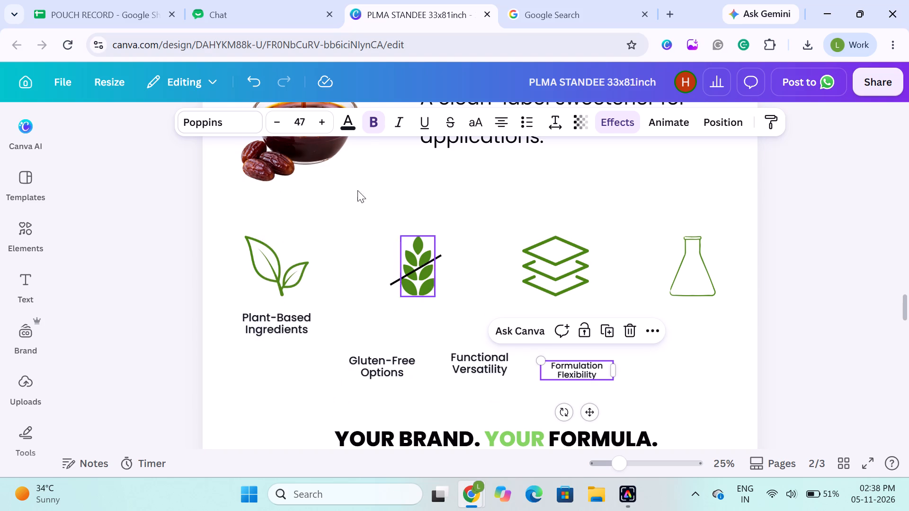
pyautogui.click(301, 121)
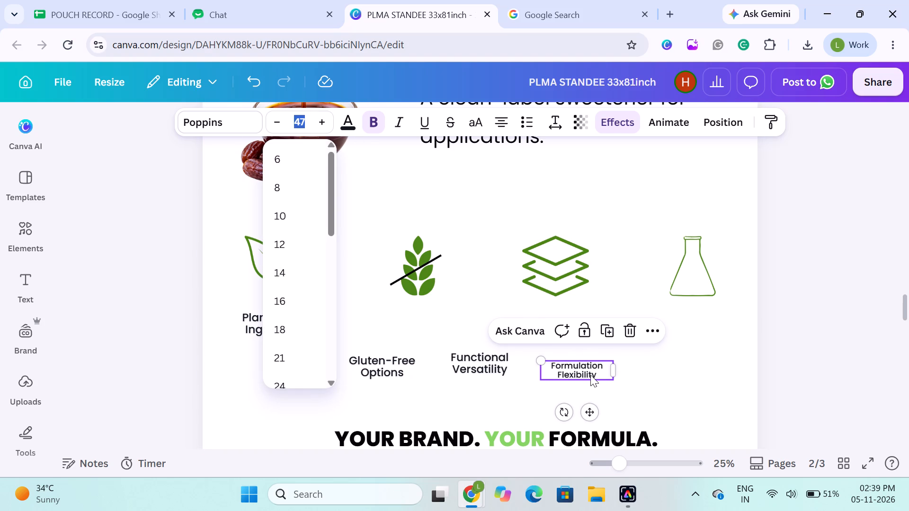
pyautogui.click(590, 375)
pyautogui.click(828, 366)
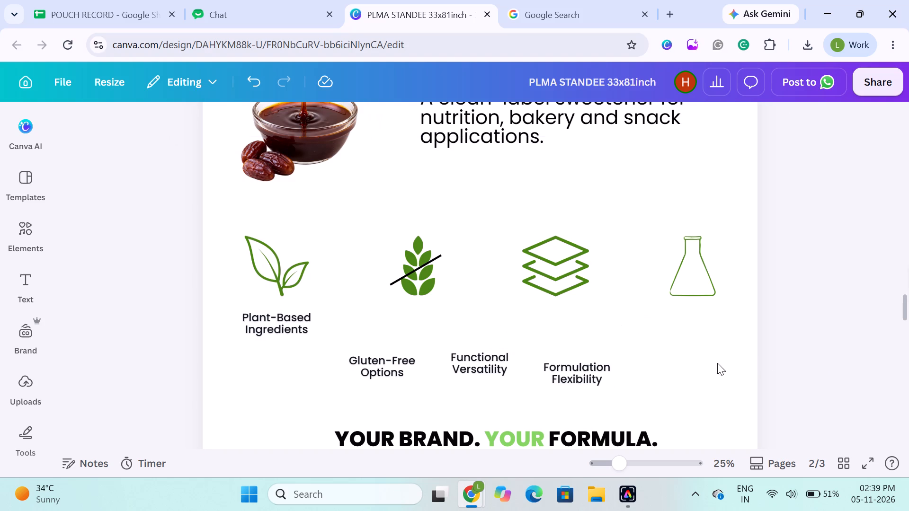
# Place the Formulation Flexibility, Functional Versatility and Gluten-Free Options labels under the flask, layers and wheat icons, level with the Plant-Based Ingredients label.
pyautogui.moveTo(574, 370); pyautogui.dragTo(699, 329)
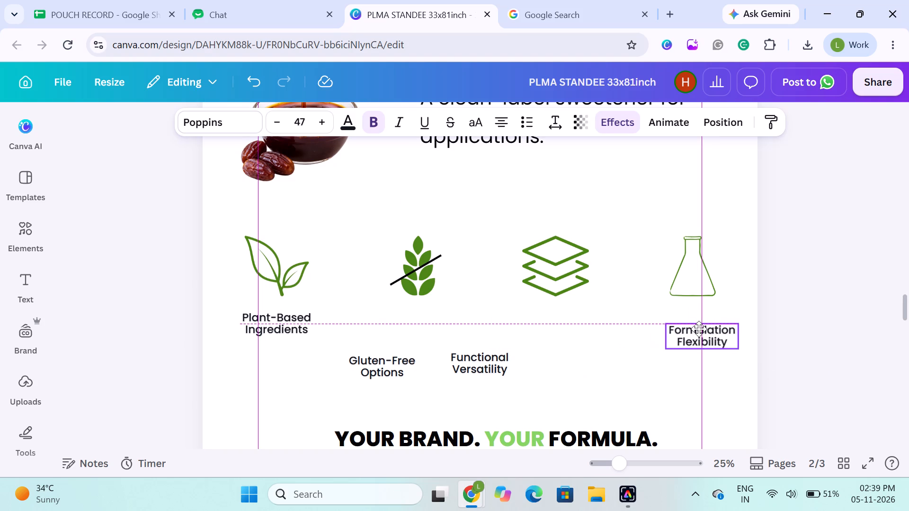
pyautogui.moveTo(699, 329); pyautogui.dragTo(695, 321)
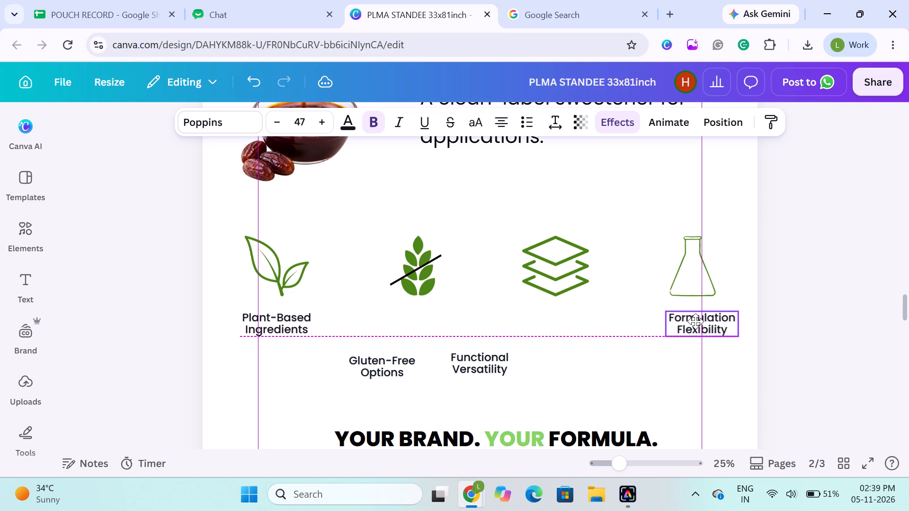
pyautogui.moveTo(695, 321); pyautogui.dragTo(693, 321)
pyautogui.moveTo(450, 358); pyautogui.dragTo(553, 338)
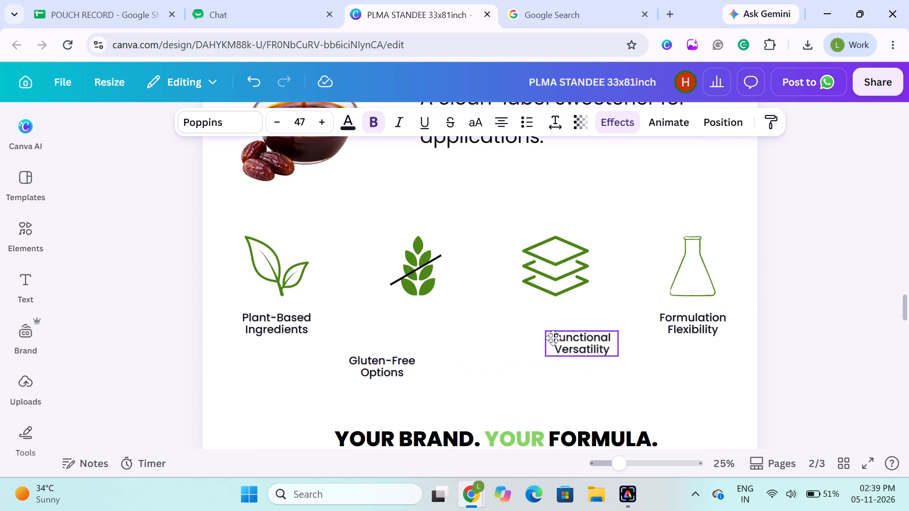
pyautogui.moveTo(553, 338); pyautogui.dragTo(541, 320)
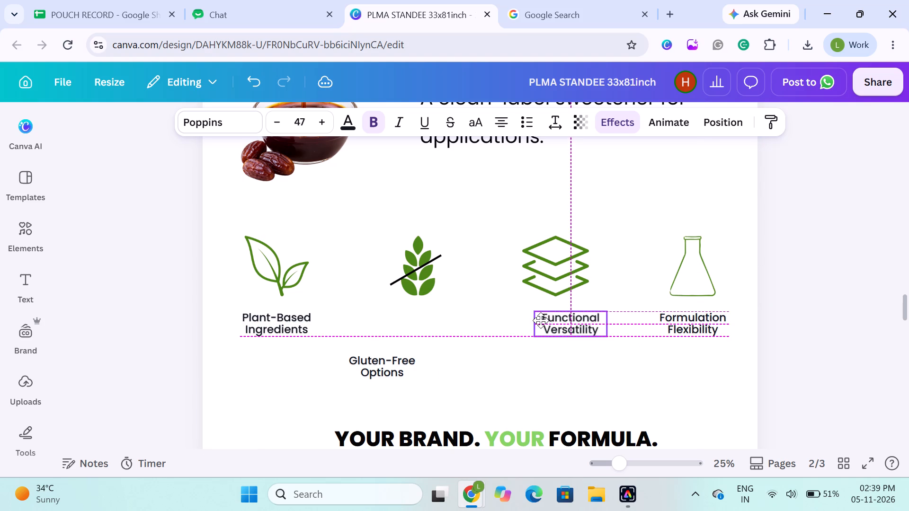
pyautogui.moveTo(541, 320); pyautogui.dragTo(527, 319)
pyautogui.moveTo(391, 366); pyautogui.dragTo(419, 342)
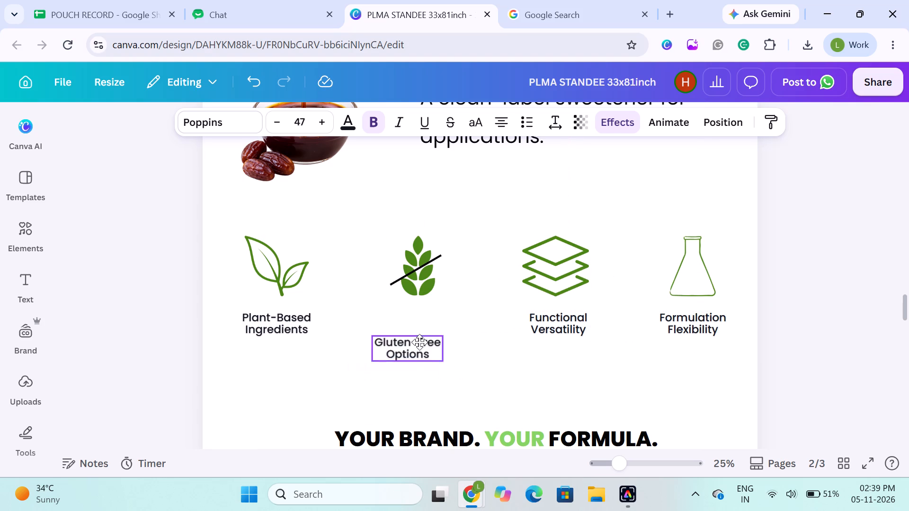
pyautogui.moveTo(419, 342); pyautogui.dragTo(421, 326)
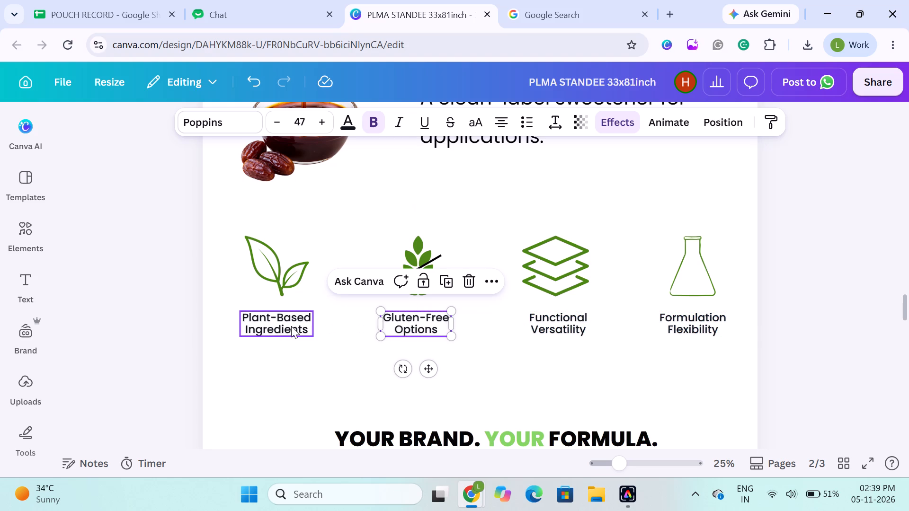
# Shift the Plant-Based Ingredients label slightly toward the wheat icon and centre-align it with the leaf icon on a shared vertical axis.
pyautogui.moveTo(290, 326); pyautogui.dragTo(297, 324)
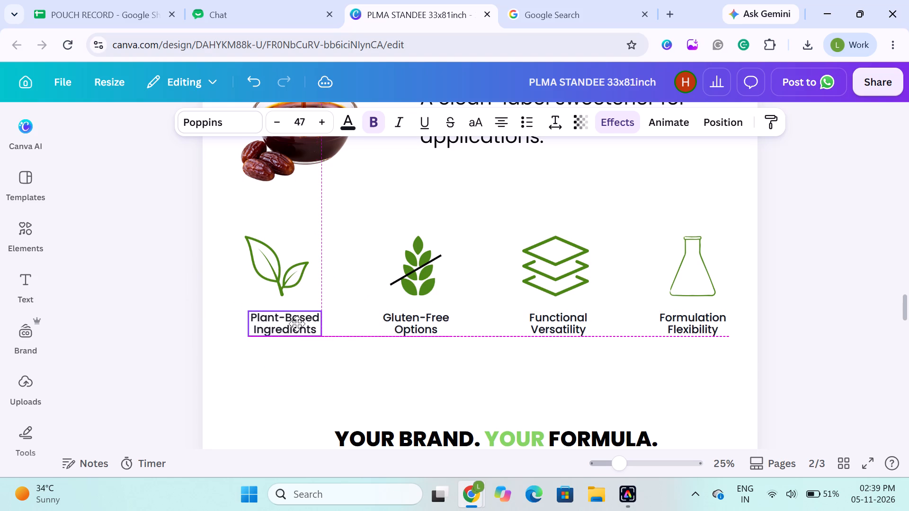
pyautogui.moveTo(297, 324); pyautogui.dragTo(295, 324)
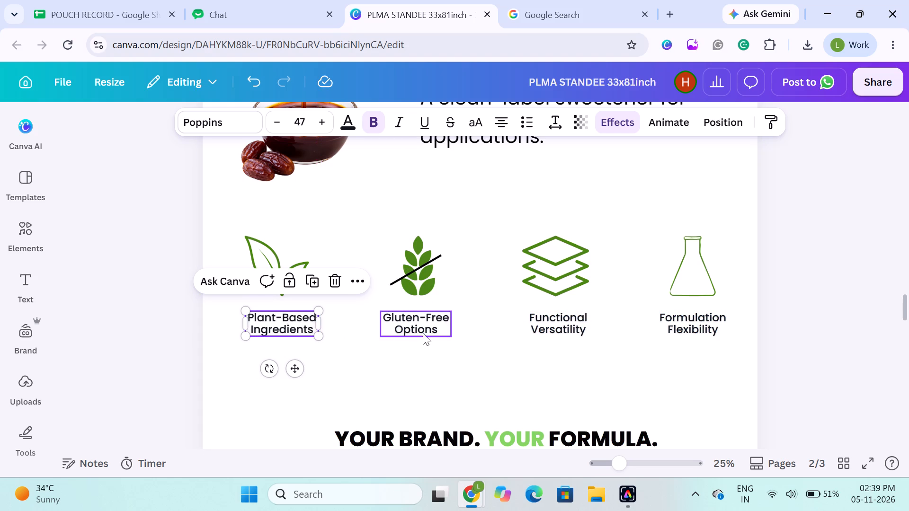
pyautogui.click(276, 267)
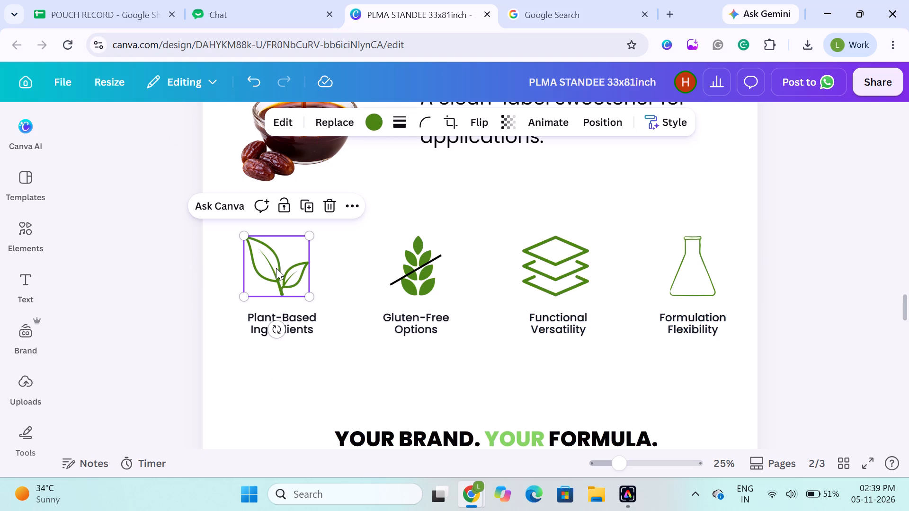
pyautogui.keyDown('shift'); pyautogui.click(283, 319); pyautogui.keyUp('shift')
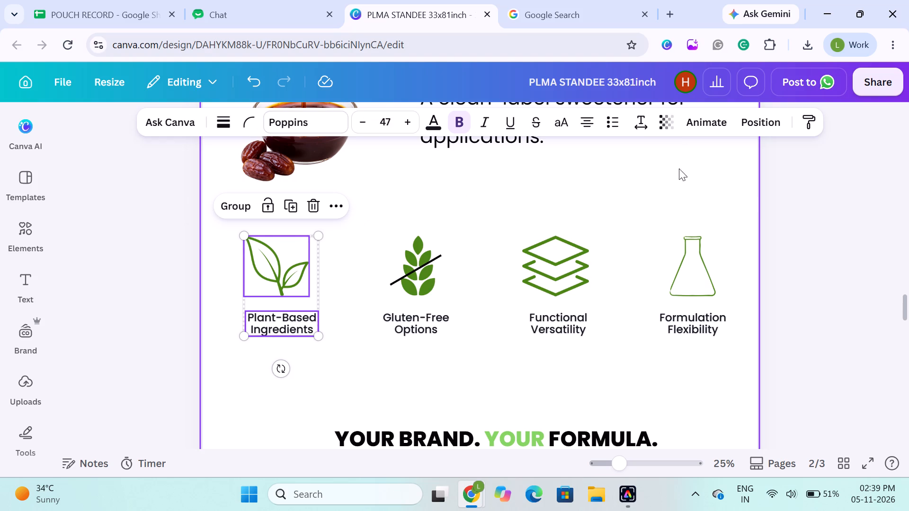
pyautogui.click(762, 131)
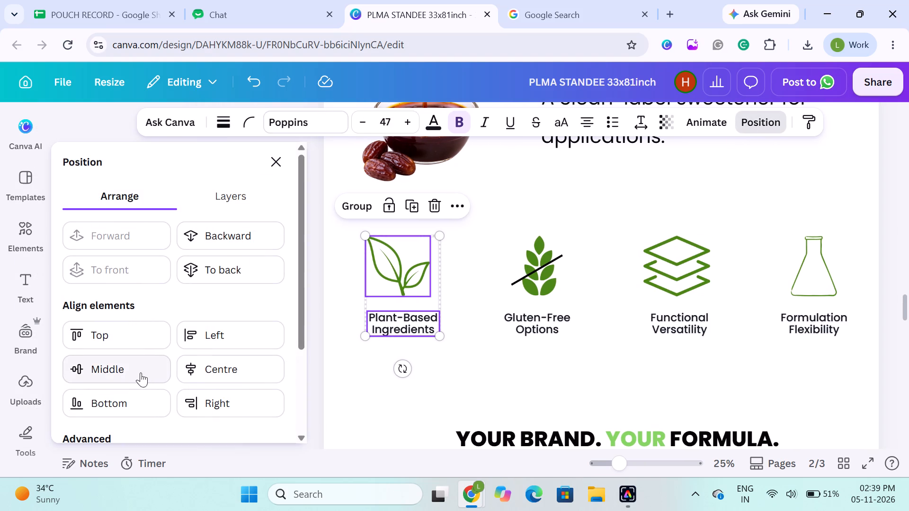
pyautogui.click(145, 370)
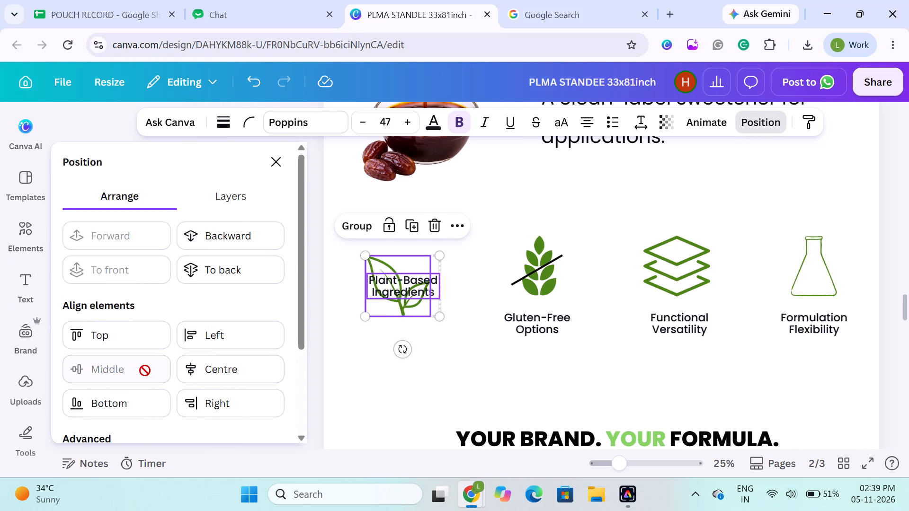
pyautogui.hotkey('ctrl', 'z')
pyautogui.click(204, 361)
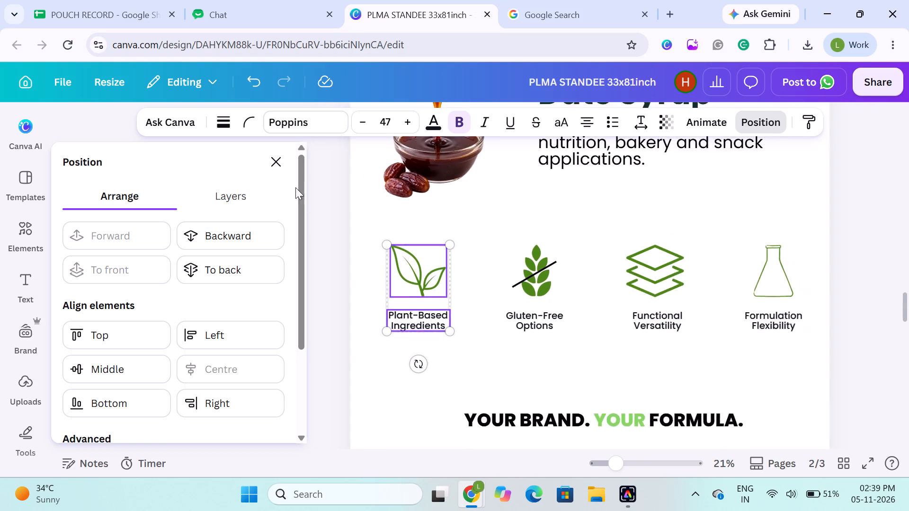
pyautogui.click(272, 170)
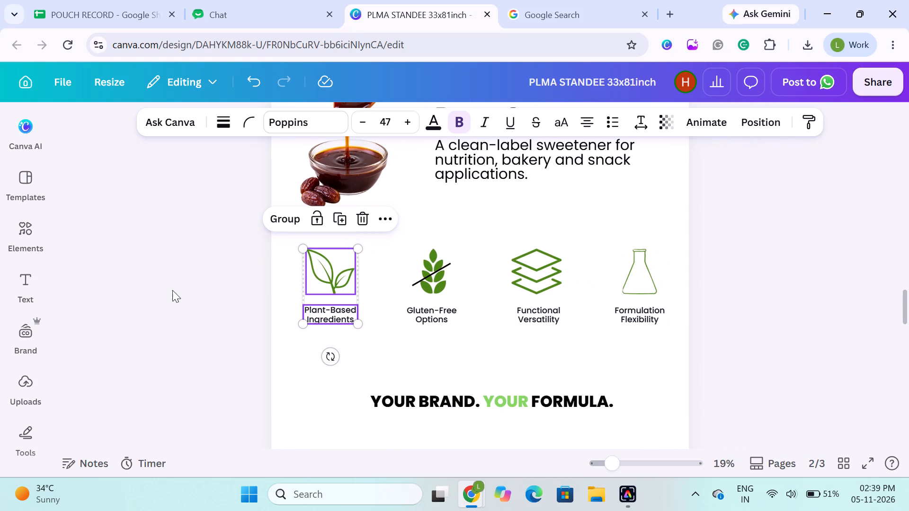
pyautogui.click(172, 290)
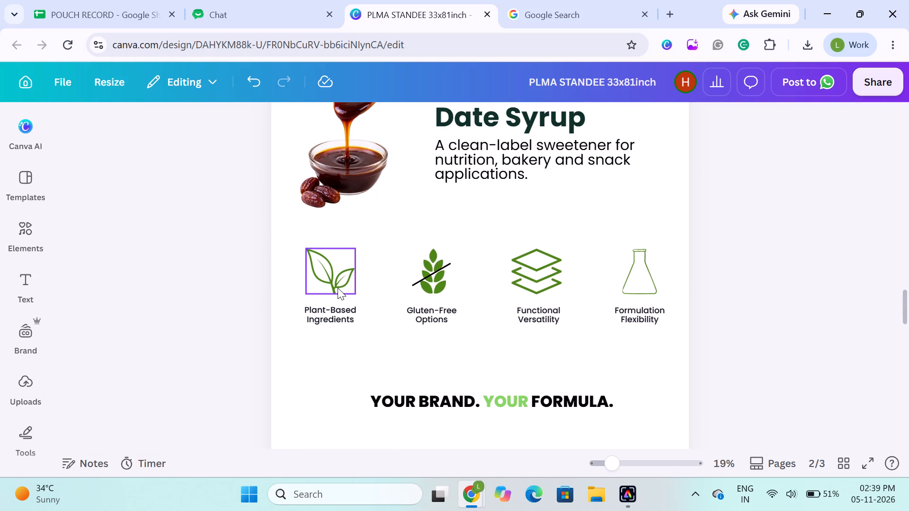
# Centre-align the wheat icon with its slash line and the Gluten-Free Options label on a shared vertical axis.
pyautogui.click(338, 288)
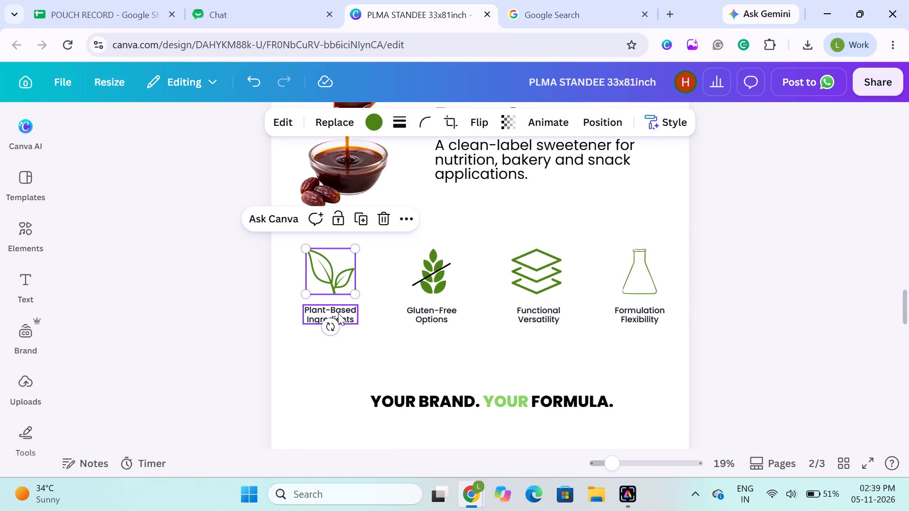
pyautogui.click(432, 274)
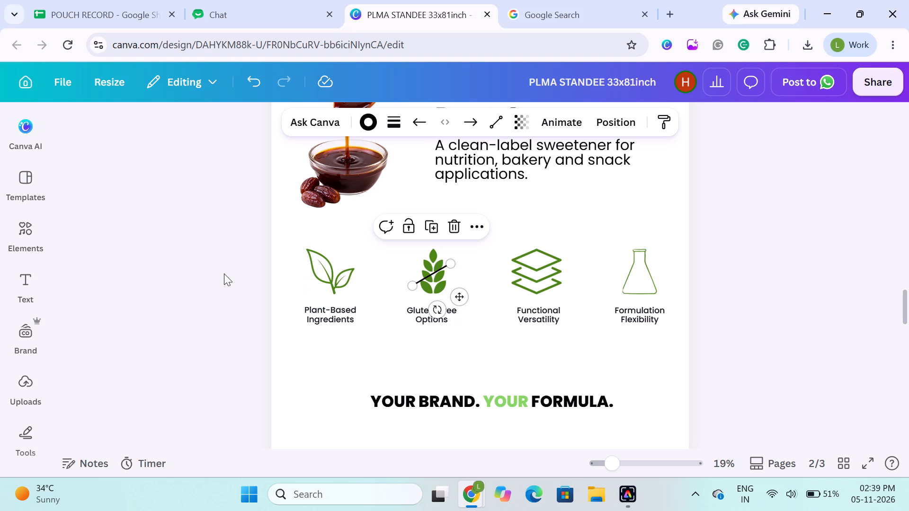
pyautogui.click(224, 273)
pyautogui.click(436, 273)
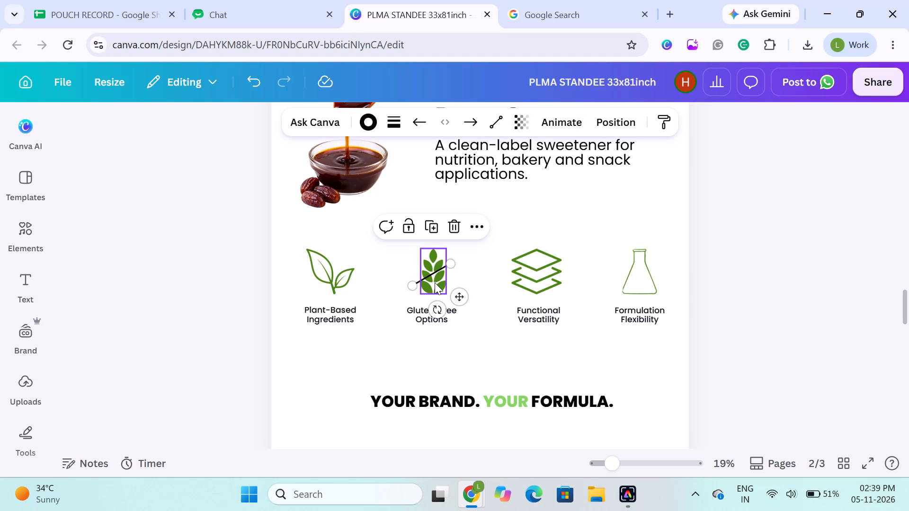
pyautogui.keyDown('shift'); pyautogui.click(435, 282); pyautogui.keyUp('shift')
pyautogui.click(389, 220)
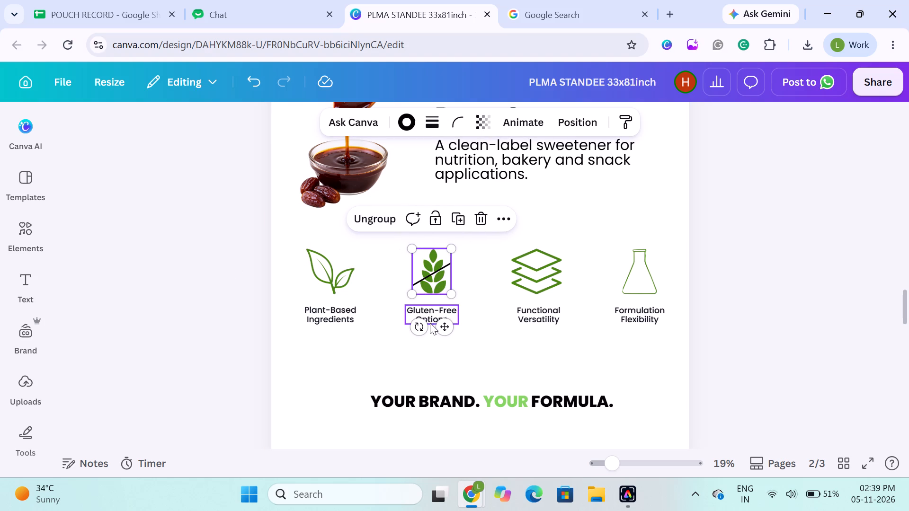
pyautogui.click(435, 318)
pyautogui.keyDown('shift'); pyautogui.click(434, 290); pyautogui.keyUp('shift')
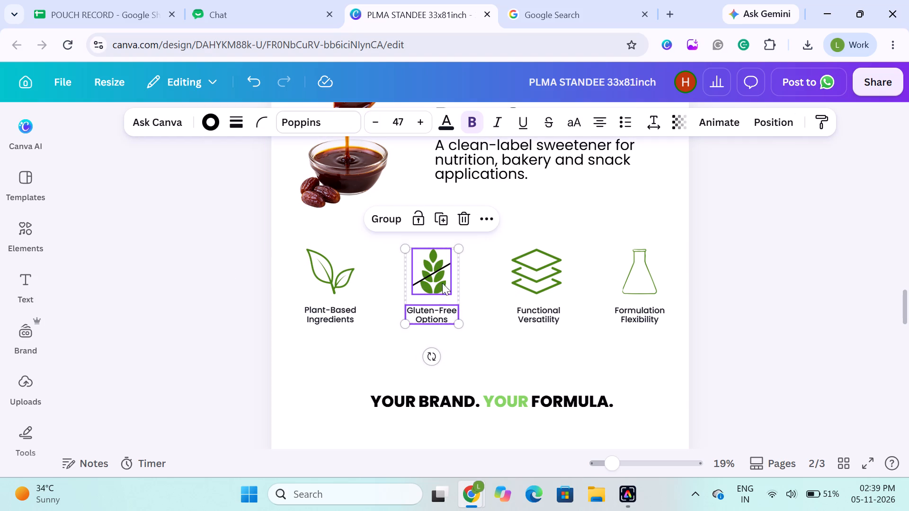
pyautogui.click(778, 126)
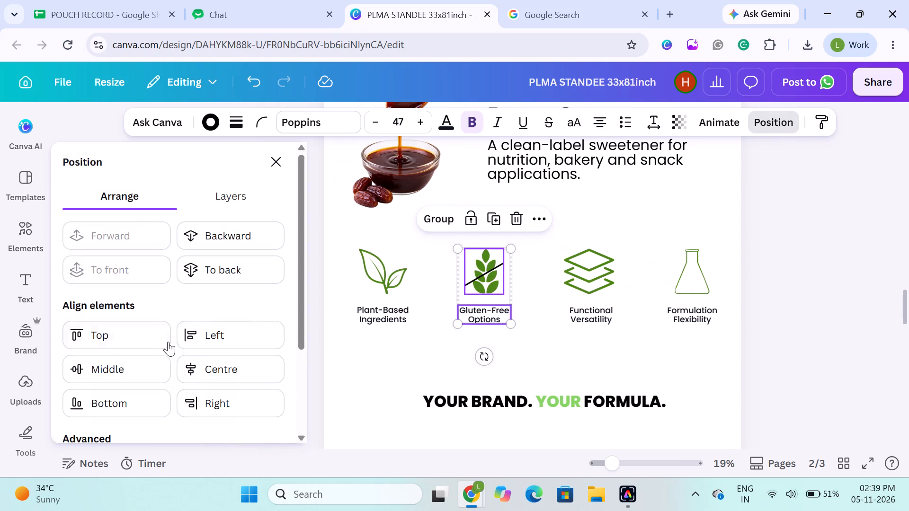
pyautogui.click(140, 372)
pyautogui.hotkey('ctrl', 'z')
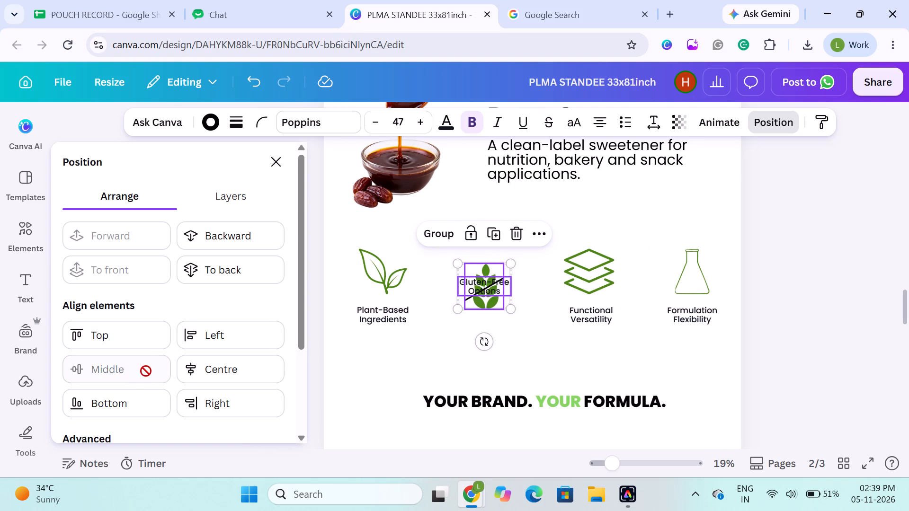
pyautogui.click(209, 368)
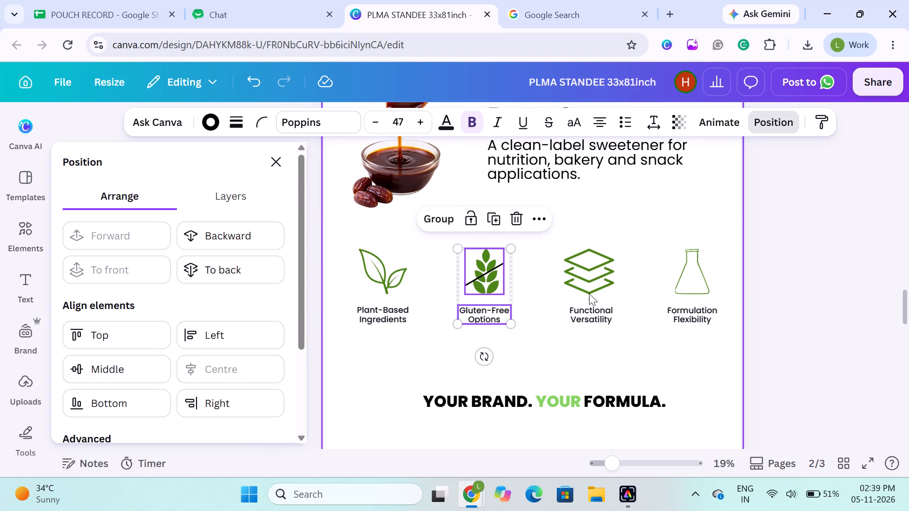
# Centre-align the layers icon with the Functional Versatility label, and check the flask icon's centring over the Formulation Flexibility label.
pyautogui.click(590, 293)
pyautogui.keyDown('shift'); pyautogui.click(582, 311); pyautogui.keyUp('shift')
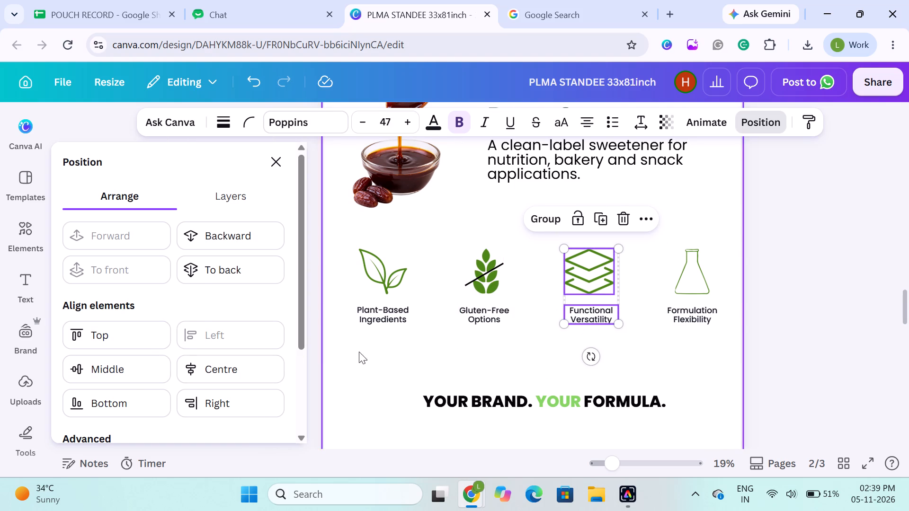
pyautogui.click(231, 365)
pyautogui.click(686, 266)
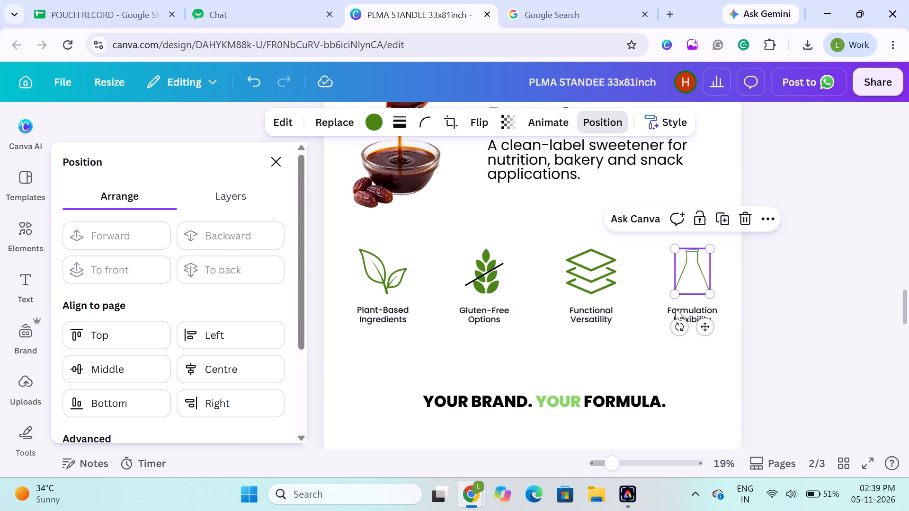
pyautogui.keyDown('shift'); pyautogui.click(679, 313); pyautogui.keyUp('shift')
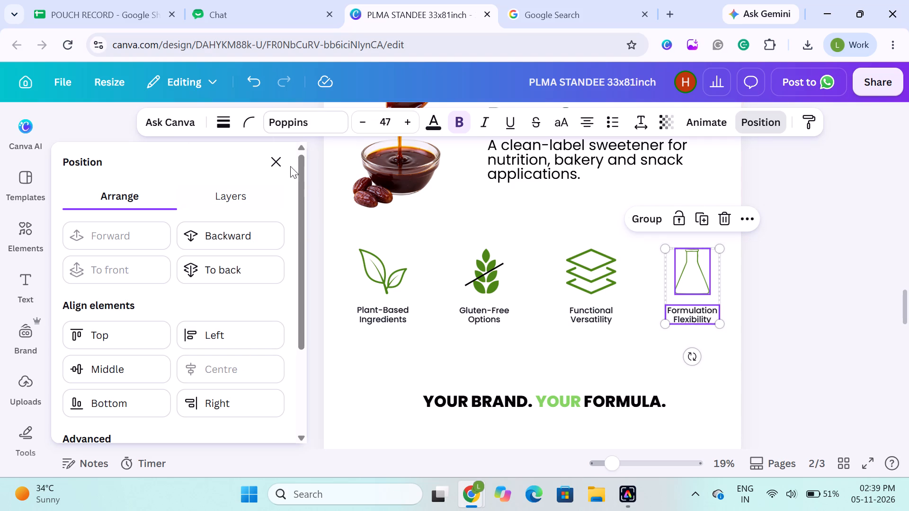
pyautogui.click(272, 157)
pyautogui.click(157, 330)
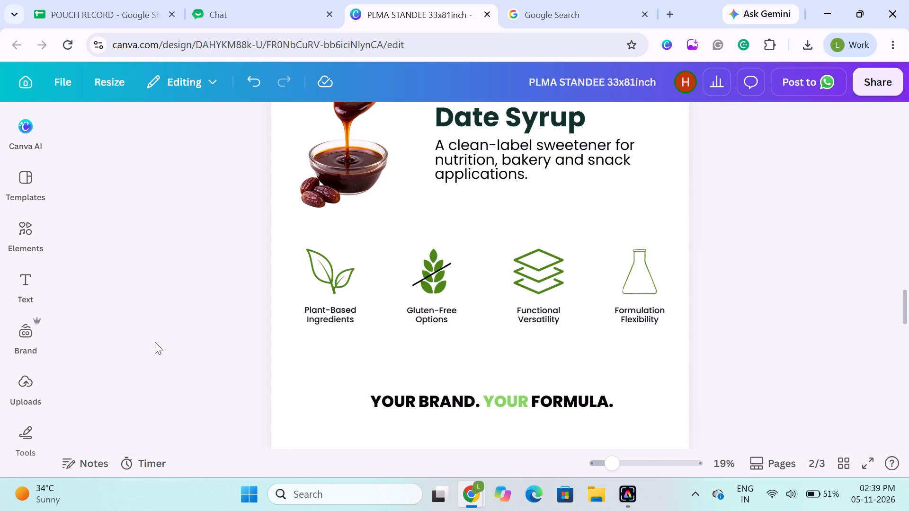
# Nudge the wheat icon toward the layers icon to match the gap between the layers and flask icons.
pyautogui.click(322, 283)
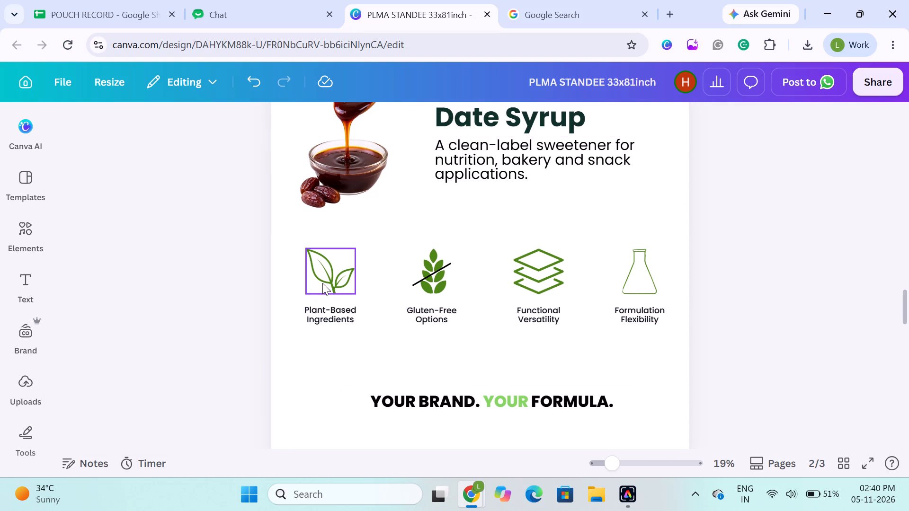
pyautogui.click(336, 284)
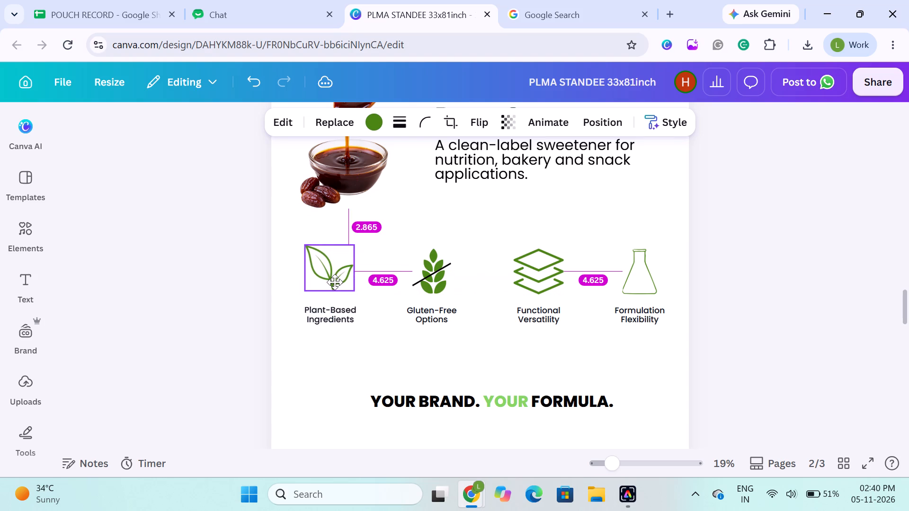
pyautogui.click(425, 287)
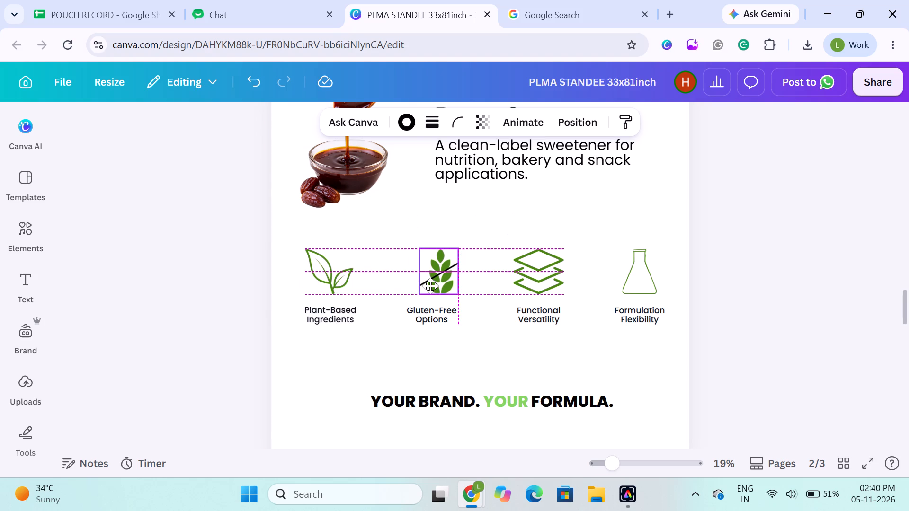
# Shift the leaf icon closer to the wheat icon, keeping it level with the other icons in the row.
pyautogui.moveTo(315, 284); pyautogui.dragTo(319, 284)
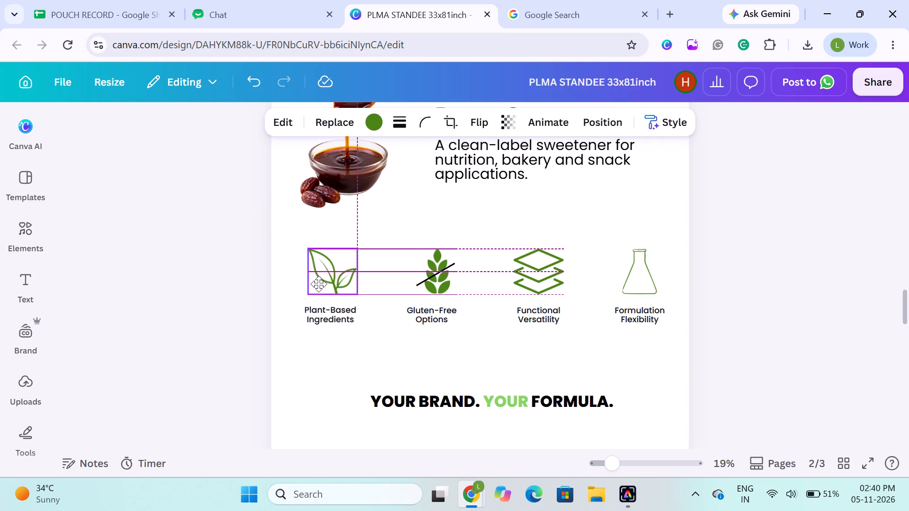
pyautogui.moveTo(319, 284); pyautogui.dragTo(318, 284)
pyautogui.moveTo(318, 284); pyautogui.dragTo(329, 284)
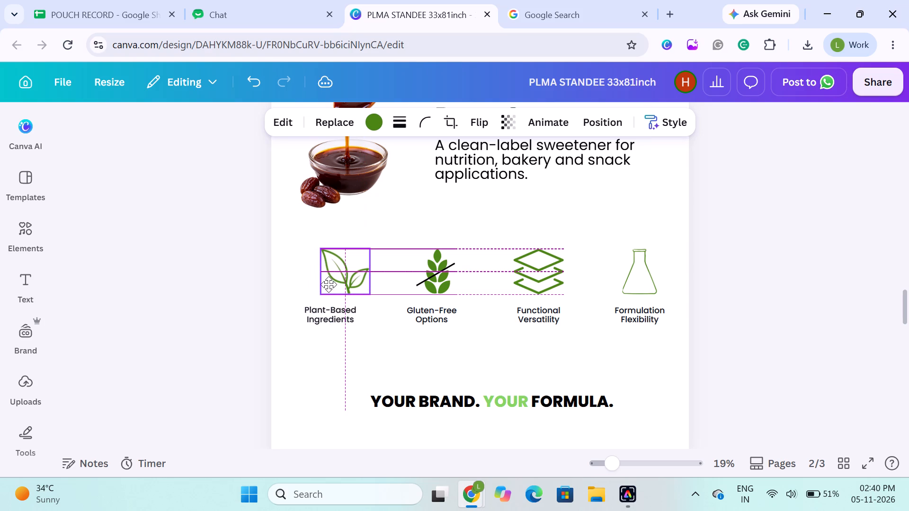
pyautogui.moveTo(329, 284); pyautogui.dragTo(319, 284)
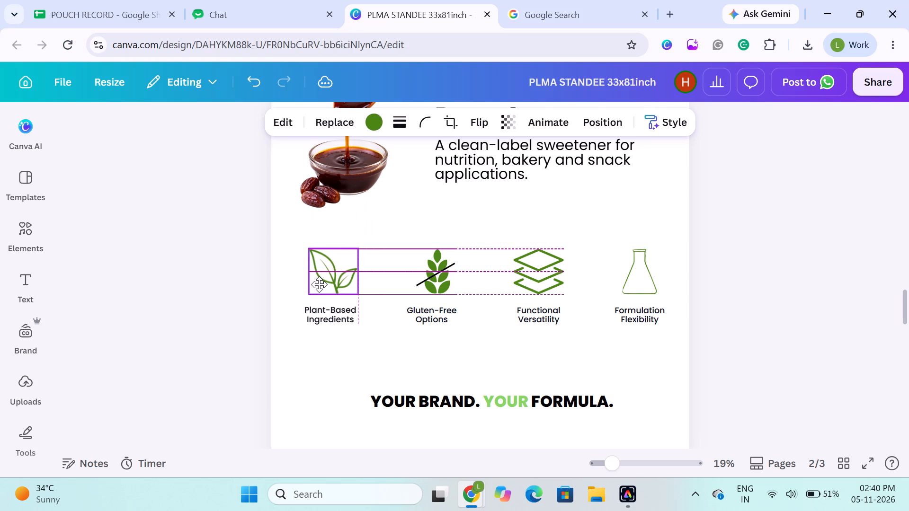
pyautogui.moveTo(319, 284); pyautogui.dragTo(312, 284)
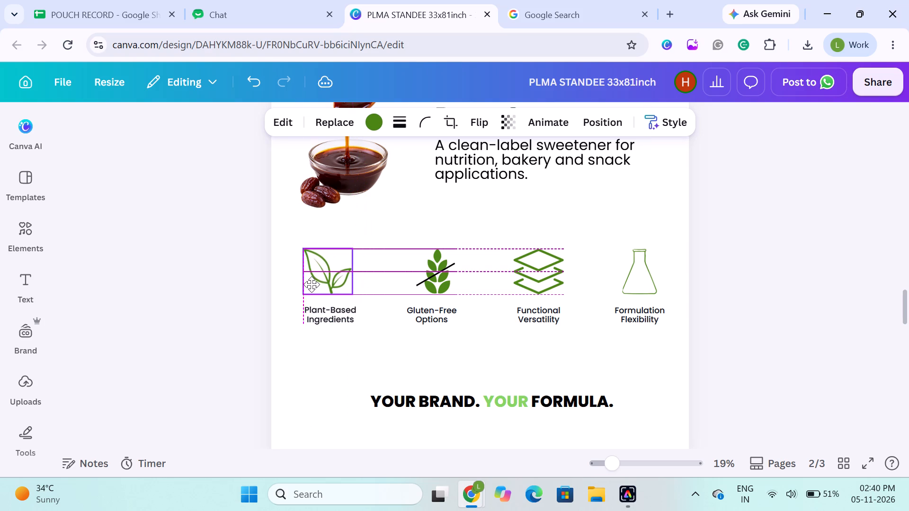
pyautogui.moveTo(312, 284); pyautogui.dragTo(322, 286)
pyautogui.click(227, 300)
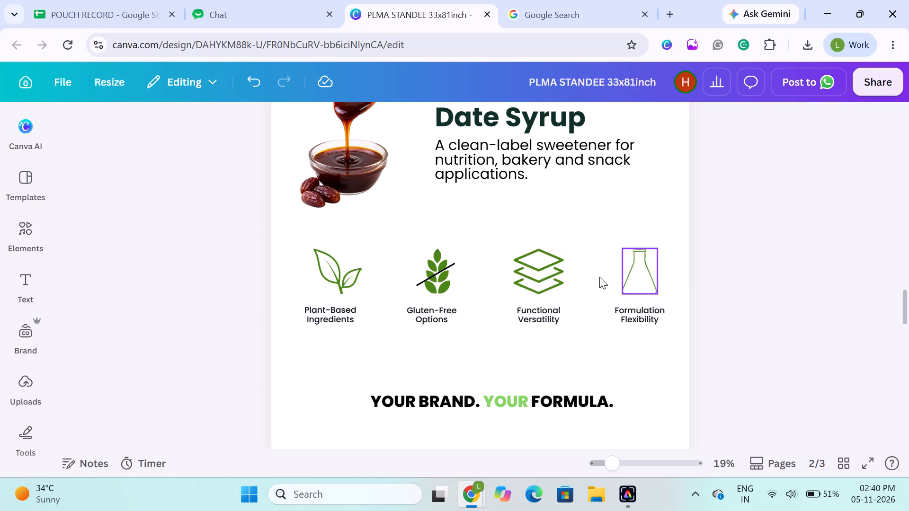
pyautogui.click(542, 280)
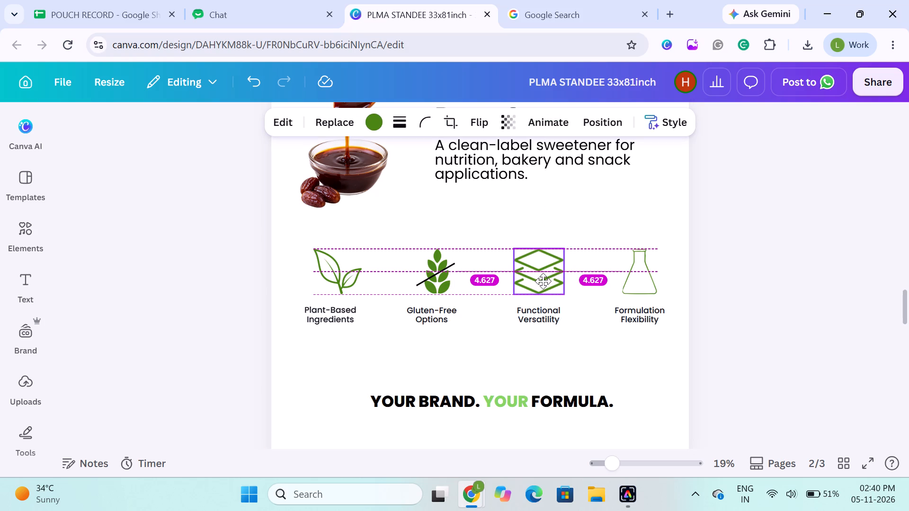
pyautogui.moveTo(338, 279); pyautogui.dragTo(331, 278)
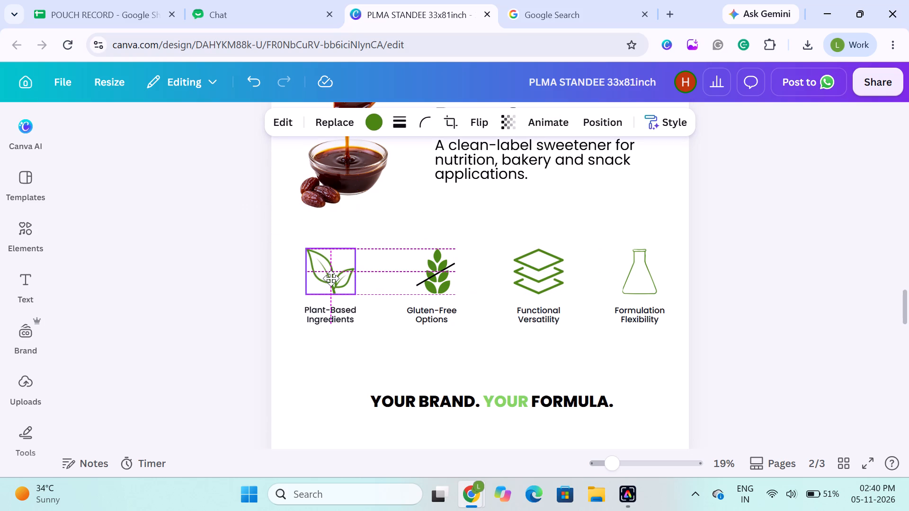
pyautogui.moveTo(331, 278); pyautogui.dragTo(330, 278)
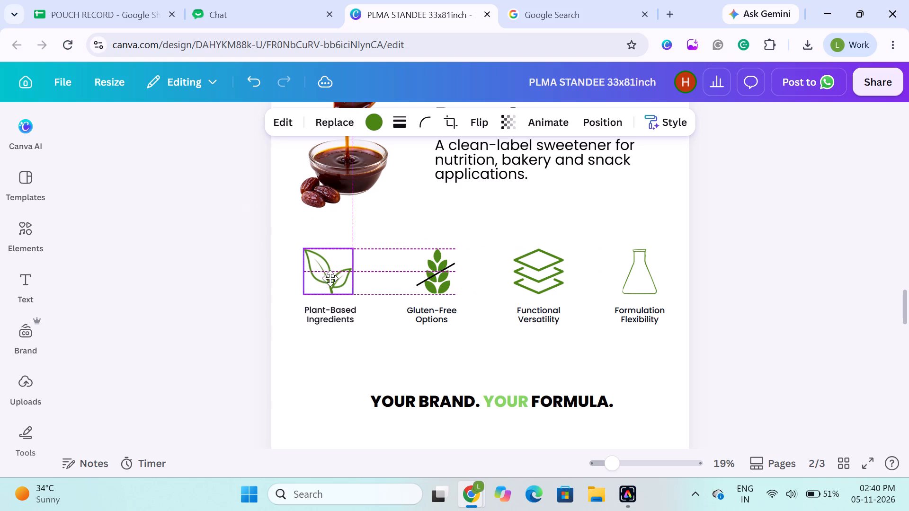
pyautogui.moveTo(330, 278); pyautogui.dragTo(321, 277)
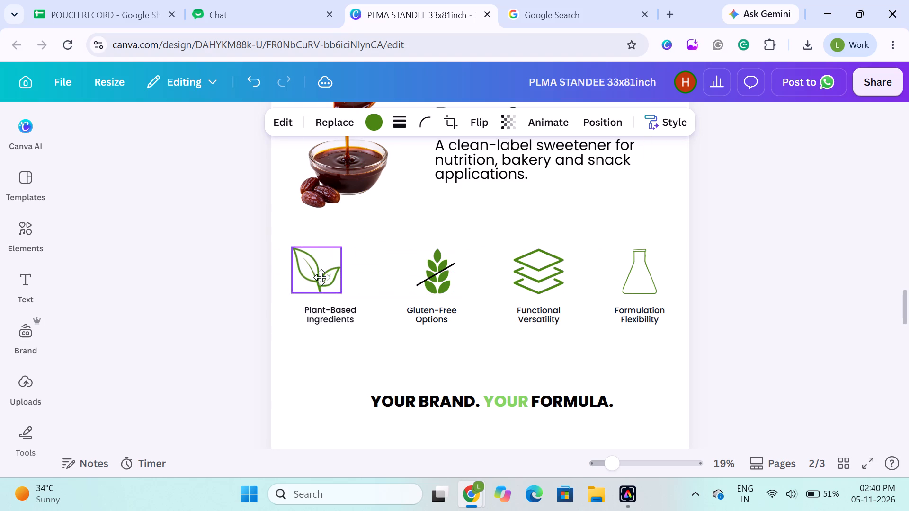
pyautogui.moveTo(321, 277); pyautogui.dragTo(332, 277)
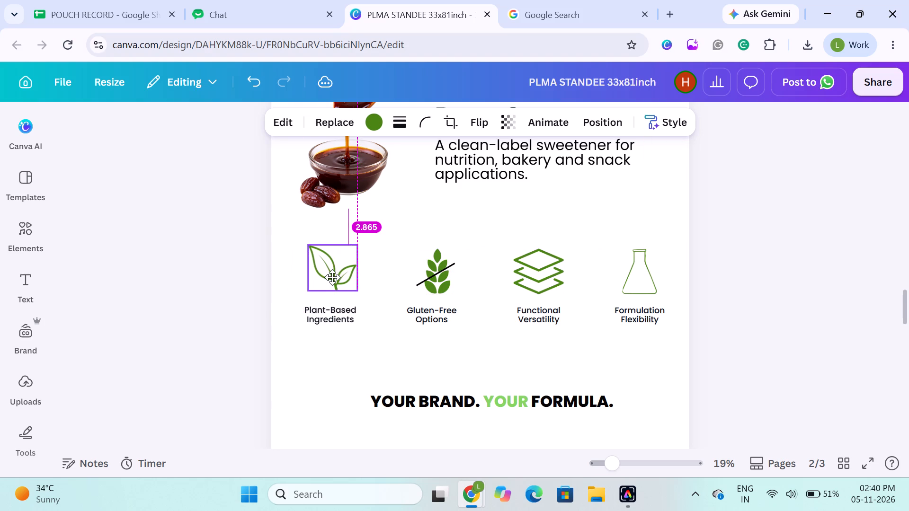
pyautogui.moveTo(332, 277); pyautogui.dragTo(338, 280)
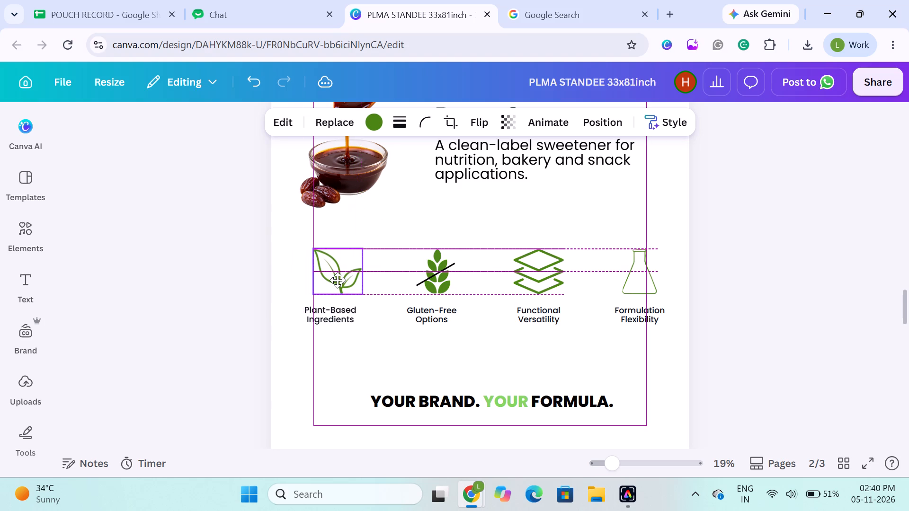
pyautogui.moveTo(338, 280); pyautogui.dragTo(345, 280)
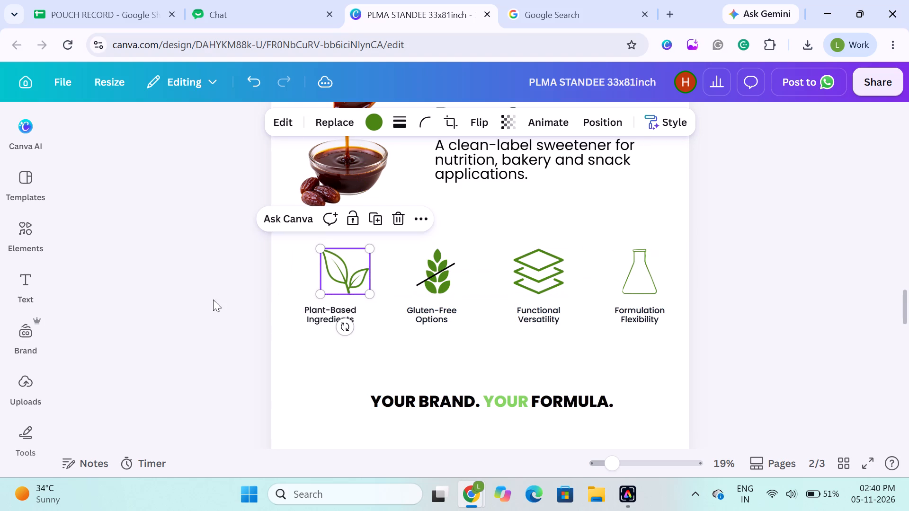
pyautogui.click(213, 300)
# Centre-align the slashed wheat icon with the Gluten-Free Options label, and the layers icon with the Functional Versatility label.
pyautogui.click(448, 283)
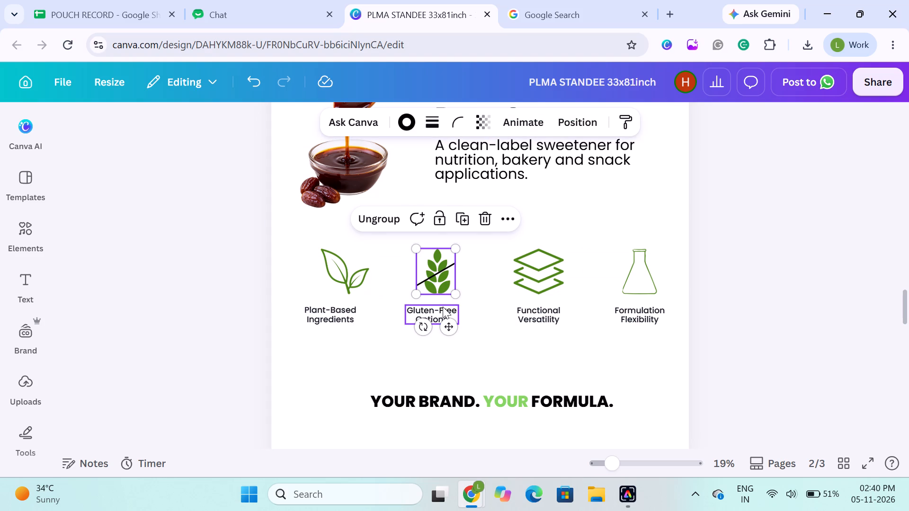
pyautogui.keyDown('shift'); pyautogui.click(443, 307); pyautogui.keyUp('shift')
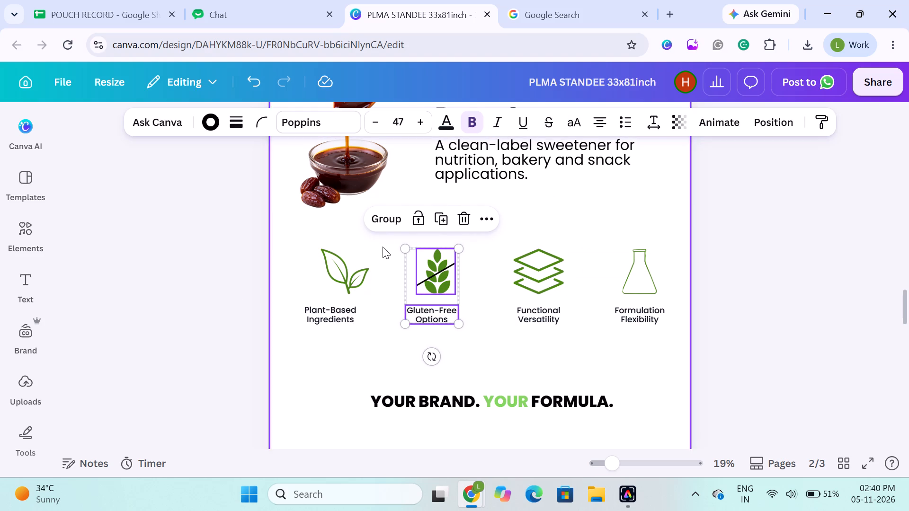
pyautogui.click(772, 117)
pyautogui.click(203, 373)
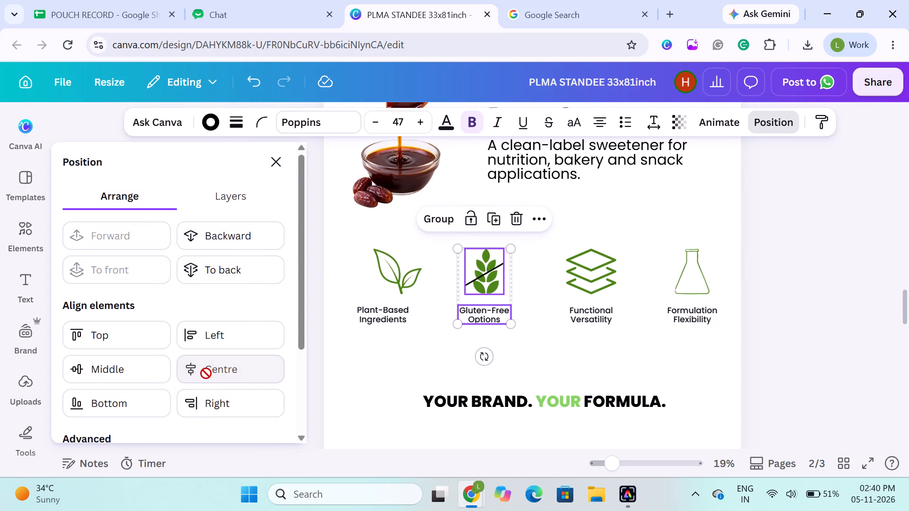
pyautogui.click(605, 257)
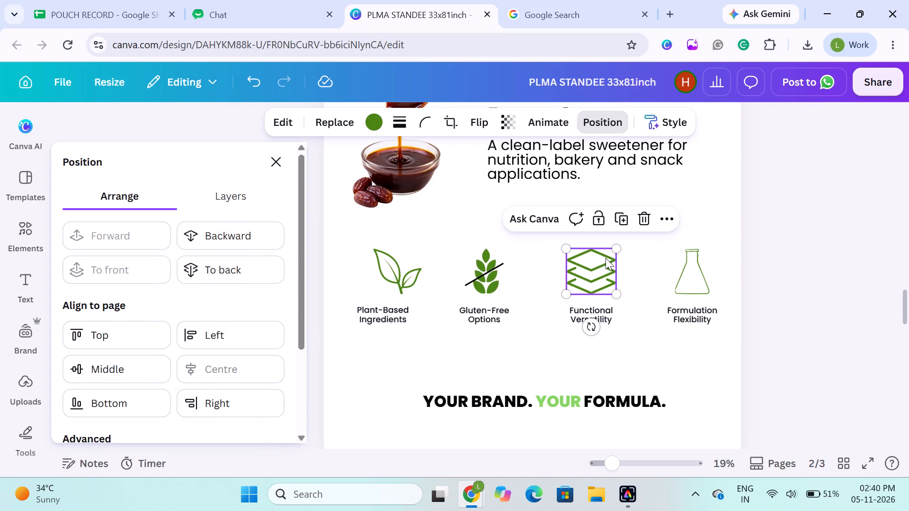
pyautogui.keyDown('shift'); pyautogui.click(606, 306); pyautogui.keyUp('shift')
pyautogui.click(203, 372)
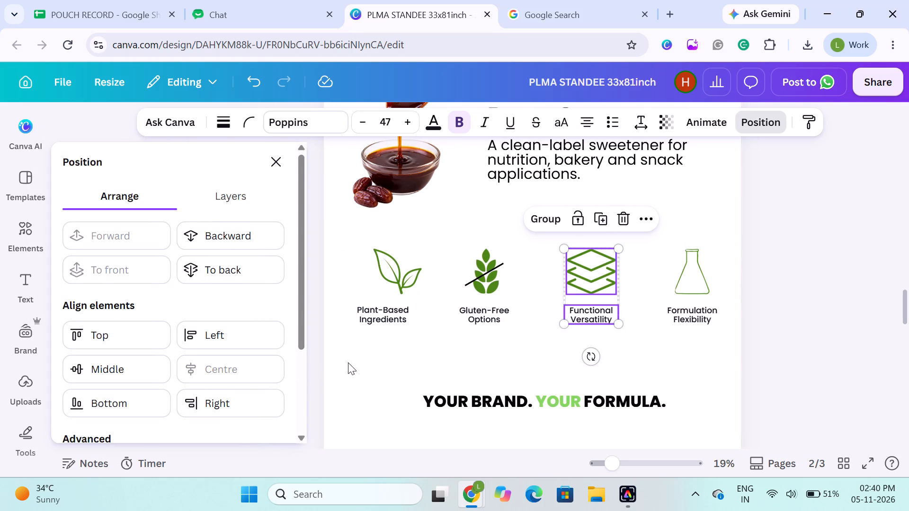
pyautogui.click(696, 285)
pyautogui.keyDown('shift'); pyautogui.click(690, 310); pyautogui.keyUp('shift')
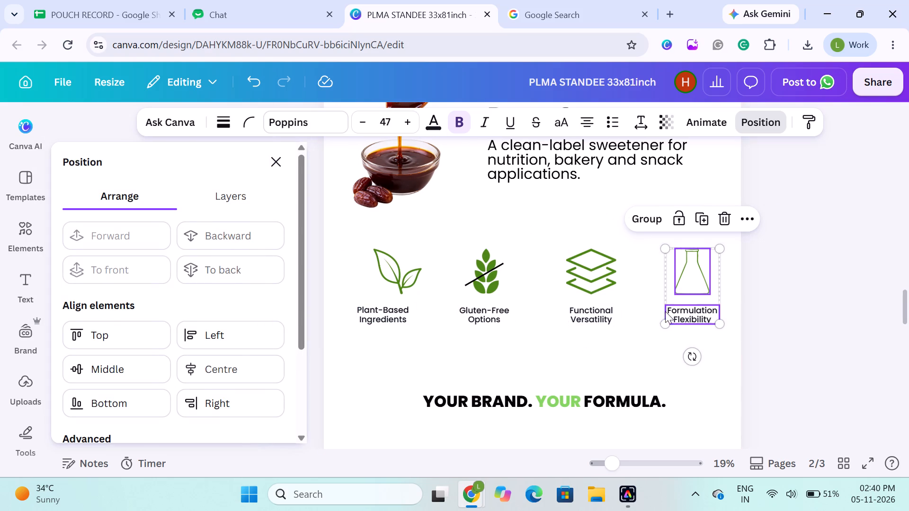
# Centre-align the leaf icon with the Plant-Based Ingredients label on a shared vertical axis.
pyautogui.click(398, 273)
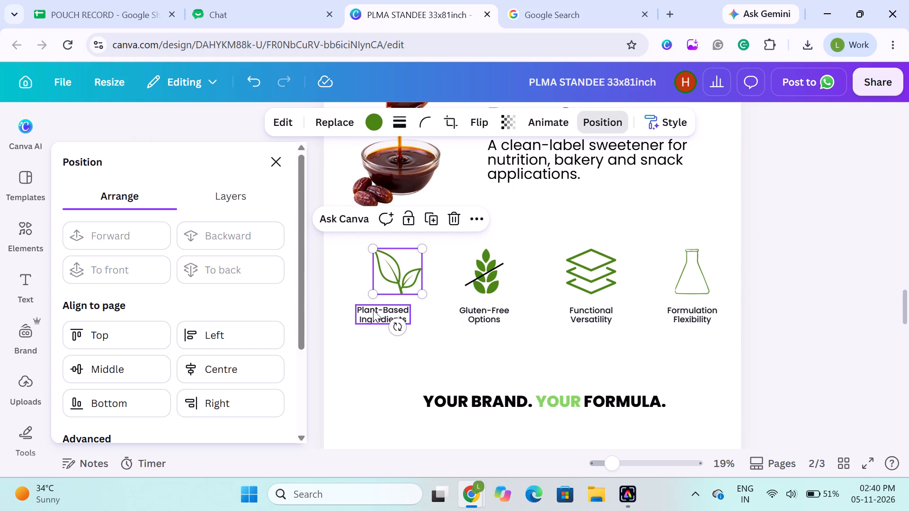
pyautogui.keyDown('shift'); pyautogui.click(374, 312); pyautogui.keyUp('shift')
pyautogui.click(211, 367)
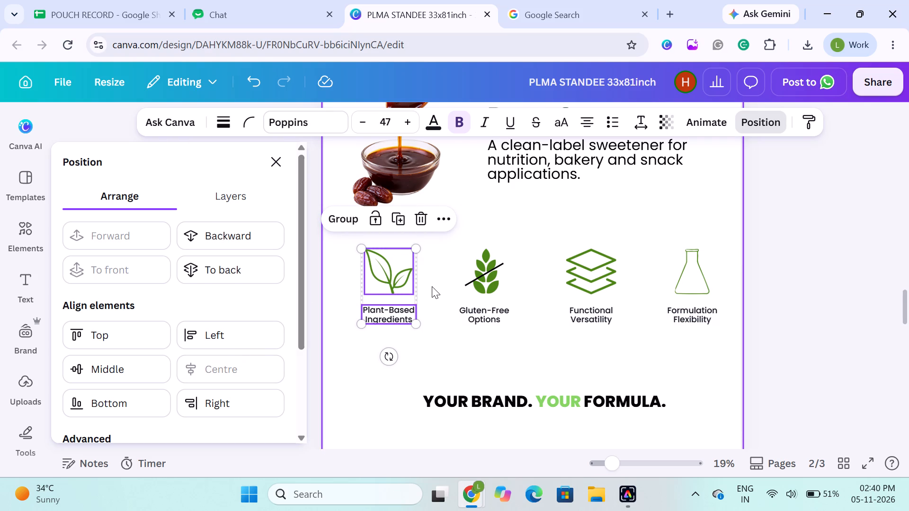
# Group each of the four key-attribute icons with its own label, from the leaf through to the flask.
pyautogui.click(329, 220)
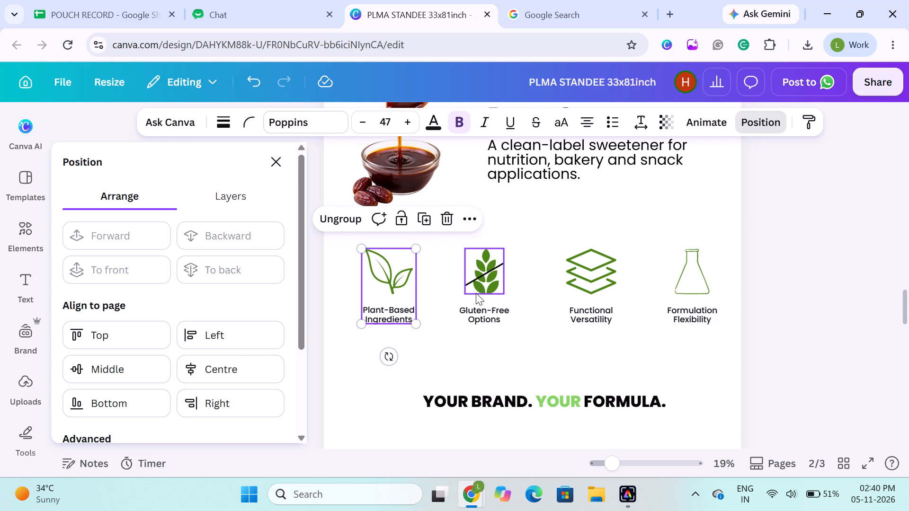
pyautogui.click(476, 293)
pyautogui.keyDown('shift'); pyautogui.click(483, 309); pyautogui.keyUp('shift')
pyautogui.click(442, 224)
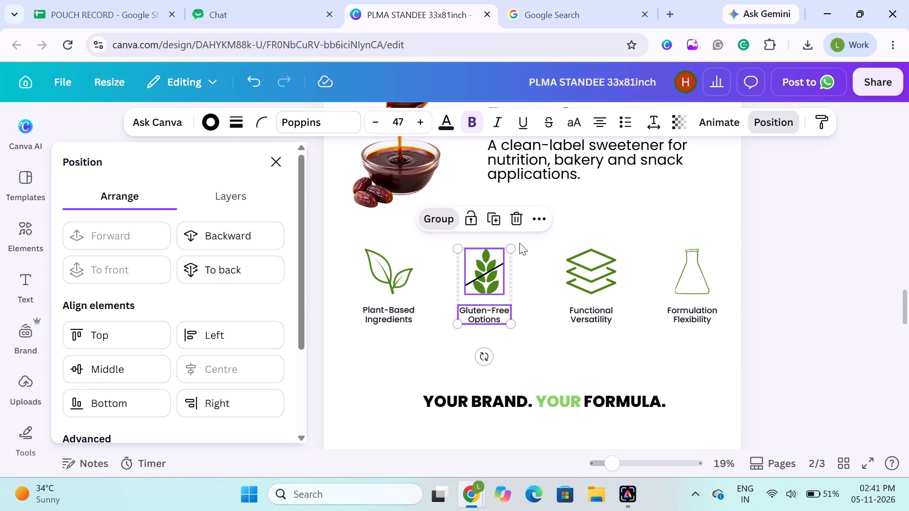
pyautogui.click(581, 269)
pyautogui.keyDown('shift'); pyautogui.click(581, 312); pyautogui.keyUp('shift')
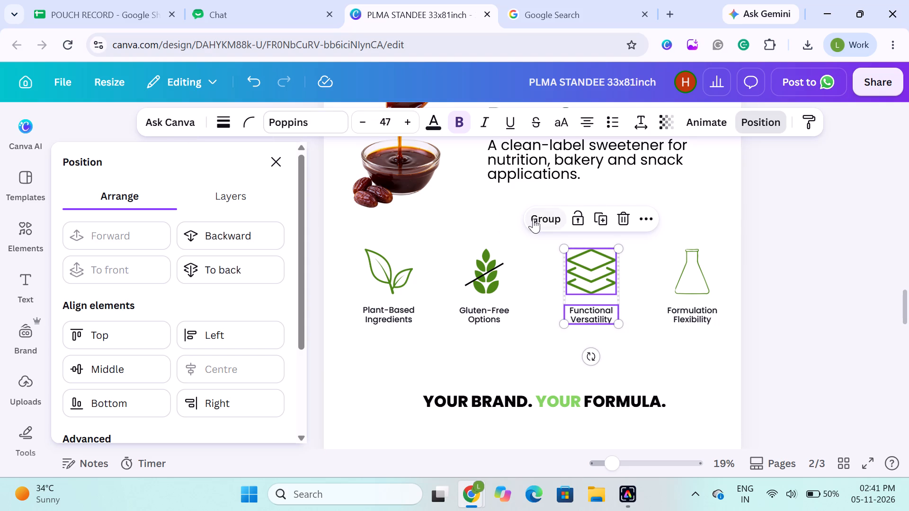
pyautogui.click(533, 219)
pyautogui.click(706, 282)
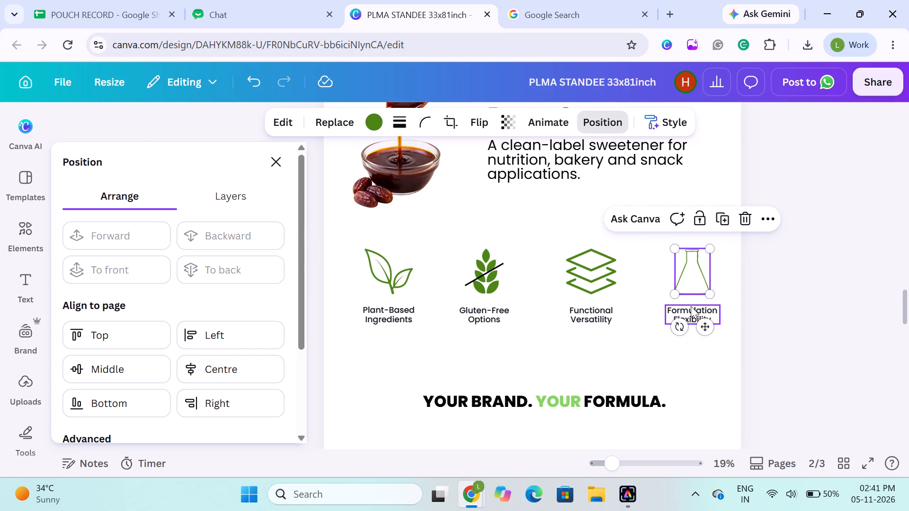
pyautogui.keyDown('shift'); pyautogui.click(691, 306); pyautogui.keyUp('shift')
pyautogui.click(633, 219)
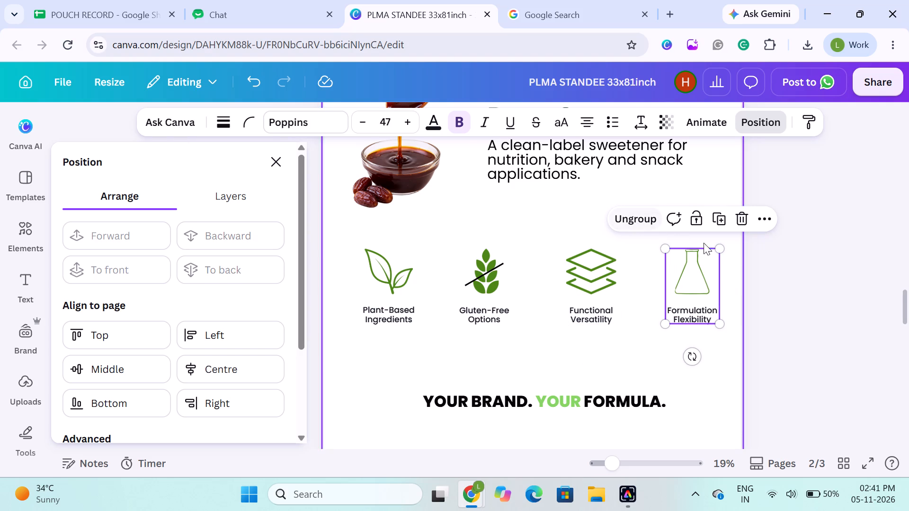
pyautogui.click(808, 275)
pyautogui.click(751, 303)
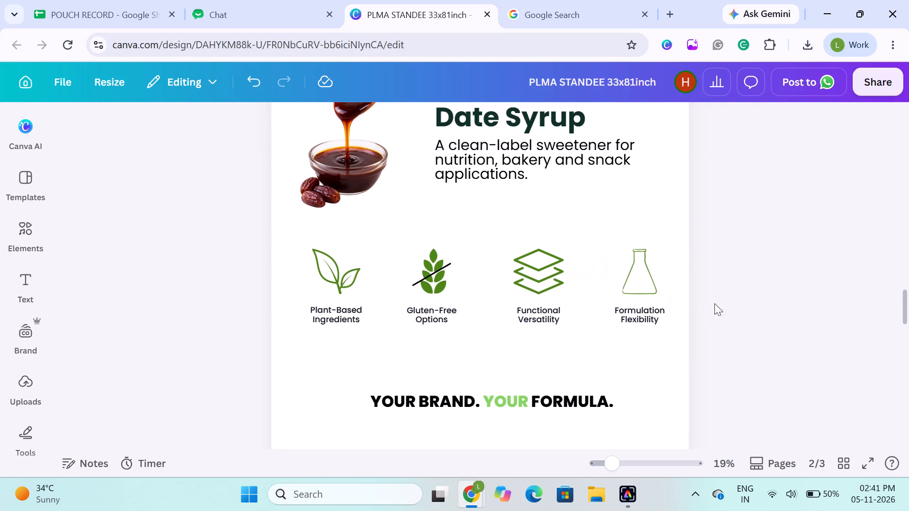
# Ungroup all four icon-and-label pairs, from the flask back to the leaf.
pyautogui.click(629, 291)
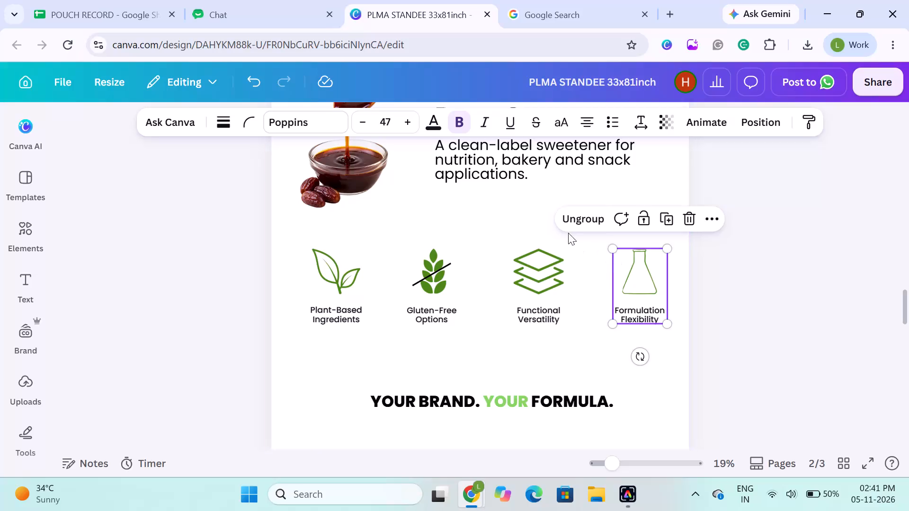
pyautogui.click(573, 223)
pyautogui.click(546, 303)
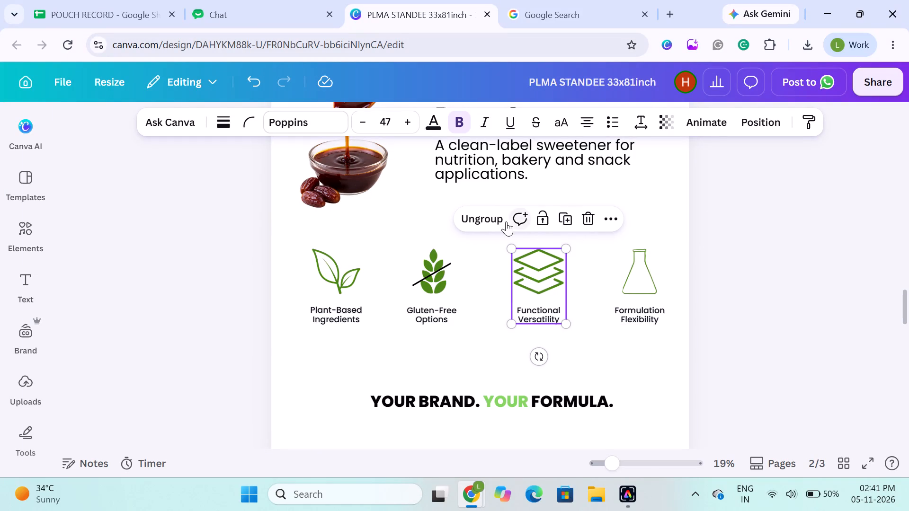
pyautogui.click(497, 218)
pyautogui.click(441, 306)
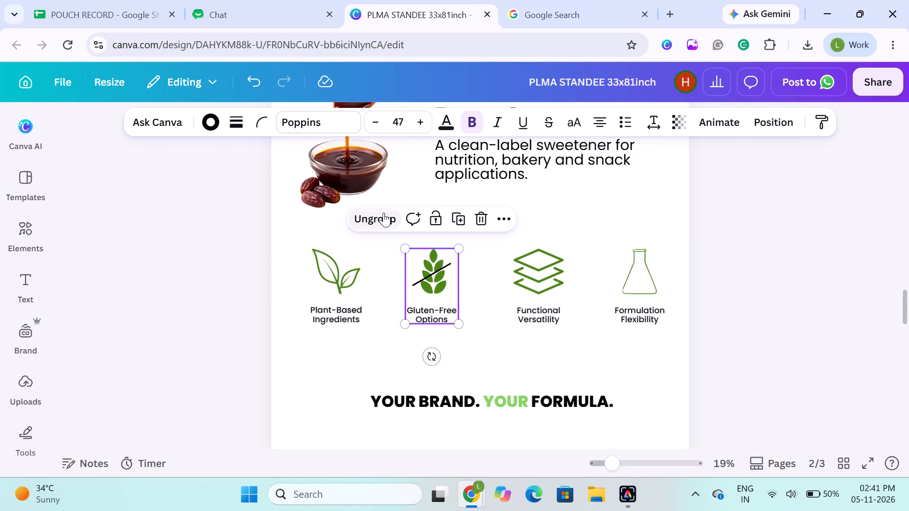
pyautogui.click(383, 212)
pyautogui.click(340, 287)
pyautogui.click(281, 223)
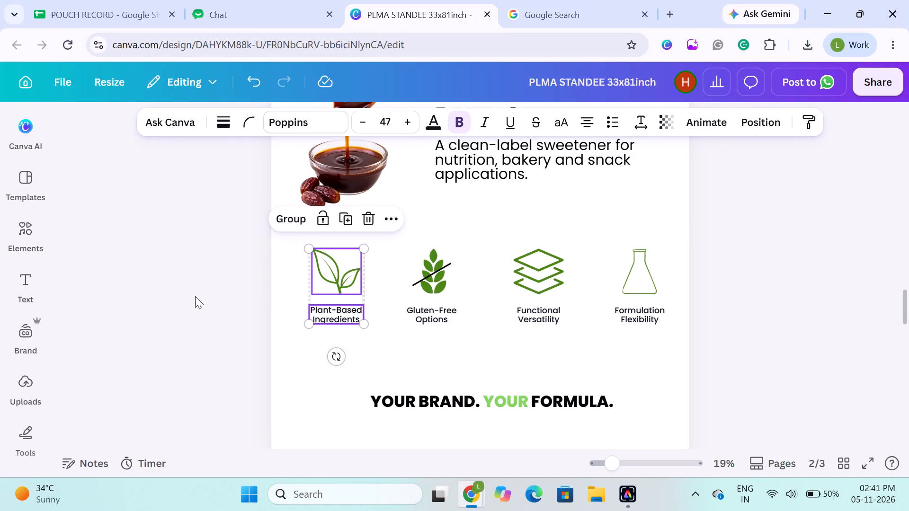
# Align the four key-attribute labels with one another along their horizontal middle.
pyautogui.click(194, 295)
pyautogui.click(350, 318)
pyautogui.keyDown('shift'); pyautogui.click(418, 317); pyautogui.keyUp('shift')
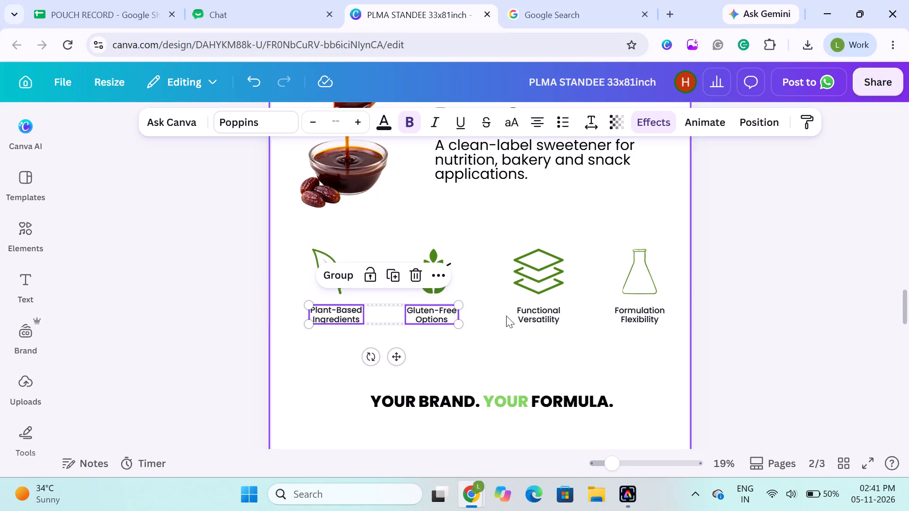
pyautogui.keyDown('shift'); pyautogui.click(544, 310); pyautogui.keyUp('shift')
pyautogui.keyDown('shift'); pyautogui.click(633, 317); pyautogui.keyUp('shift')
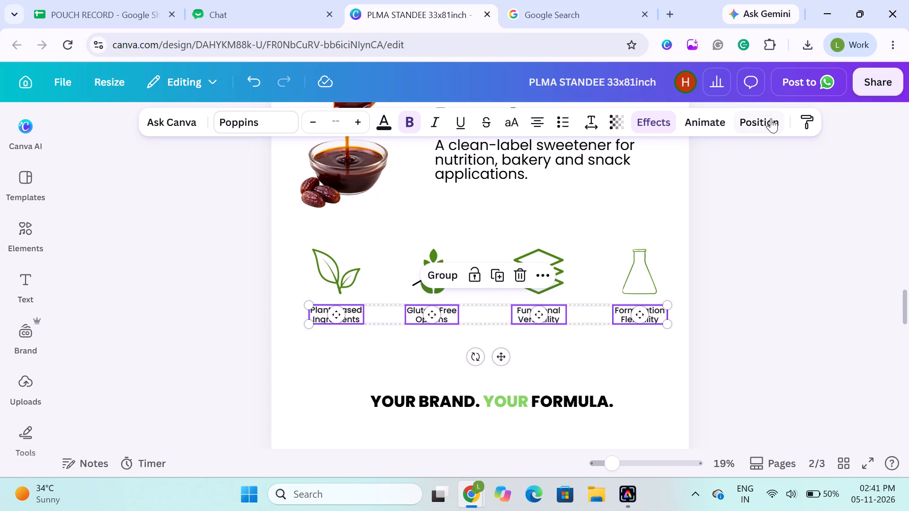
pyautogui.click(771, 118)
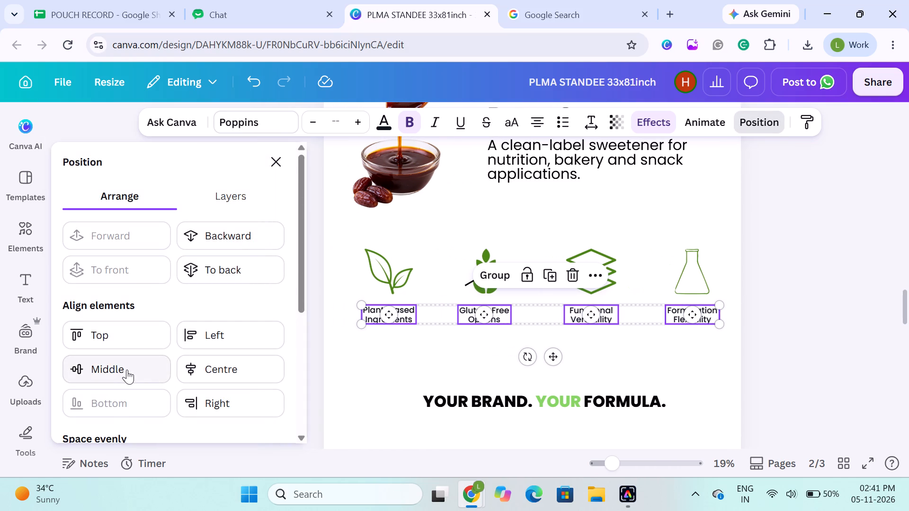
pyautogui.click(127, 370)
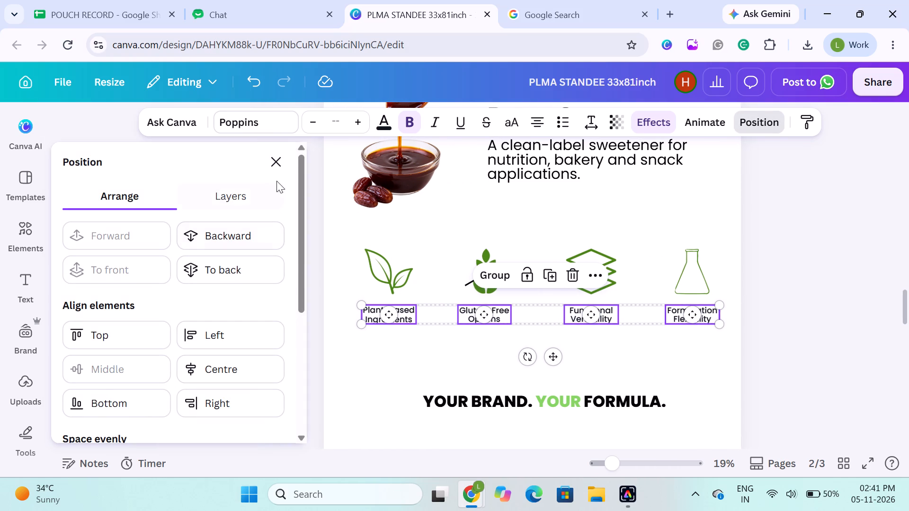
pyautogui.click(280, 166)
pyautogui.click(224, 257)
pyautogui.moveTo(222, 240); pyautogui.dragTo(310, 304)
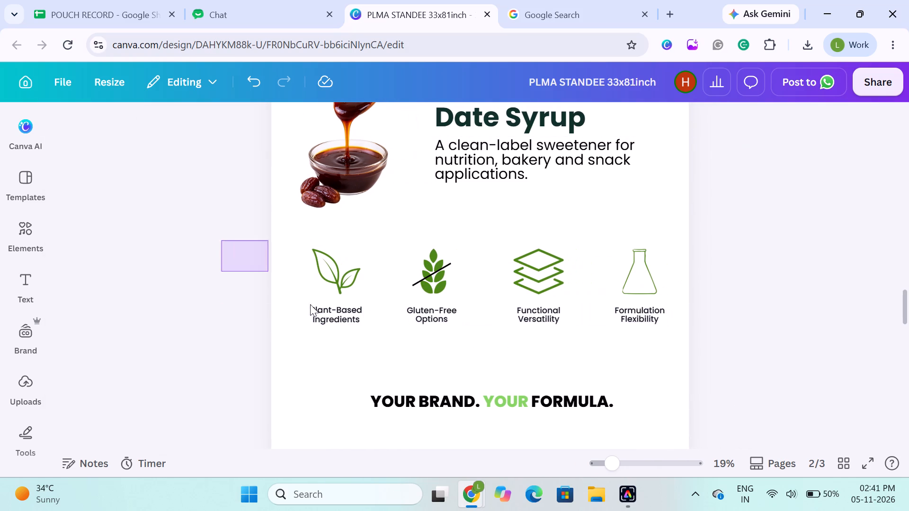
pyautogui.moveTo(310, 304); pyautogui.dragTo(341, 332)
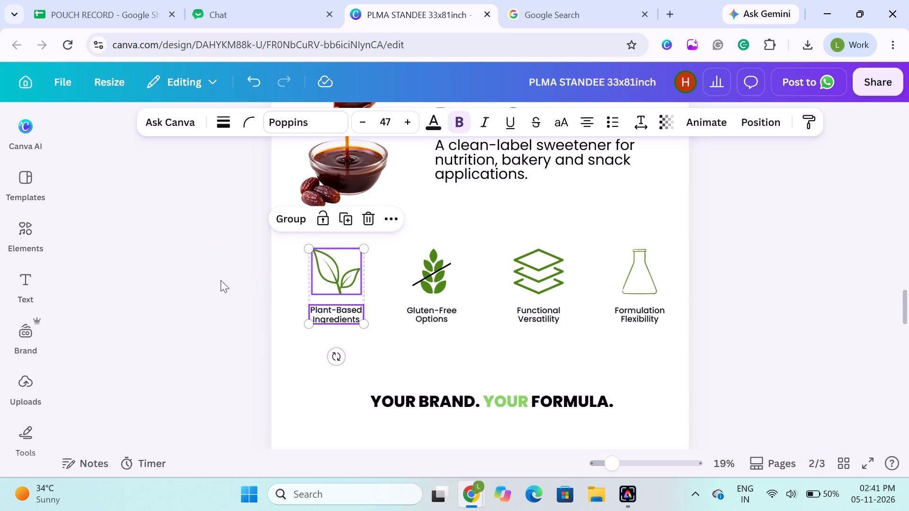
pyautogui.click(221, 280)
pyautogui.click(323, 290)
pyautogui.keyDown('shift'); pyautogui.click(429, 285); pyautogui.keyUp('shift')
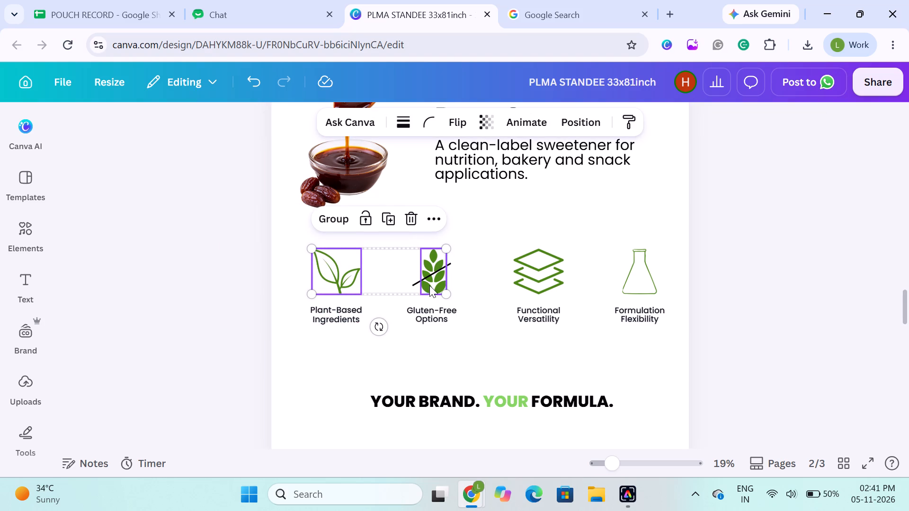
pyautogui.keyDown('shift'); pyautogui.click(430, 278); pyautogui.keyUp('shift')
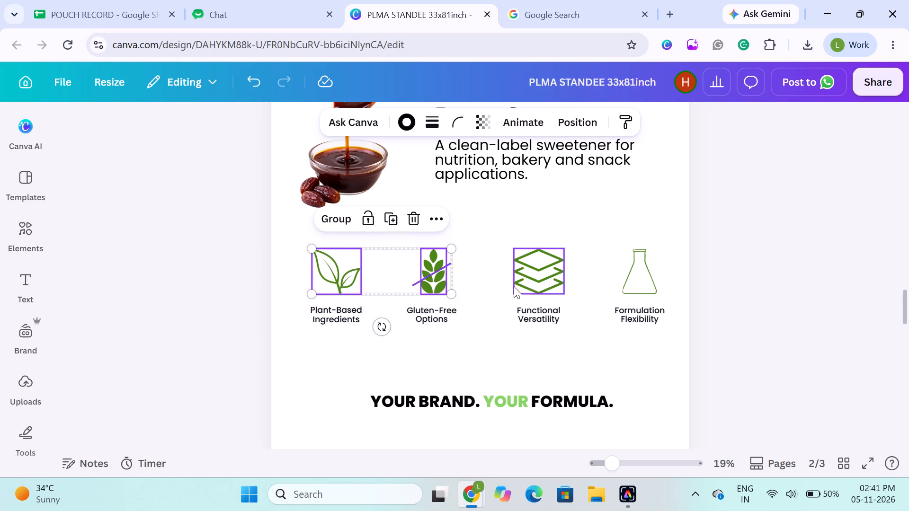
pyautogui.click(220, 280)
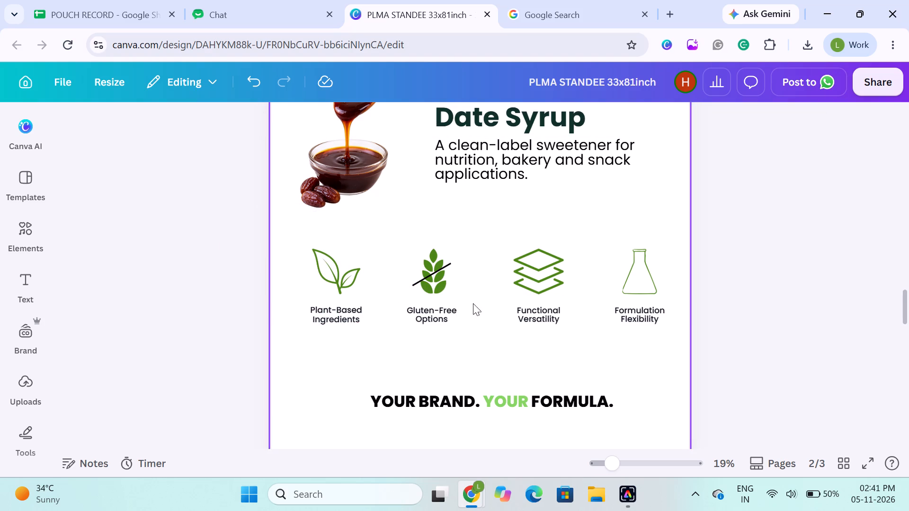
# Group the wheat icon with the diagonal line that crosses it.
pyautogui.click(439, 270)
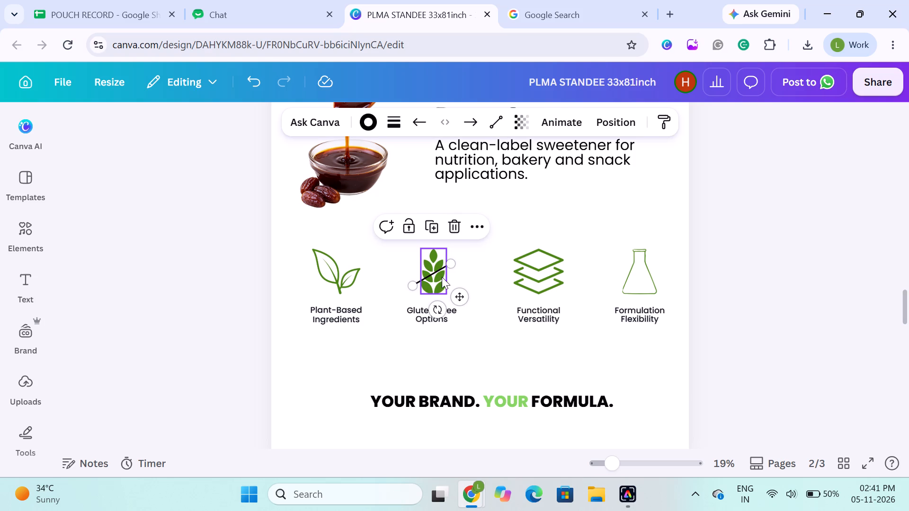
pyautogui.keyDown('shift'); pyautogui.click(442, 277); pyautogui.keyUp('shift')
pyautogui.click(397, 221)
# Check the alignment of the leaf, wheat, layers and flask icons with one another.
pyautogui.click(333, 272)
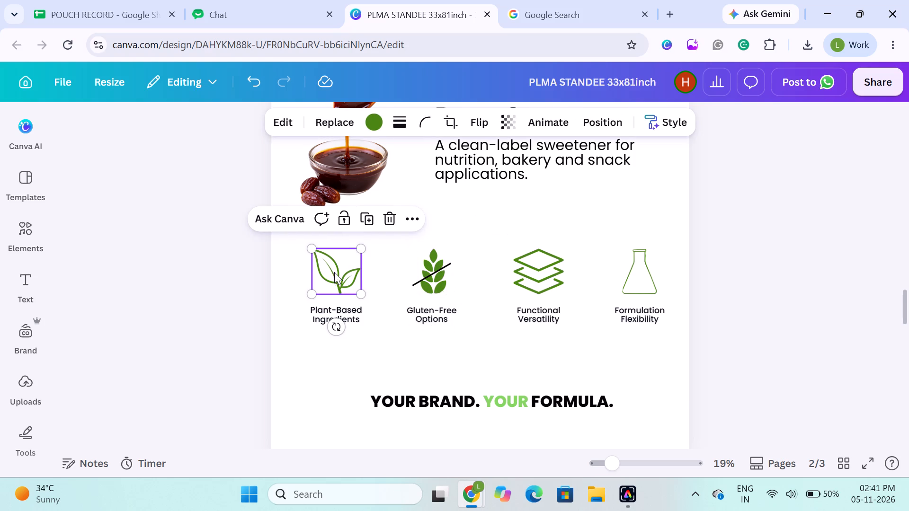
pyautogui.keyDown('shift'); pyautogui.click(427, 274); pyautogui.keyUp('shift')
pyautogui.keyDown('shift'); pyautogui.click(529, 274); pyautogui.keyUp('shift')
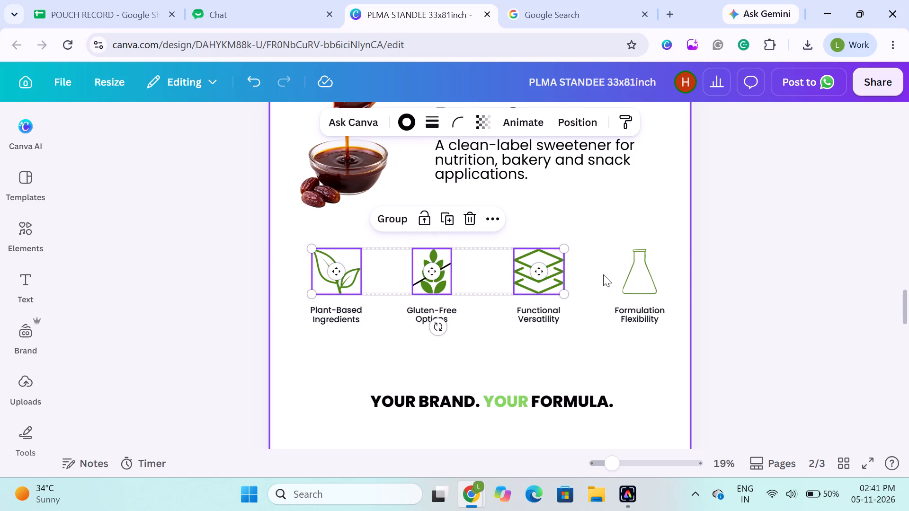
pyautogui.keyDown('shift'); pyautogui.click(638, 273); pyautogui.keyUp('shift')
pyautogui.click(596, 128)
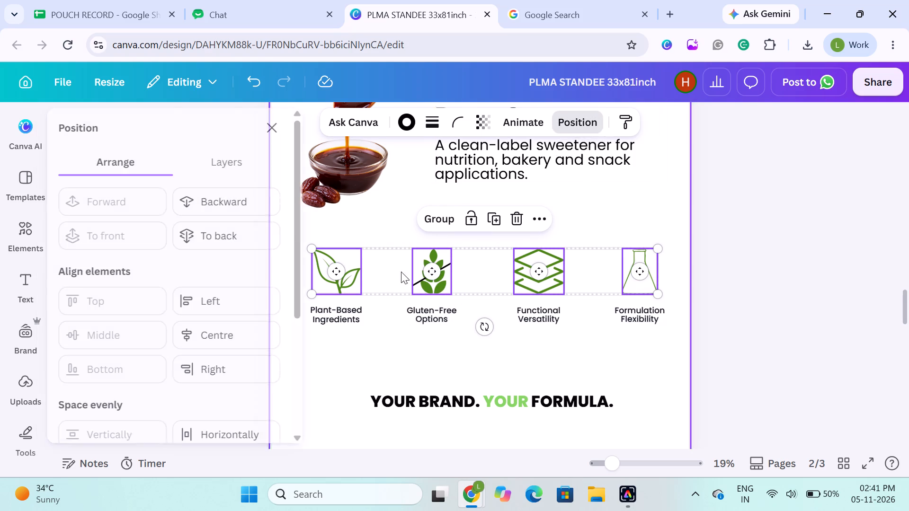
pyautogui.click(279, 124)
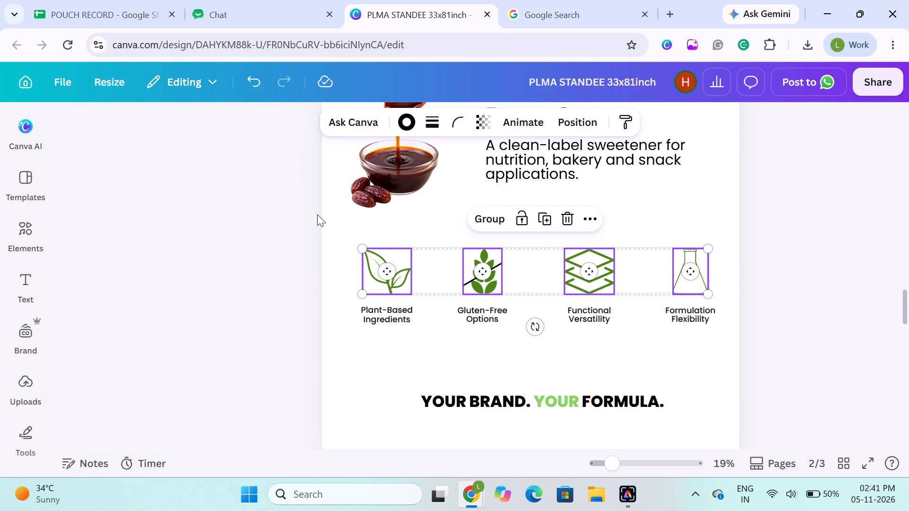
pyautogui.click(167, 291)
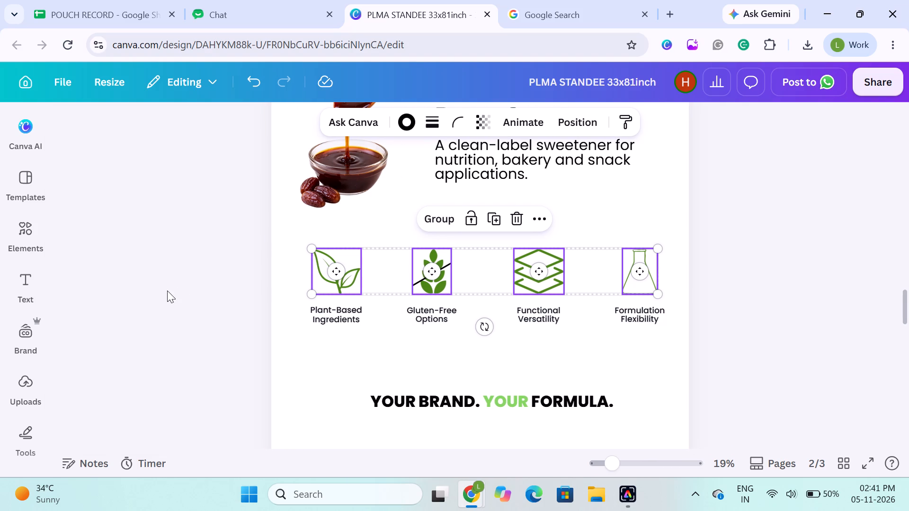
# Group each of the four key-attribute icons with the label beneath it, from the leaf through to the flask.
pyautogui.click(340, 280)
pyautogui.keyDown('shift'); pyautogui.click(341, 309); pyautogui.keyUp('shift')
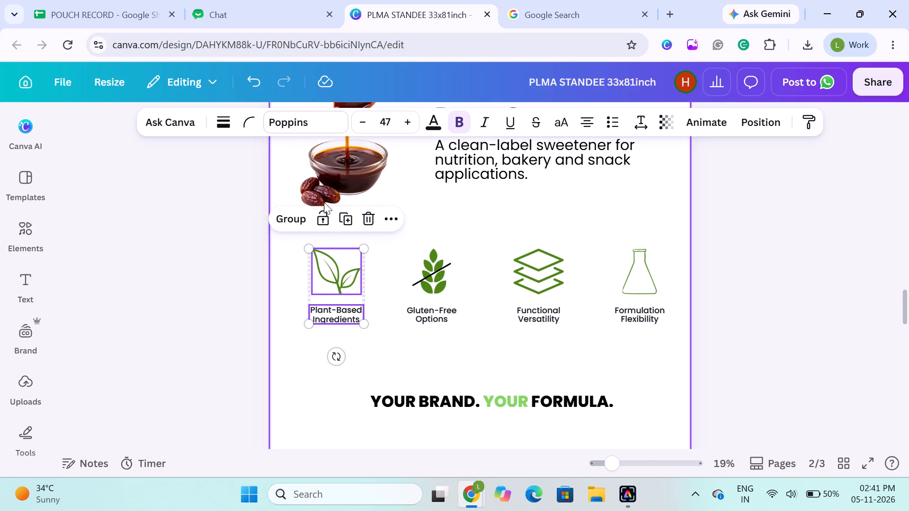
pyautogui.click(748, 125)
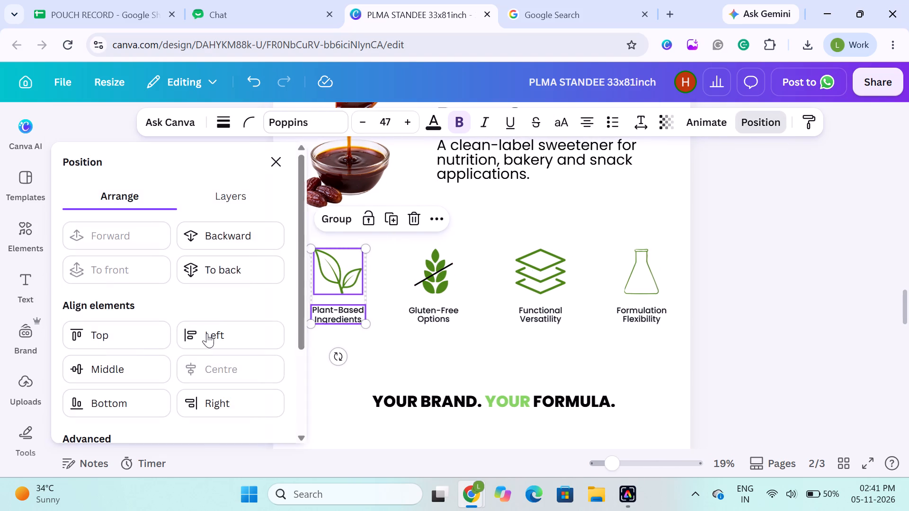
pyautogui.click(345, 221)
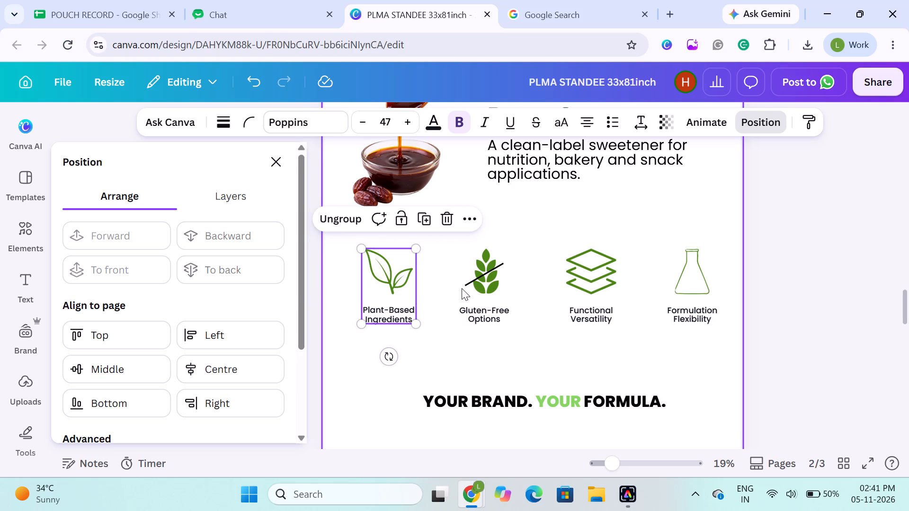
pyautogui.click(483, 282)
pyautogui.keyDown('shift'); pyautogui.click(487, 304); pyautogui.keyUp('shift')
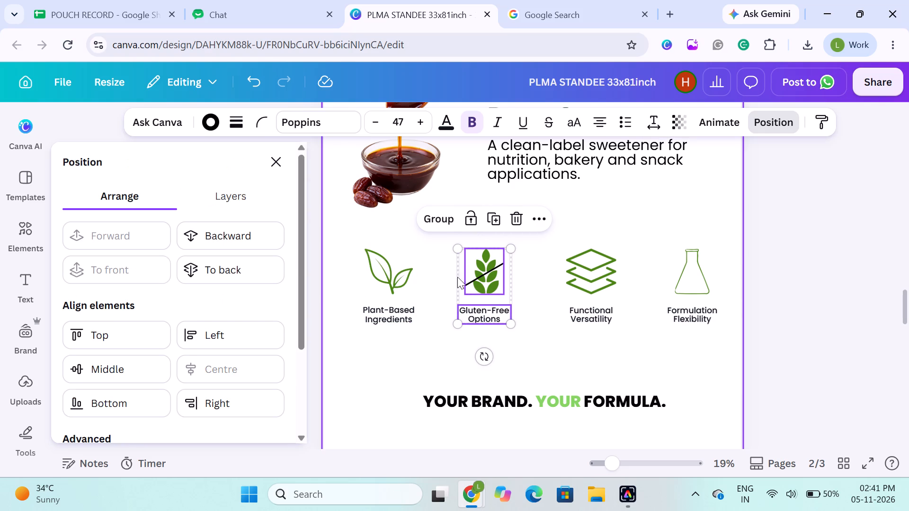
pyautogui.click(438, 221)
pyautogui.click(595, 284)
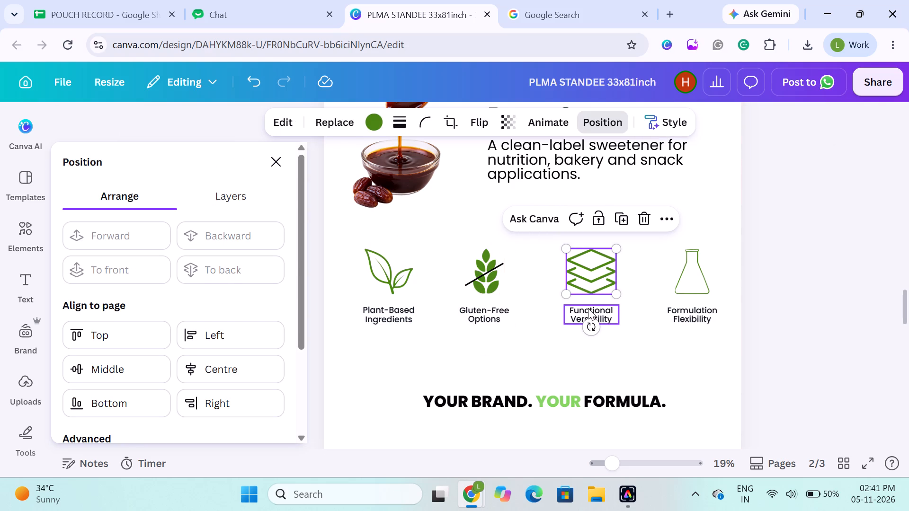
pyautogui.keyDown('shift'); pyautogui.click(588, 308); pyautogui.keyUp('shift')
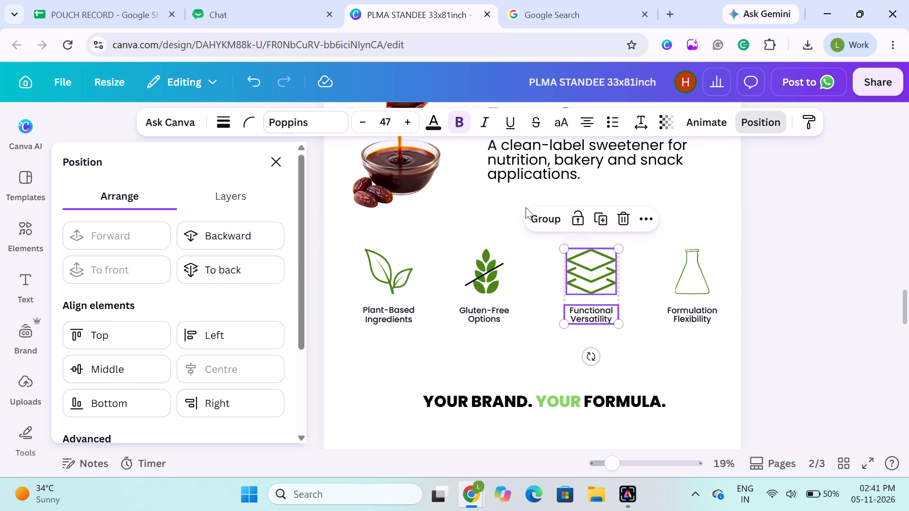
pyautogui.click(532, 211)
pyautogui.click(676, 271)
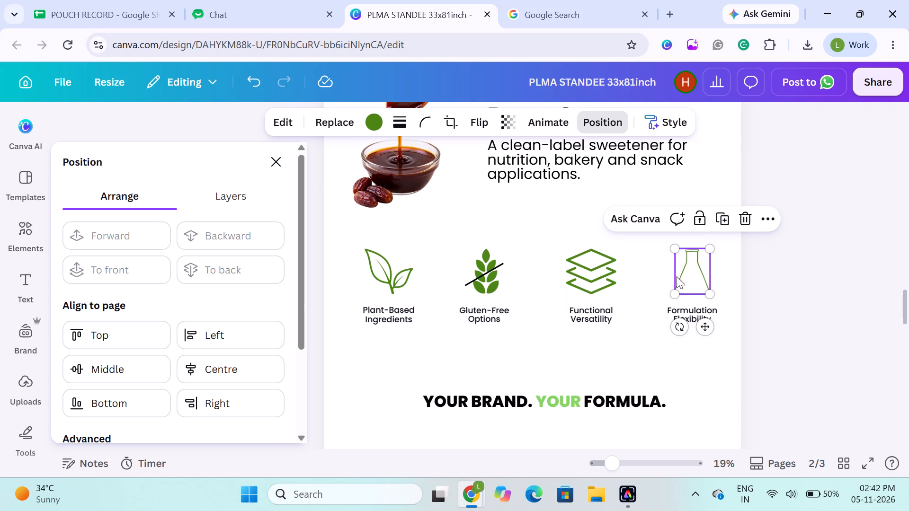
pyautogui.keyDown('shift'); pyautogui.click(681, 308); pyautogui.keyUp('shift')
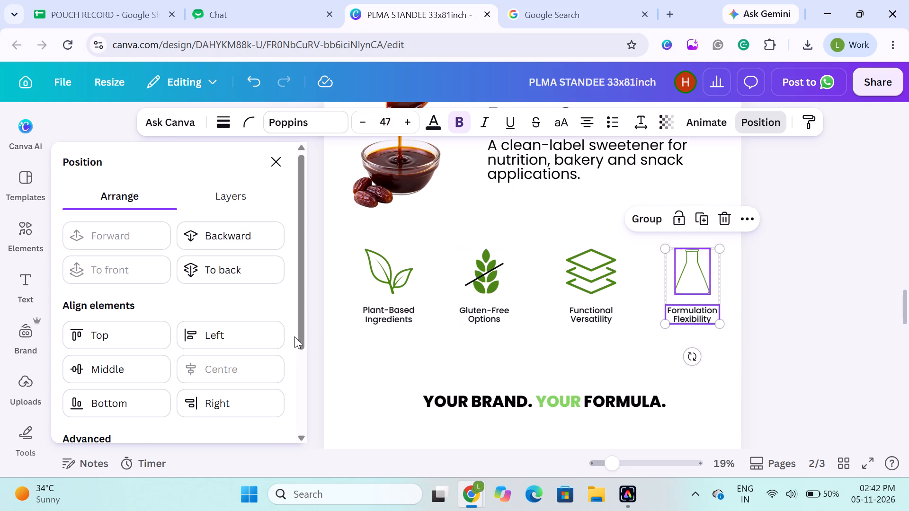
pyautogui.click(636, 222)
# Check the alignment of the four icon-and-label groups with one another.
pyautogui.click(584, 278)
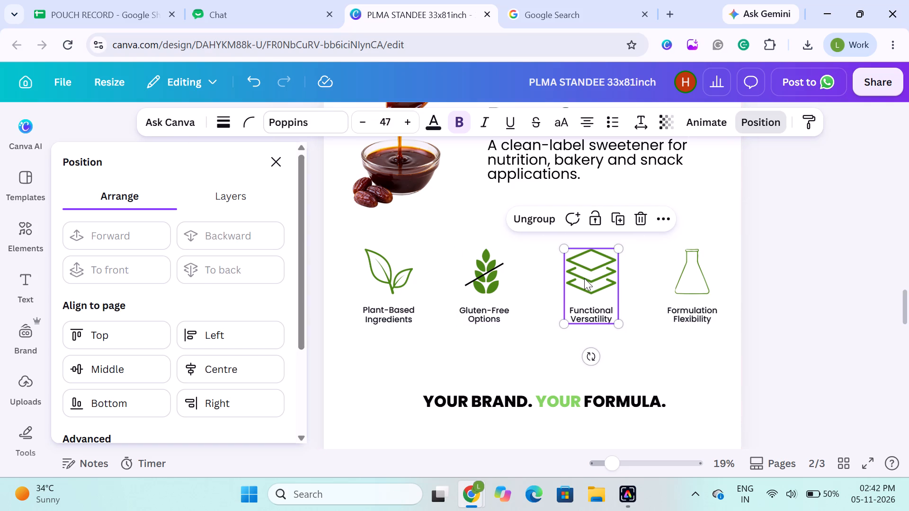
pyautogui.click(670, 280)
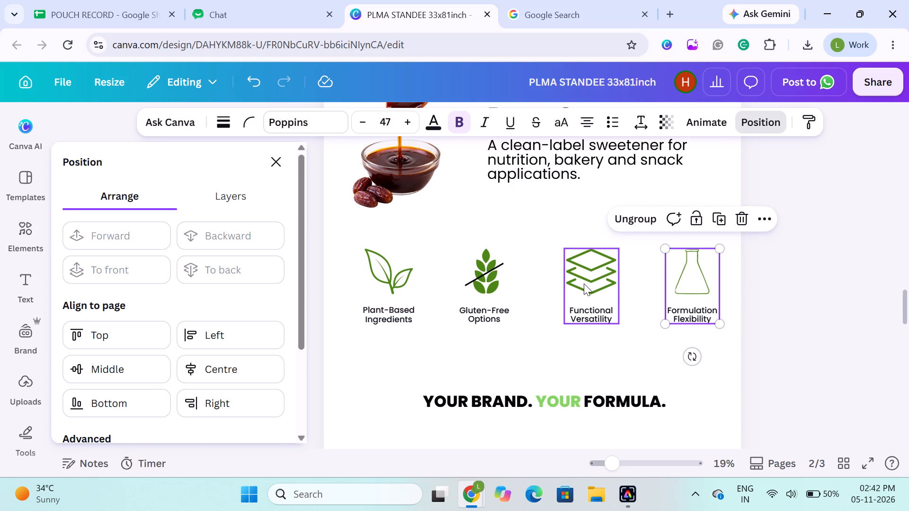
pyautogui.keyDown('shift'); pyautogui.click(584, 283); pyautogui.keyUp('shift')
pyautogui.keyDown('shift'); pyautogui.click(470, 283); pyautogui.keyUp('shift')
pyautogui.keyDown('shift'); pyautogui.click(415, 279); pyautogui.keyUp('shift')
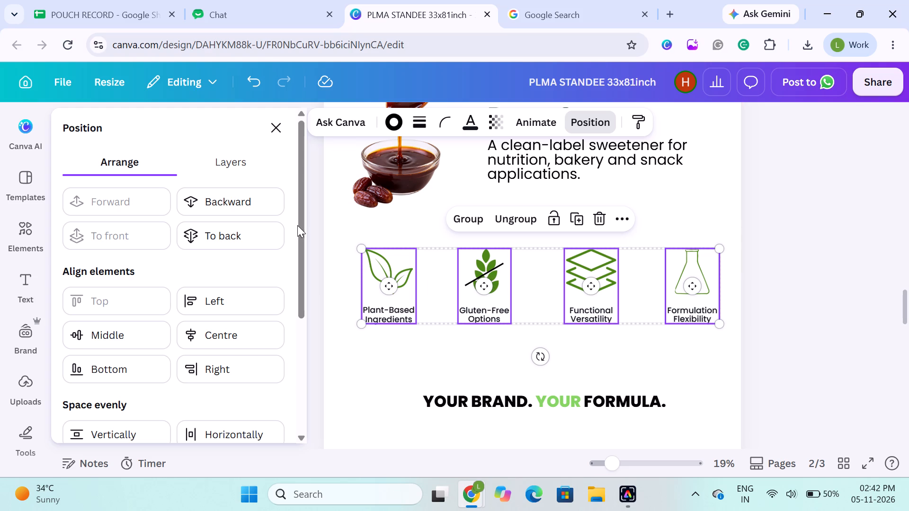
pyautogui.click(279, 132)
pyautogui.click(198, 280)
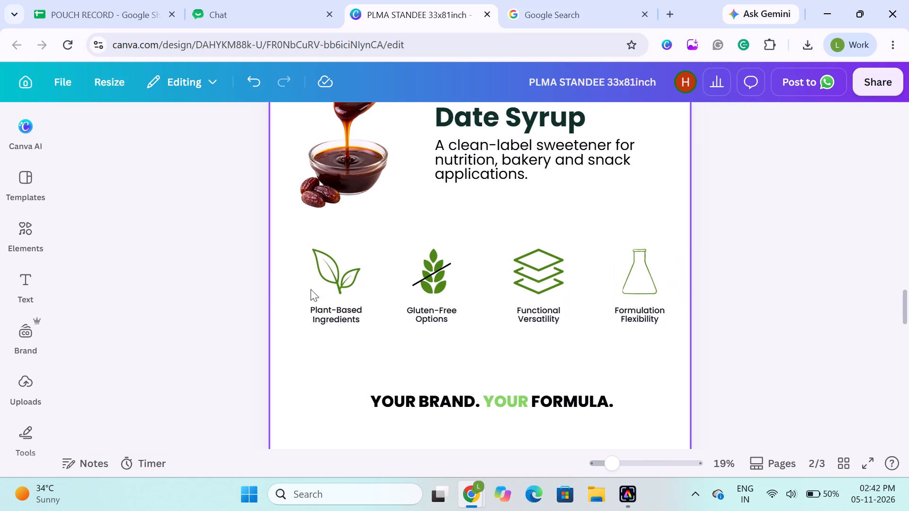
# Shift the leaf and flask groups slightly outward and reposition the wheat group so all four icon-and-label groups are evenly spaced.
pyautogui.moveTo(333, 288); pyautogui.dragTo(328, 290)
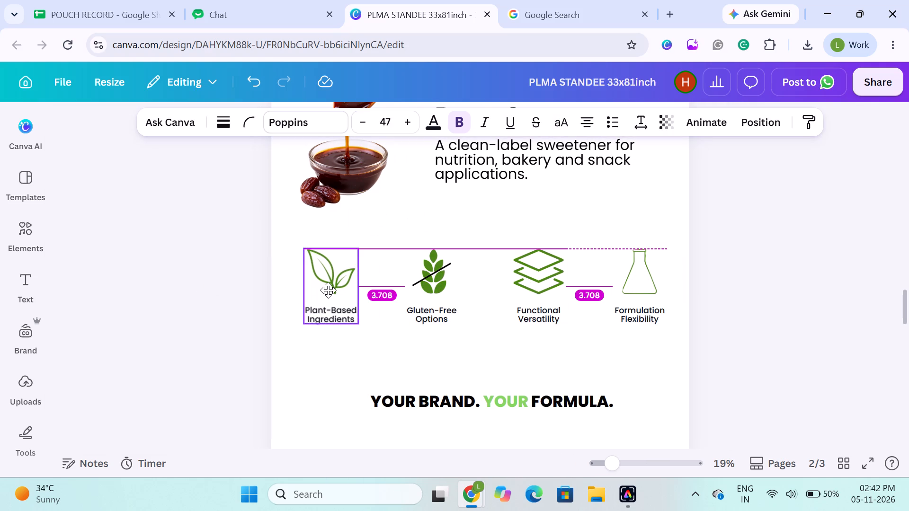
pyautogui.moveTo(328, 290); pyautogui.dragTo(328, 287)
pyautogui.moveTo(428, 291); pyautogui.dragTo(433, 290)
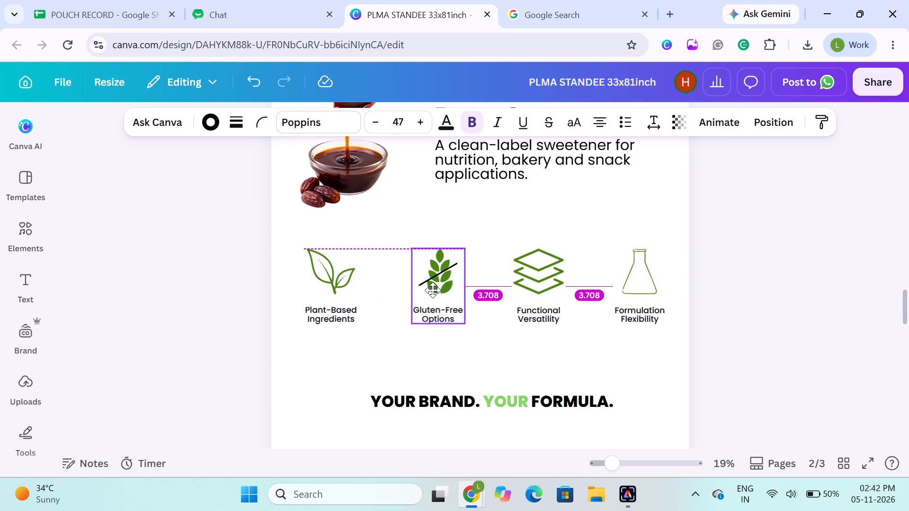
pyautogui.moveTo(433, 290); pyautogui.dragTo(432, 290)
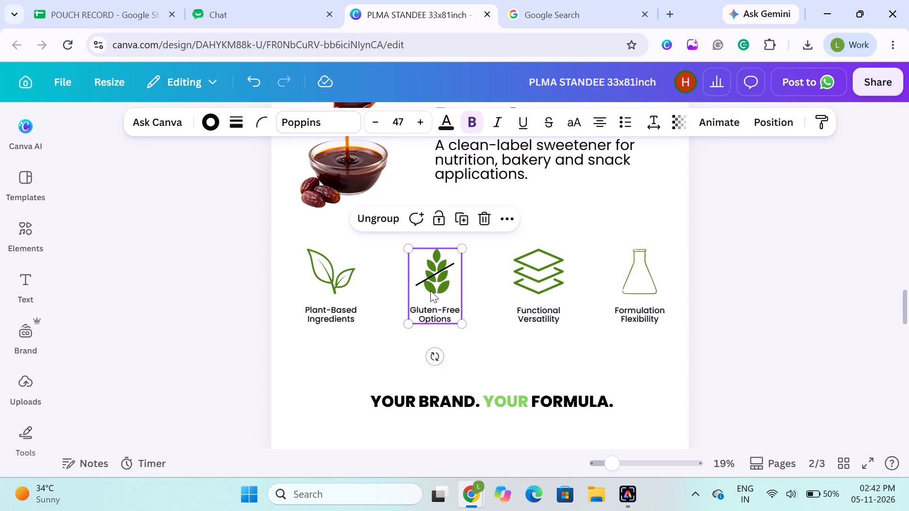
pyautogui.click(633, 281)
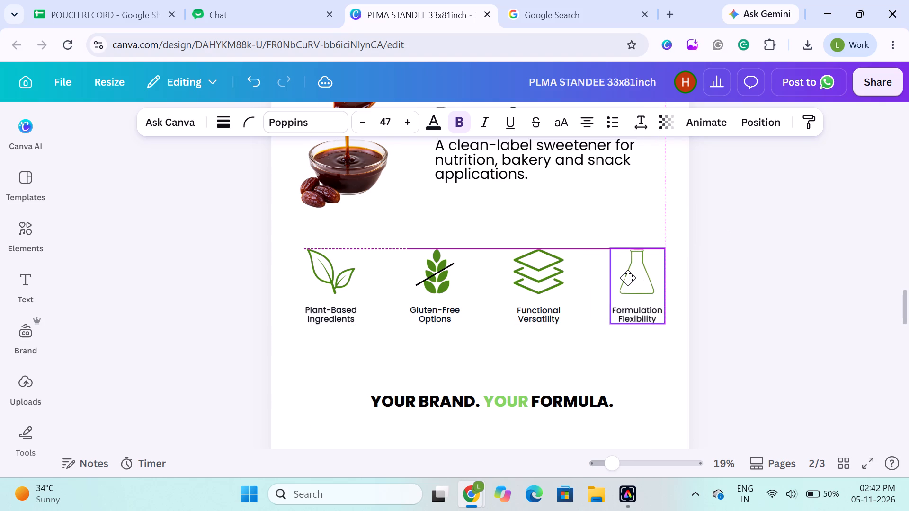
pyautogui.click(524, 285)
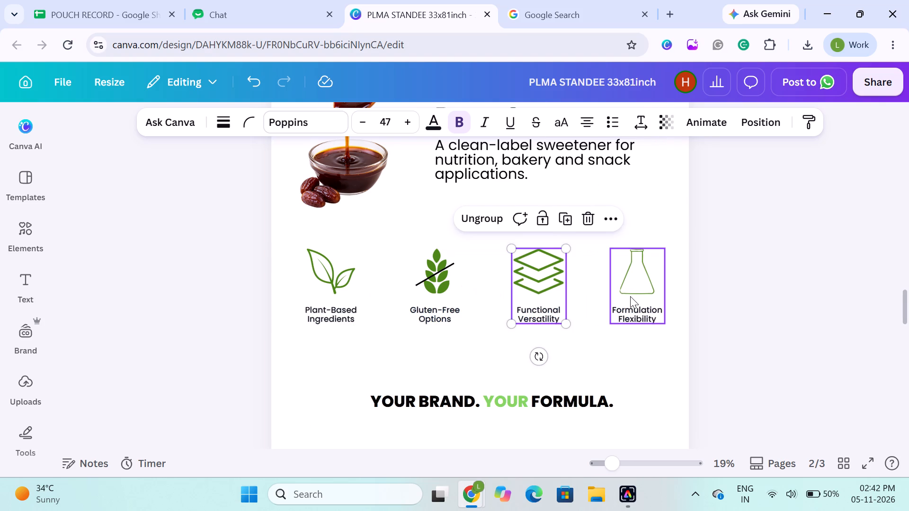
pyautogui.moveTo(629, 296); pyautogui.dragTo(635, 295)
# Group the four icon-and-label groups together and shift the whole row slightly left to centre it across the page.
pyautogui.moveTo(187, 230); pyautogui.dragTo(688, 338)
pyautogui.click(419, 212)
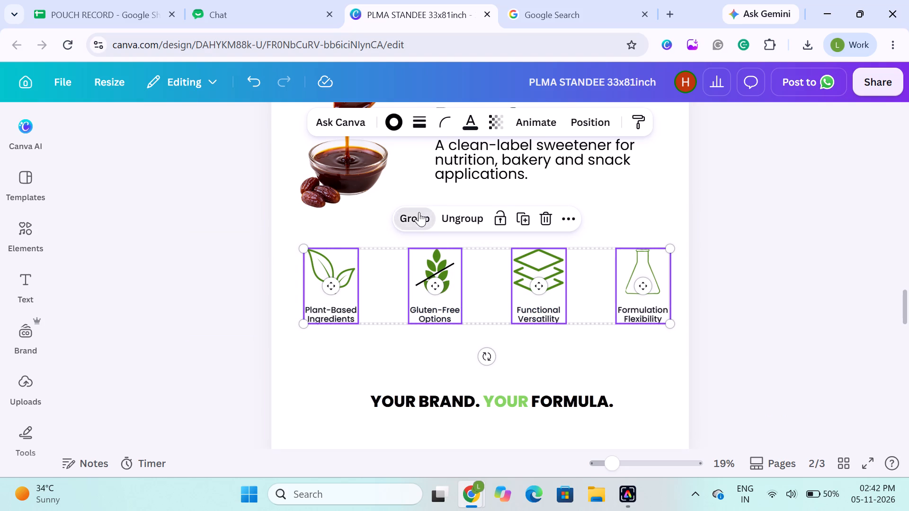
pyautogui.click(177, 287)
pyautogui.moveTo(501, 288); pyautogui.dragTo(493, 288)
pyautogui.click(174, 309)
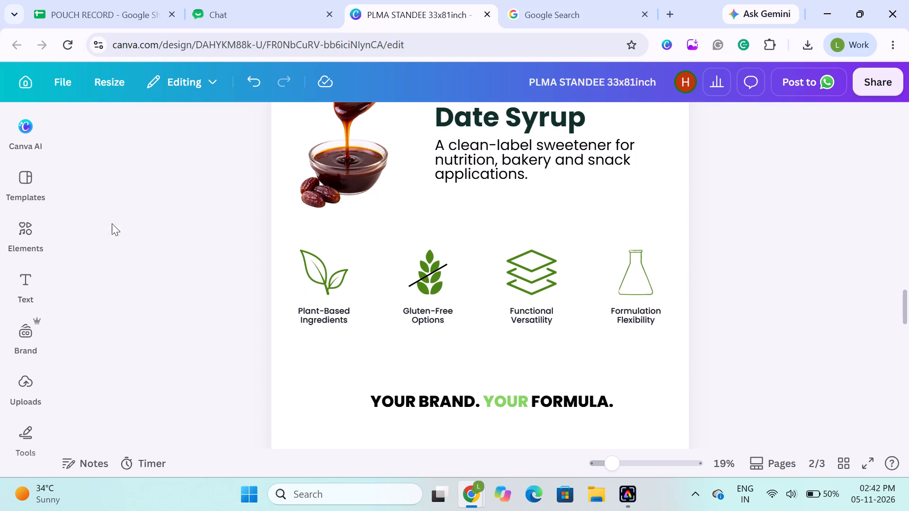
# Compare the key-attributes row on page 2 with the reference layout on page 3.
pyautogui.click(196, 250)
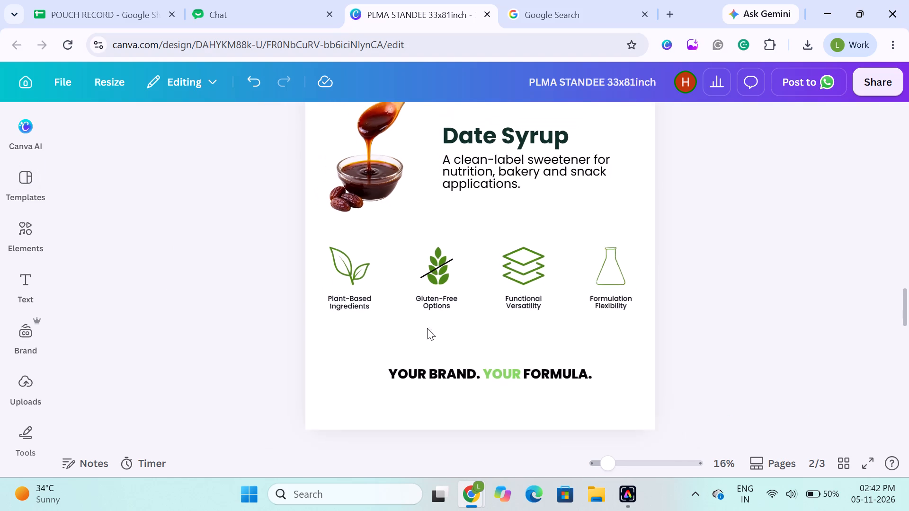
pyautogui.scroll(-3, 430, 325)
pyautogui.scroll(-1, 443, 403)
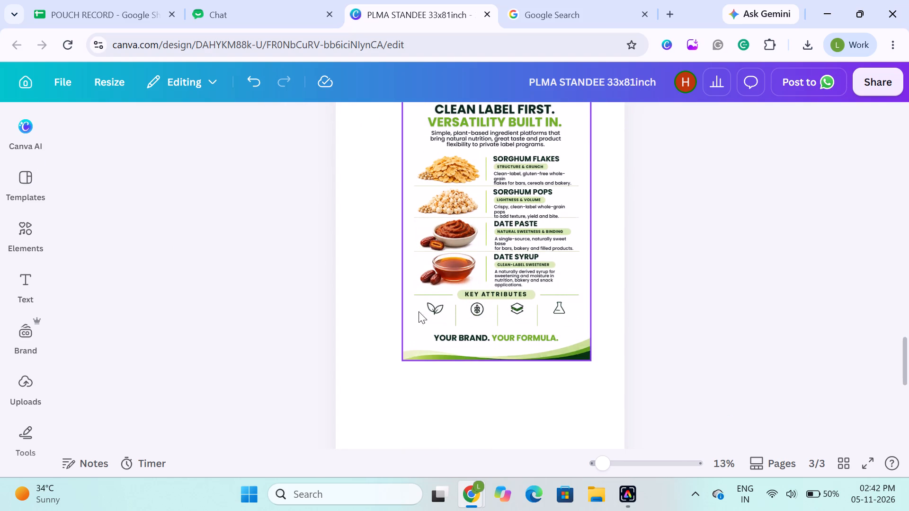
pyautogui.click(292, 278)
pyautogui.scroll(2, 294, 277)
pyautogui.scroll(1, 429, 229)
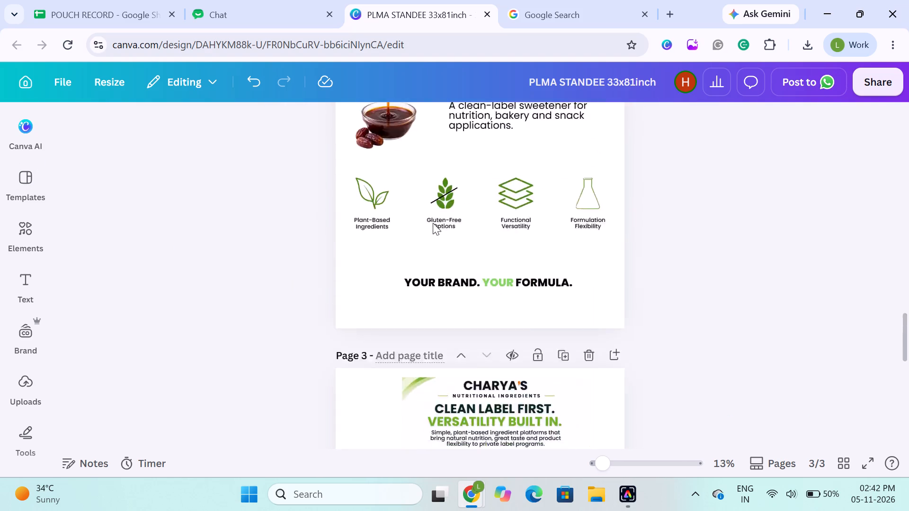
pyautogui.scroll(1, 433, 223)
pyautogui.scroll(-1, 412, 364)
# Ungroup the key-attributes row on page 2 back into separate icons and labels.
pyautogui.click(447, 280)
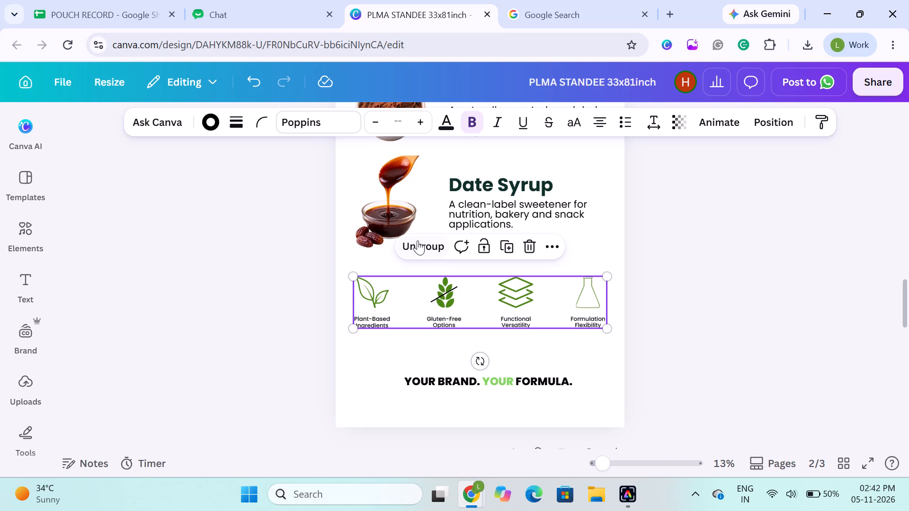
pyautogui.click(418, 240)
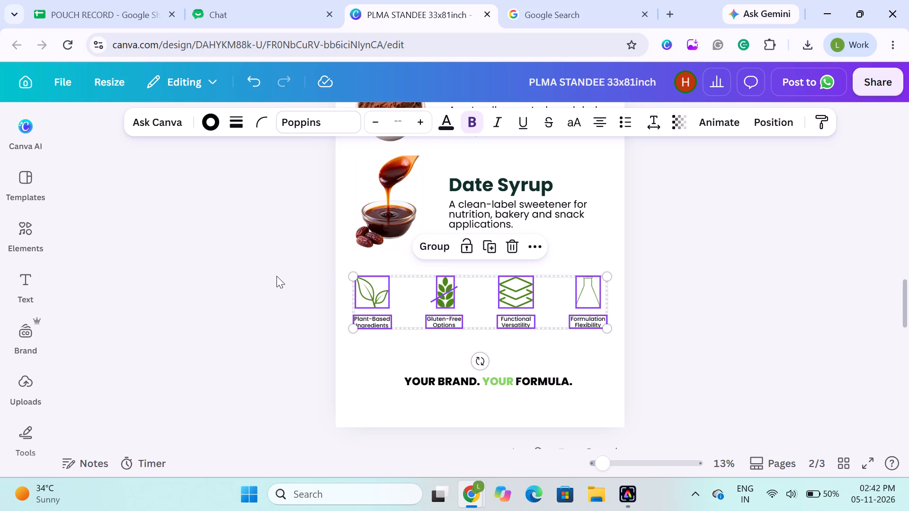
# Group the leaf icon with its Plant-Based Ingredients label, and the wheat icon and slash with the Gluten-Free Options label.
pyautogui.click(276, 276)
pyautogui.moveTo(293, 281); pyautogui.dragTo(430, 354)
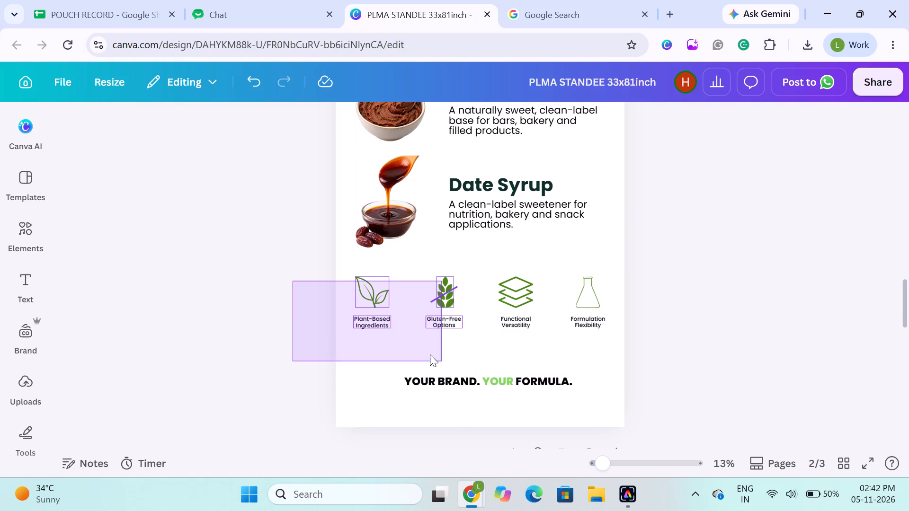
pyautogui.moveTo(430, 354); pyautogui.dragTo(375, 332)
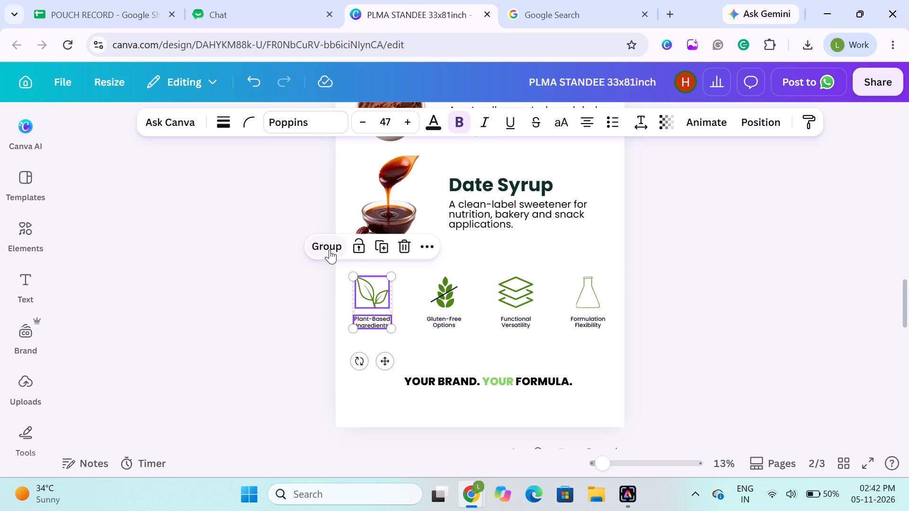
pyautogui.click(330, 249)
pyautogui.click(443, 292)
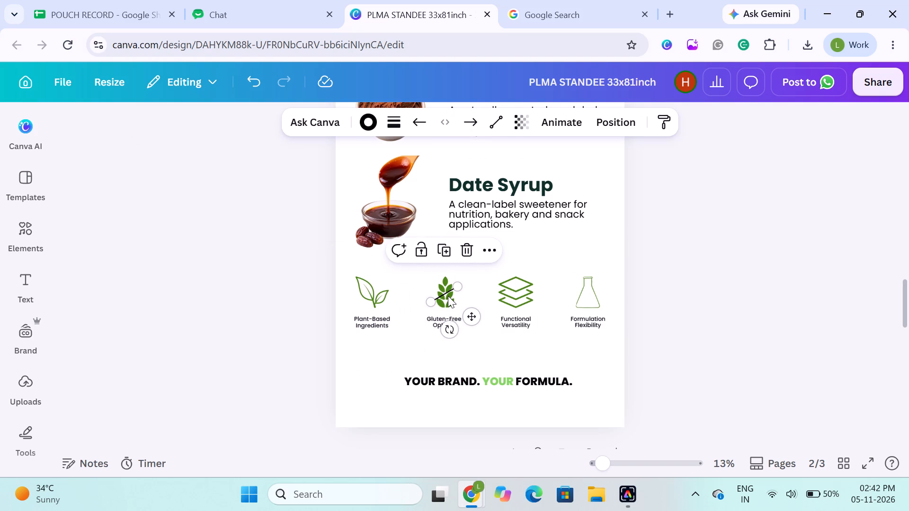
pyautogui.keyDown('shift'); pyautogui.click(448, 296); pyautogui.keyUp('shift')
pyautogui.keyDown('shift'); pyautogui.click(445, 319); pyautogui.keyUp('shift')
pyautogui.click(405, 248)
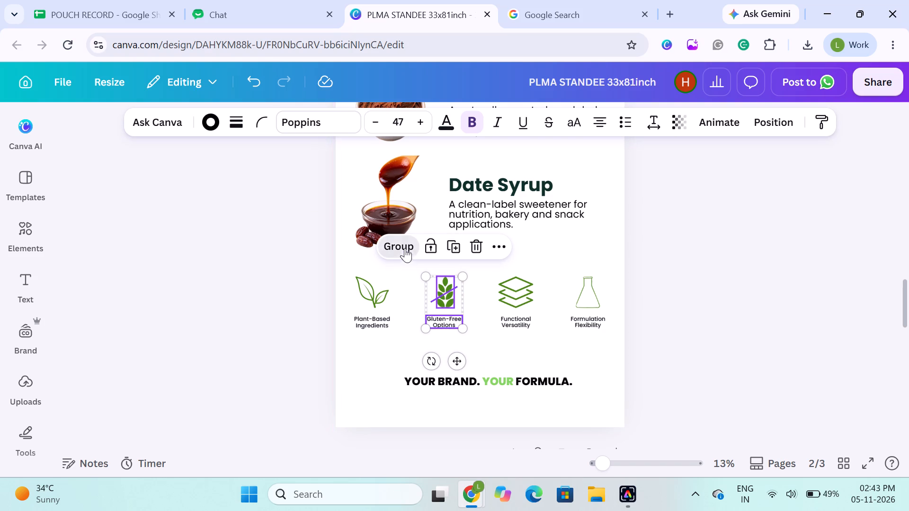
# Group the layers icon with its Functional Versatility label, and the flask icon with its Formulation Flexibility label.
pyautogui.click(519, 299)
pyautogui.keyDown('shift'); pyautogui.click(521, 325); pyautogui.keyUp('shift')
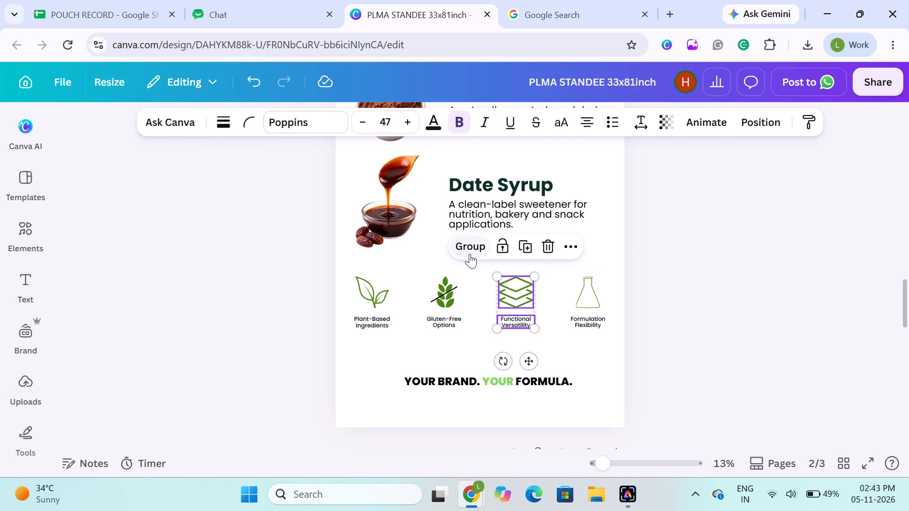
pyautogui.click(471, 252)
pyautogui.click(586, 297)
pyautogui.click(580, 316)
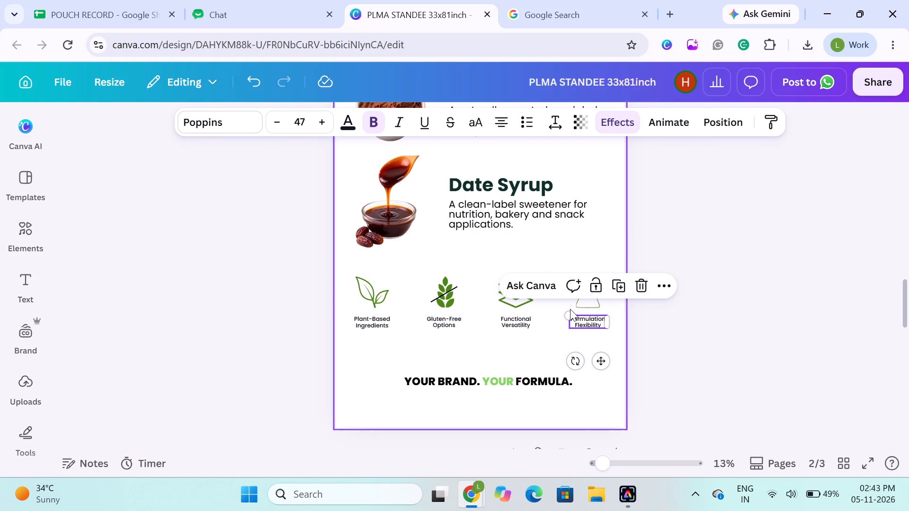
pyautogui.keyDown('shift'); pyautogui.click(580, 305); pyautogui.keyUp('shift')
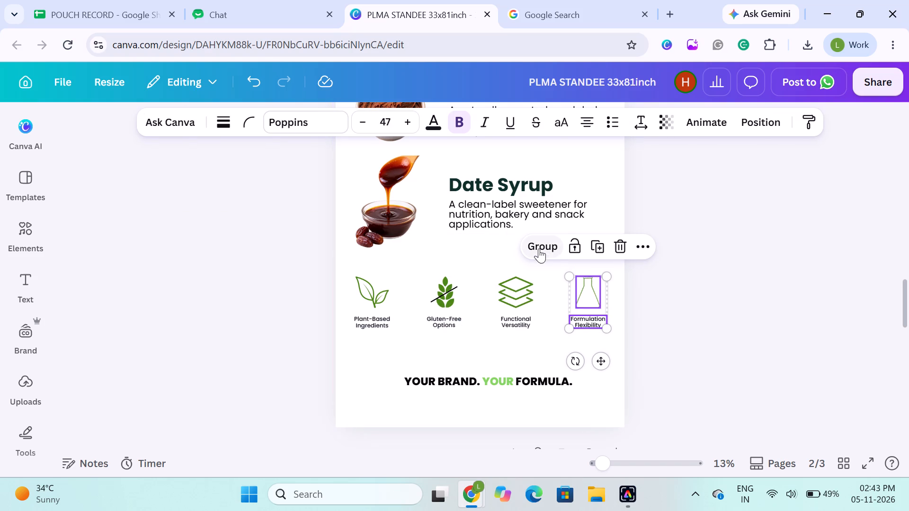
pyautogui.click(539, 248)
pyautogui.click(318, 296)
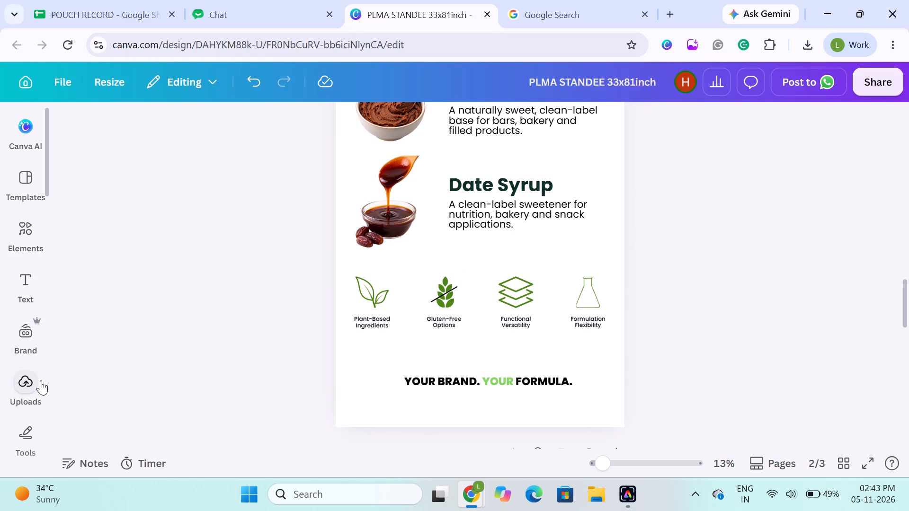
# Add a straight line as a short vertical divider between the leaf and wheat groups, about as tall as the icon row.
pyautogui.click(22, 437)
pyautogui.click(74, 261)
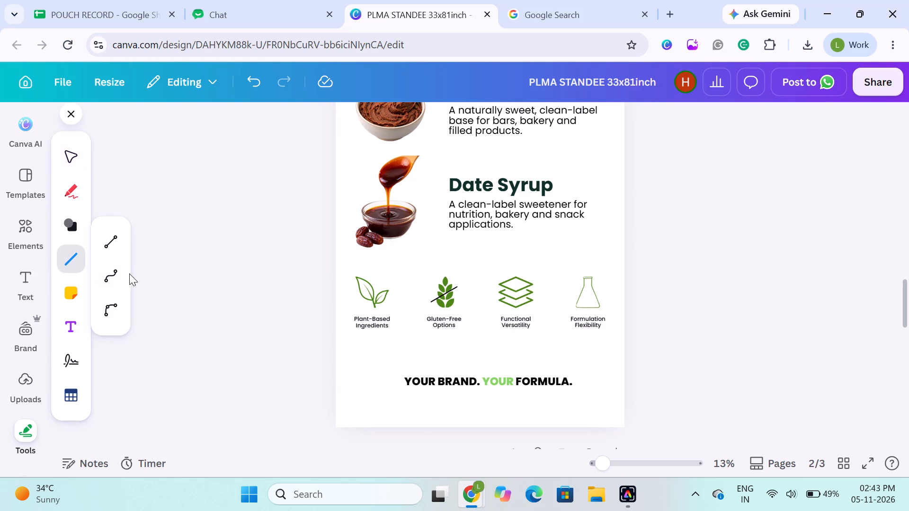
pyautogui.click(117, 247)
pyautogui.scroll(1, 436, 234)
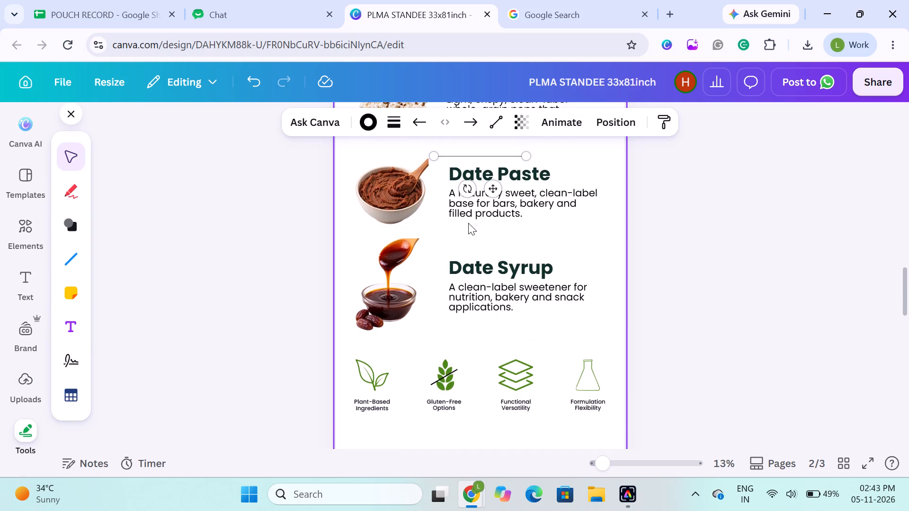
pyautogui.moveTo(494, 156); pyautogui.dragTo(463, 335)
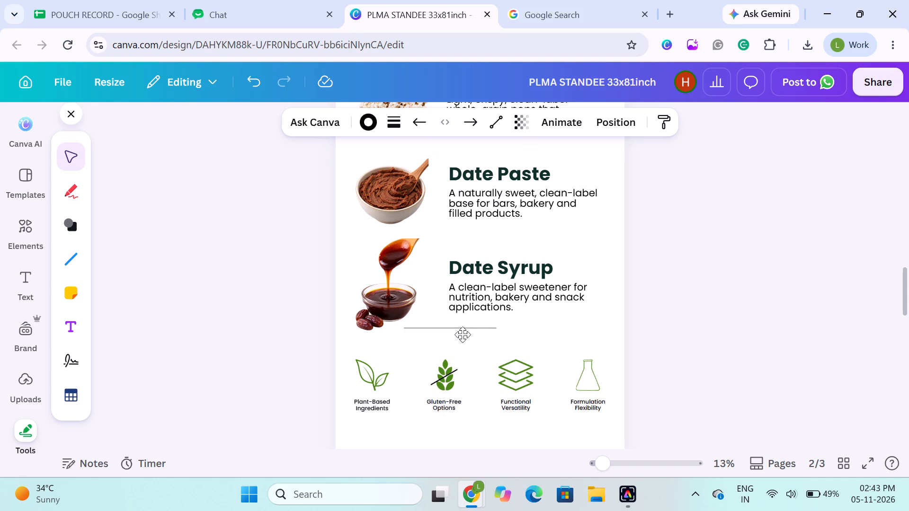
pyautogui.moveTo(463, 335); pyautogui.dragTo(462, 342)
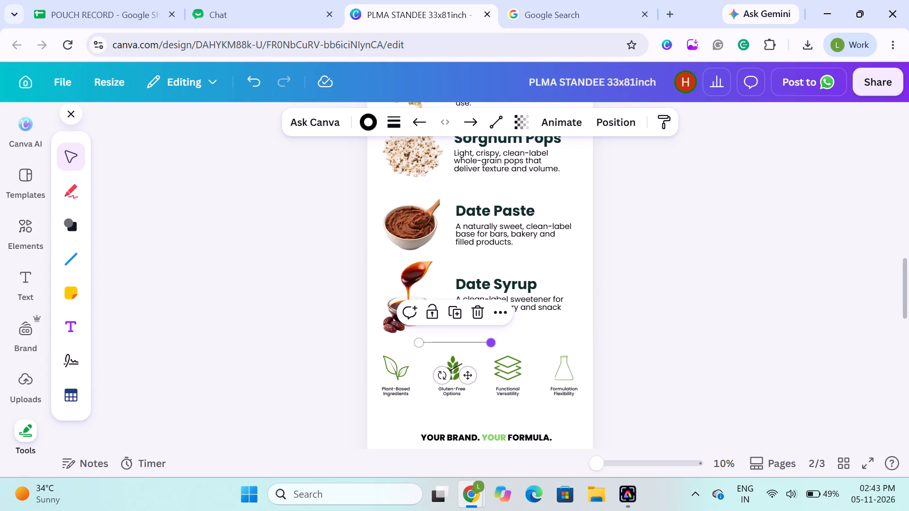
pyautogui.keyDown('shift'); pyautogui.moveTo(490, 337); pyautogui.dragTo(423, 382); pyautogui.keyUp('shift')
pyautogui.moveTo(419, 360); pyautogui.dragTo(426, 374)
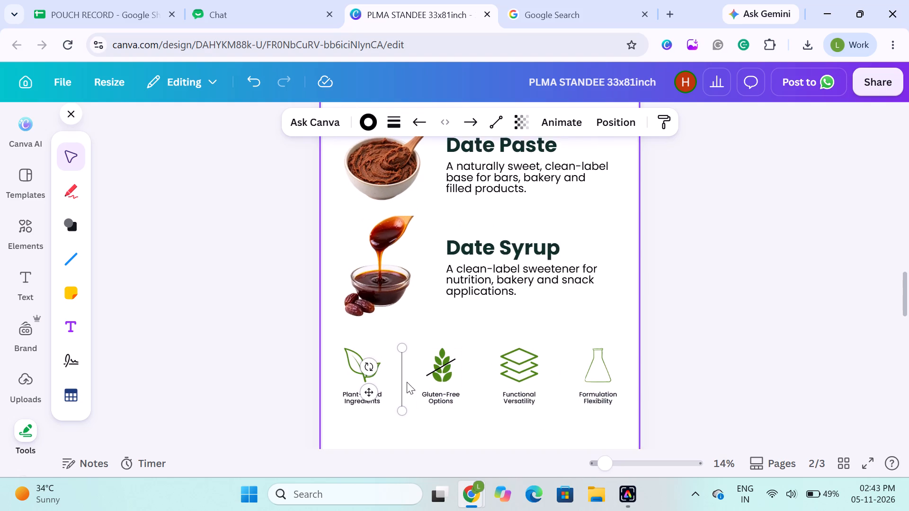
pyautogui.keyDown('shift'); pyautogui.moveTo(389, 342); pyautogui.dragTo(389, 355); pyautogui.keyUp('shift')
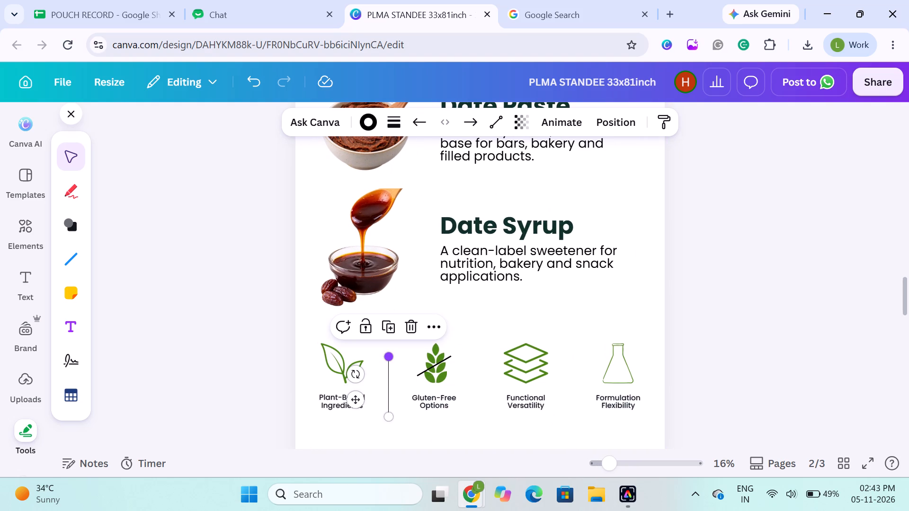
pyautogui.moveTo(390, 415); pyautogui.dragTo(390, 407)
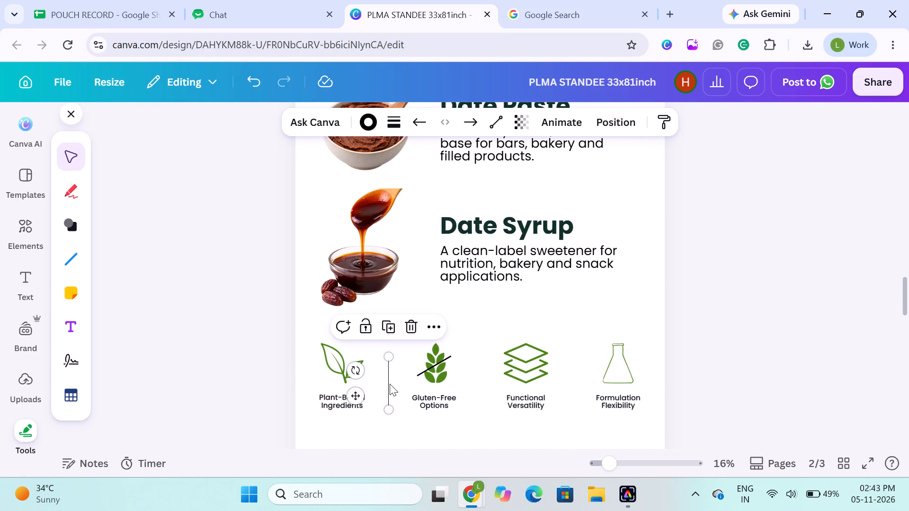
pyautogui.moveTo(388, 384); pyautogui.dragTo(390, 378)
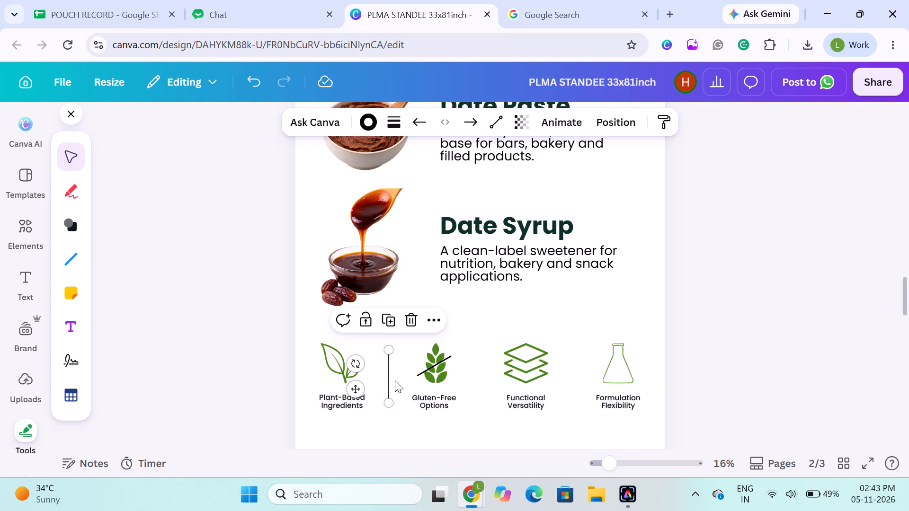
# Duplicate the vertical divider twice, placing the copies between the wheat and layers groups and between the layers and flask groups.
pyautogui.hotkey('ctrl', 'd')
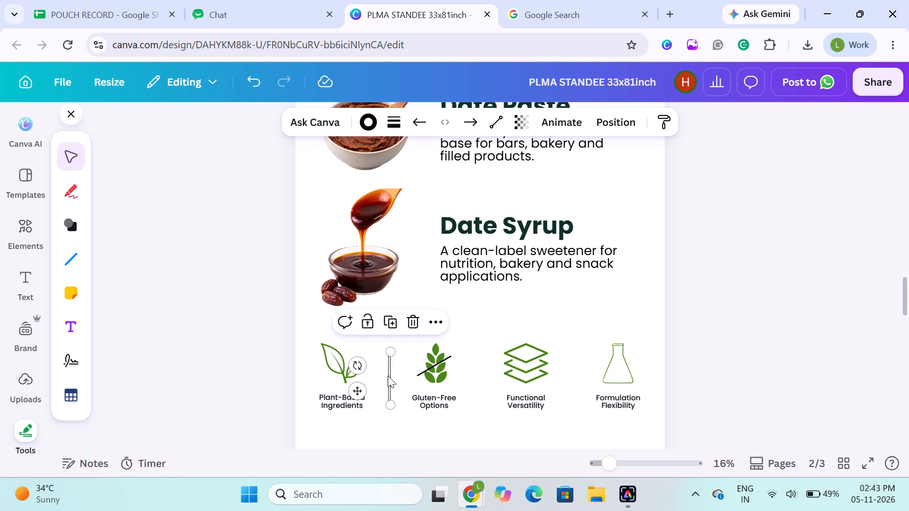
pyautogui.moveTo(391, 376); pyautogui.dragTo(484, 376)
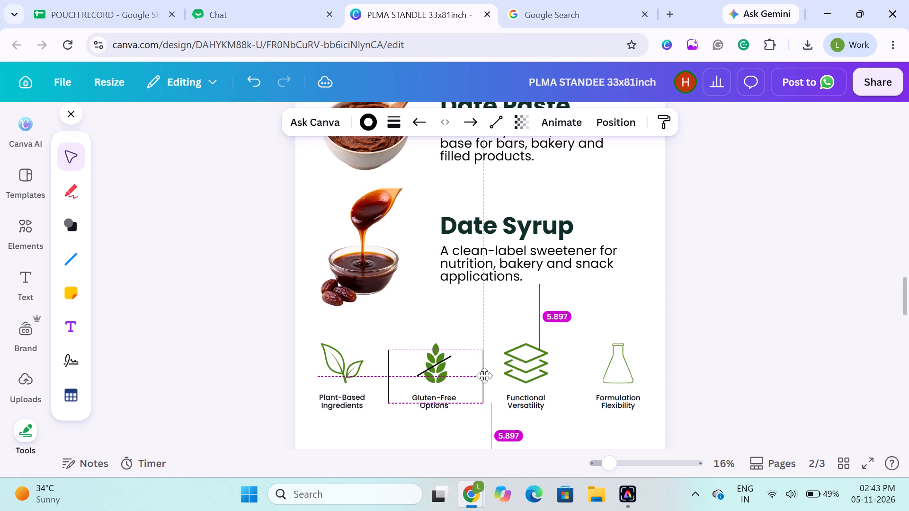
pyautogui.moveTo(484, 376); pyautogui.dragTo(484, 375)
pyautogui.hotkey('ctrl', 'd')
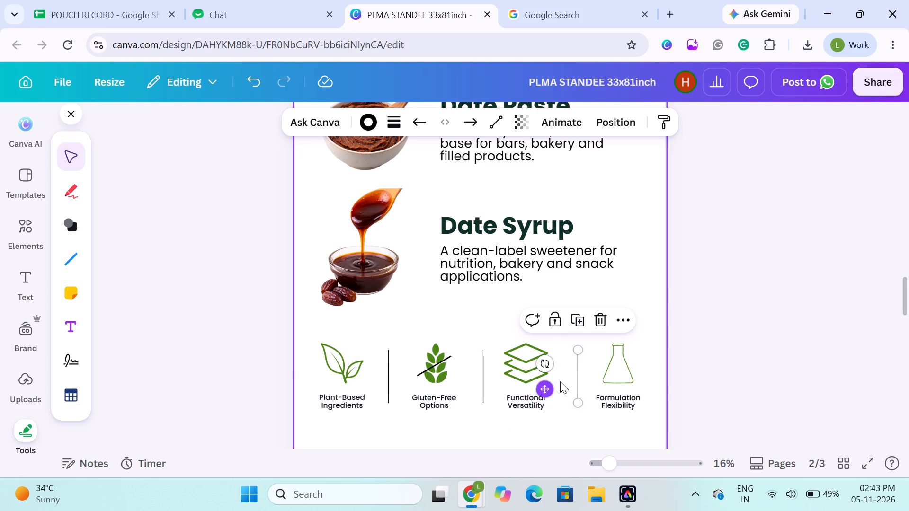
pyautogui.click(578, 377)
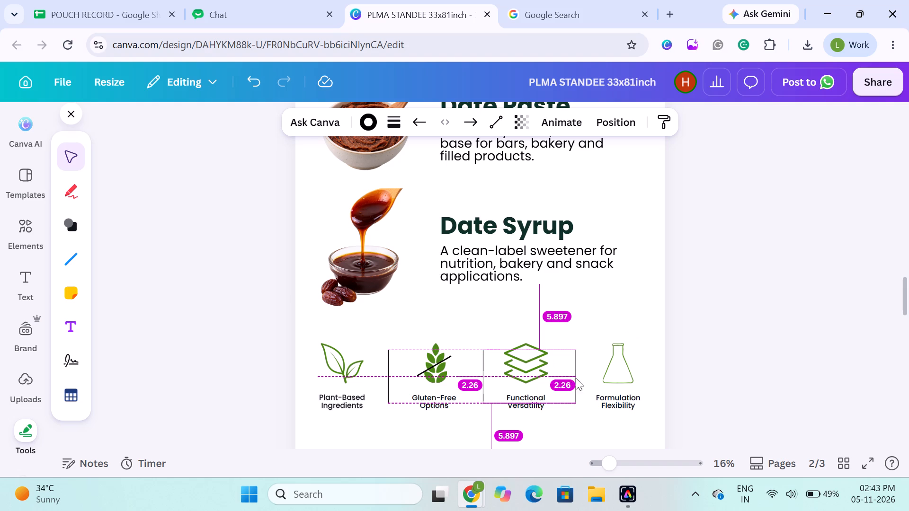
pyautogui.click(738, 365)
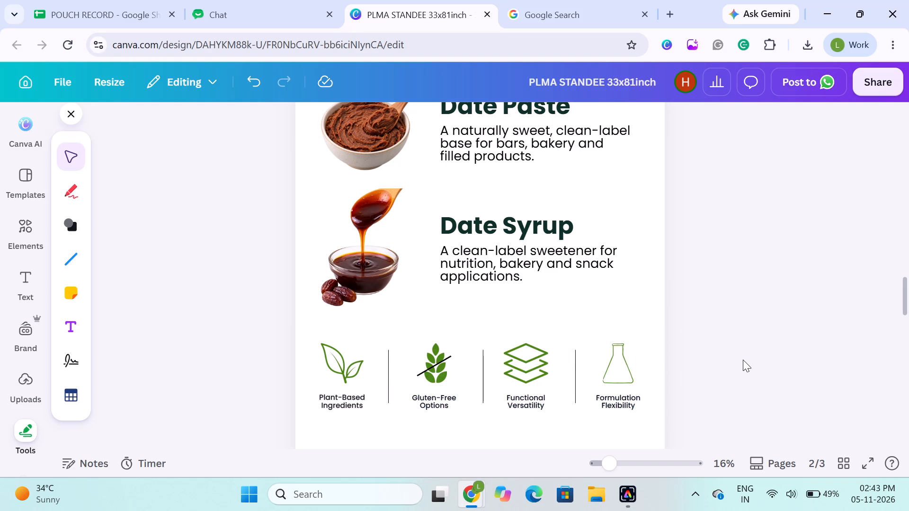
# Recolour the divider line to light green #85d562 and apply the change to all black strokes on page 2.
pyautogui.click(390, 378)
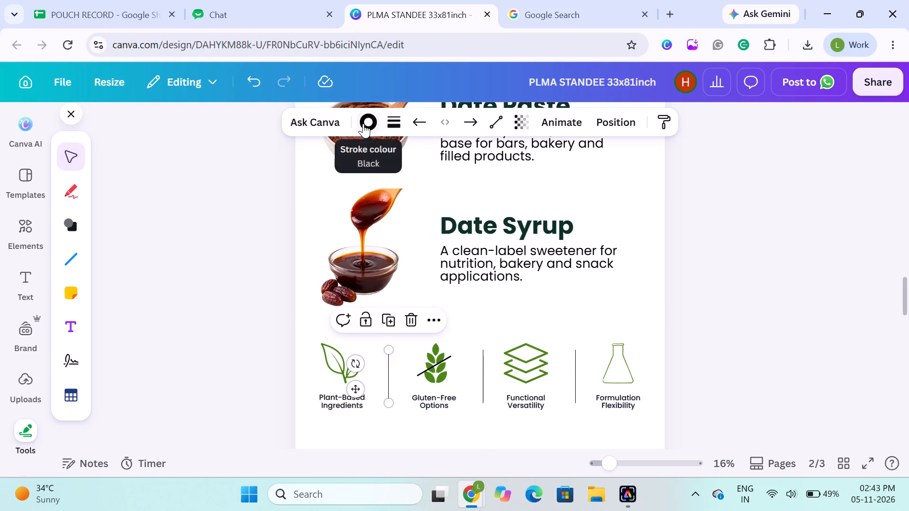
pyautogui.click(364, 123)
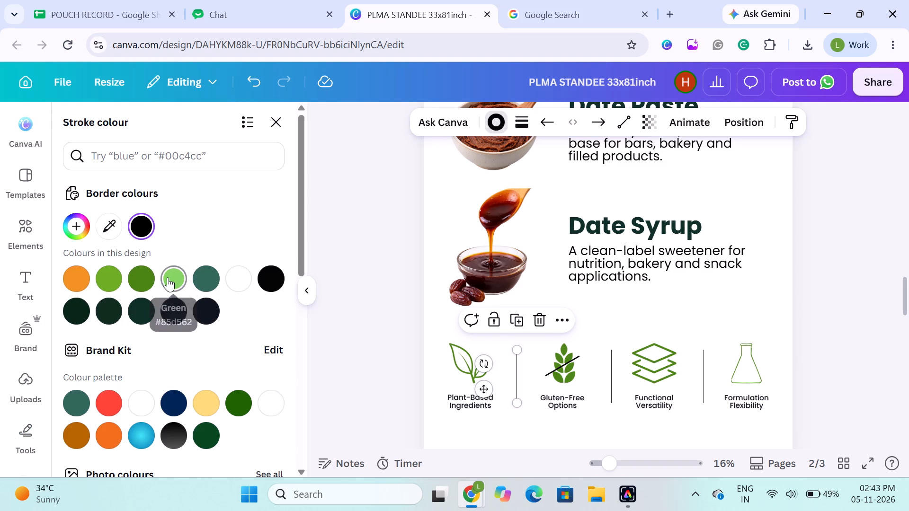
pyautogui.click(168, 277)
pyautogui.click(231, 461)
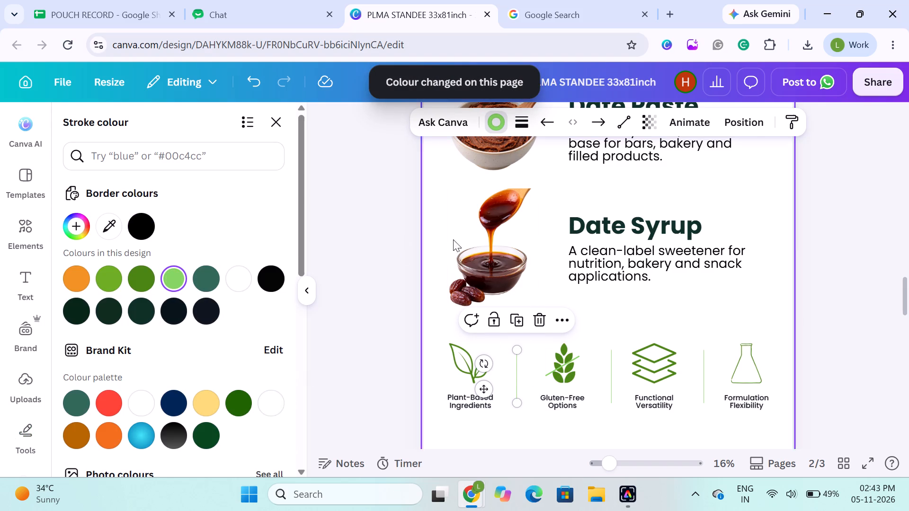
pyautogui.scroll(5, 512, 228)
pyautogui.scroll(-6, 500, 265)
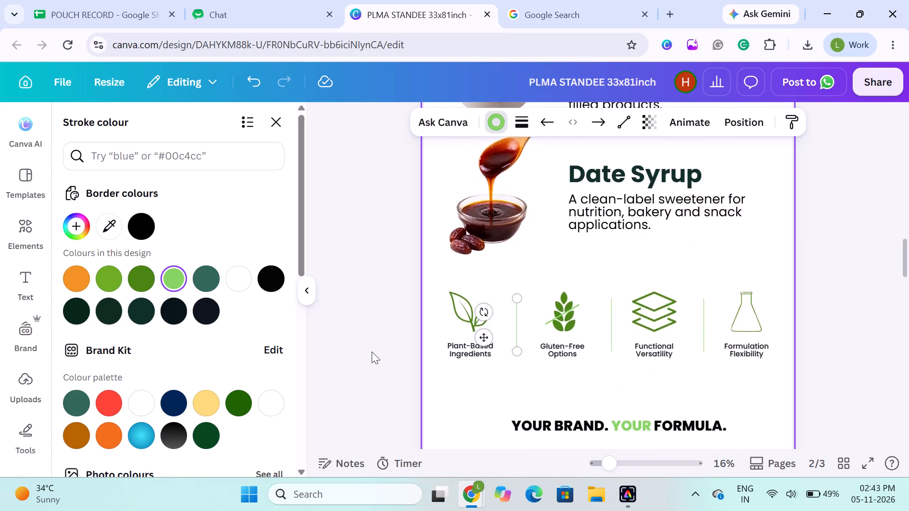
pyautogui.scroll(1, 371, 350)
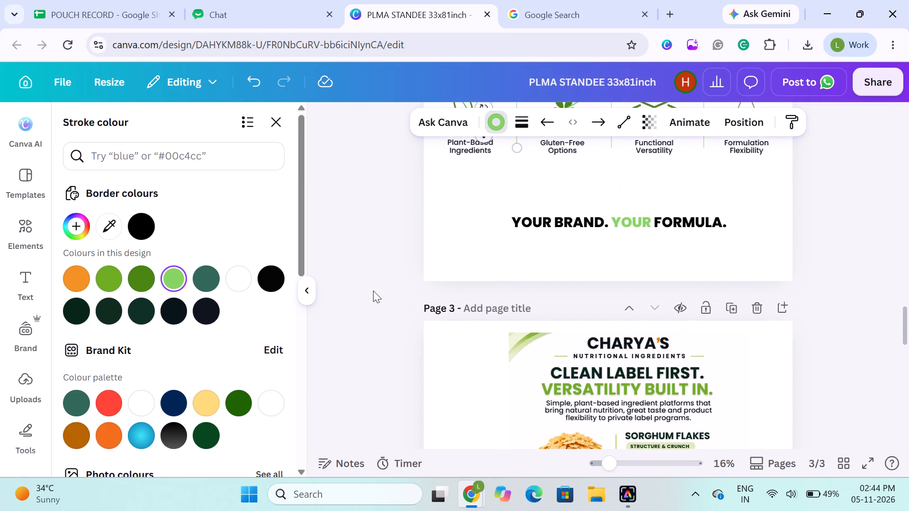
pyautogui.click(373, 291)
pyautogui.scroll(1, 439, 246)
pyautogui.click(248, 285)
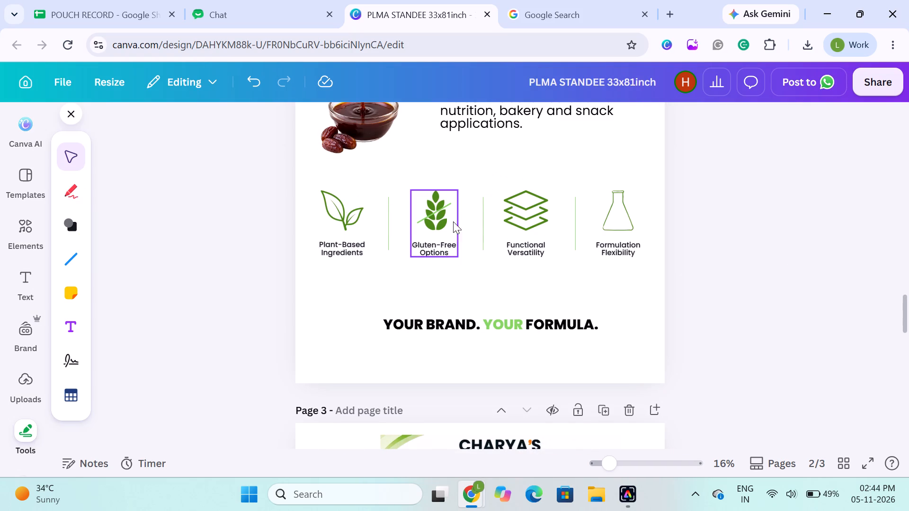
# Ungroup the wheat icon group and set its diagonal slash line to black #000000.
pyautogui.click(443, 208)
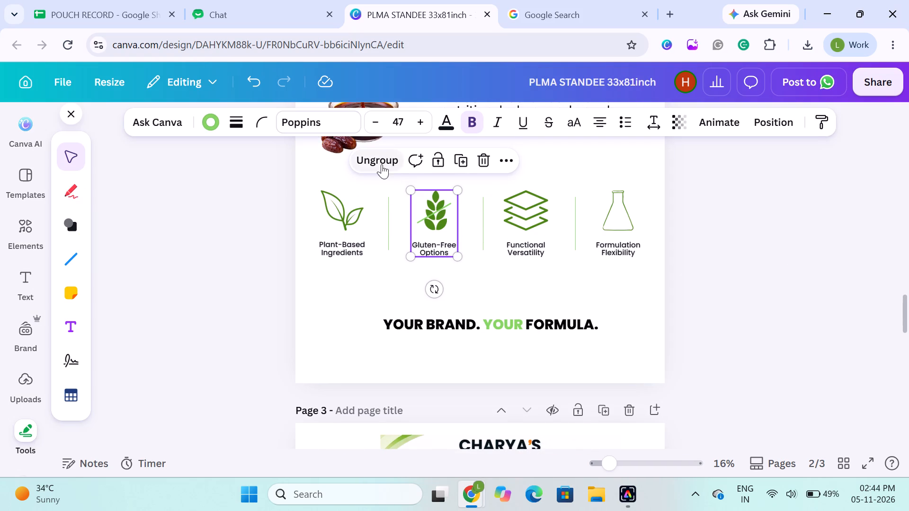
pyautogui.click(382, 164)
pyautogui.click(261, 219)
pyautogui.click(424, 215)
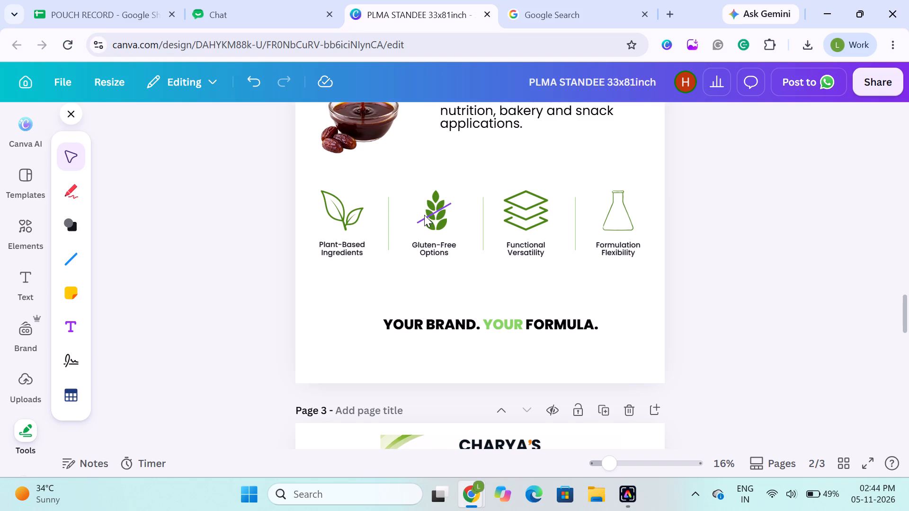
pyautogui.click(365, 123)
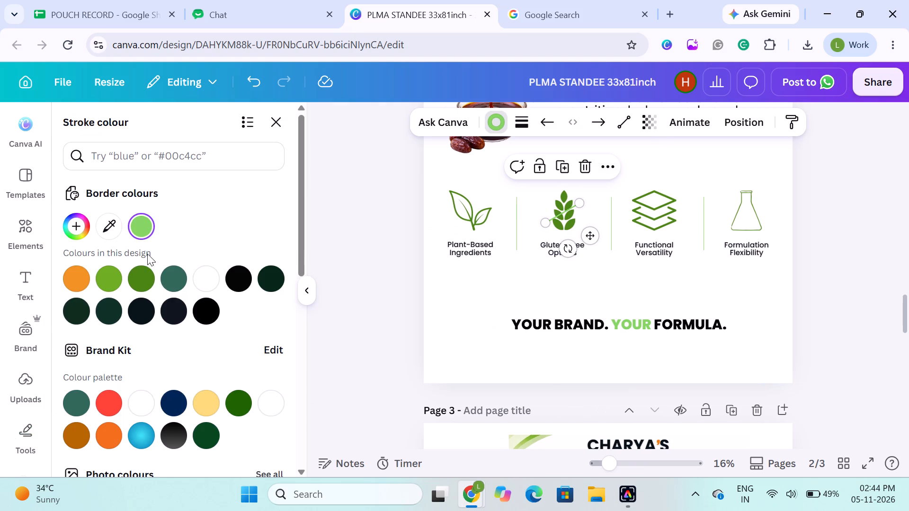
pyautogui.click(204, 307)
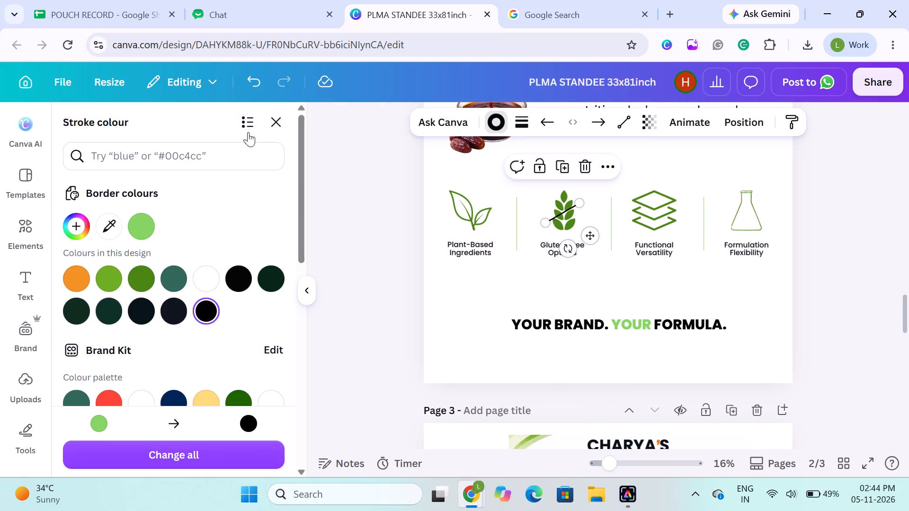
pyautogui.click(278, 126)
pyautogui.click(217, 255)
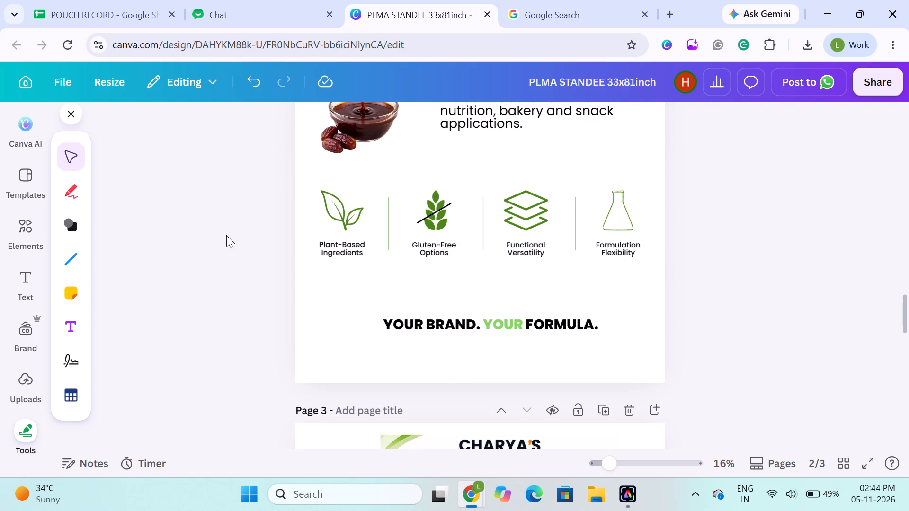
# Group the whole key-attributes row on page 2, including icons, labels and the three dividers.
pyautogui.moveTo(229, 182); pyautogui.dragTo(701, 290)
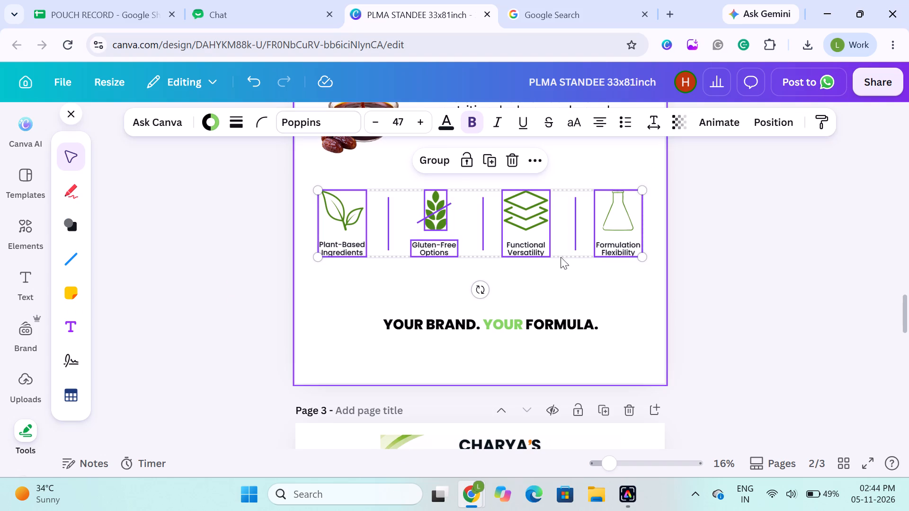
pyautogui.click(431, 163)
pyautogui.click(235, 246)
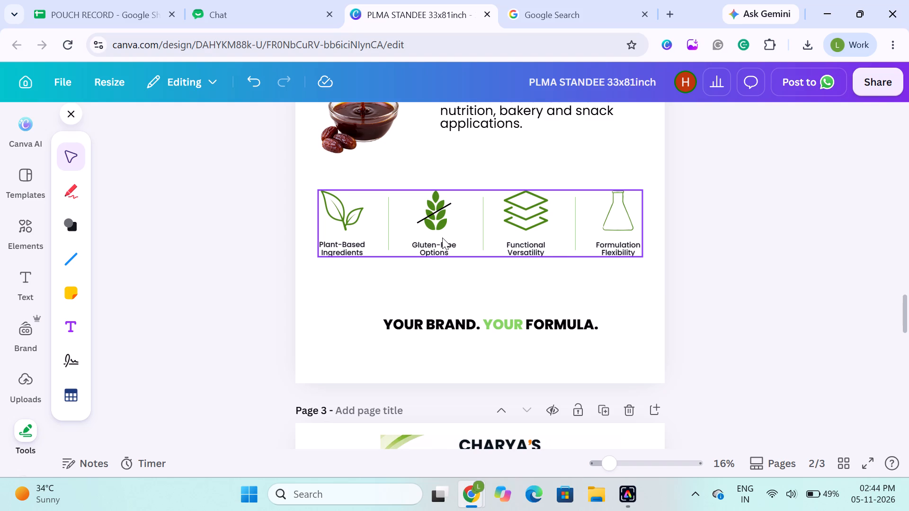
pyautogui.click(196, 332)
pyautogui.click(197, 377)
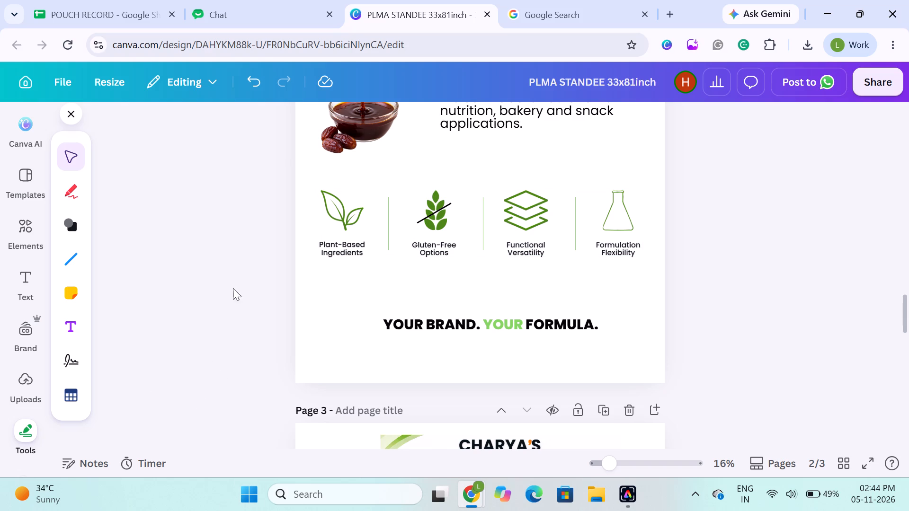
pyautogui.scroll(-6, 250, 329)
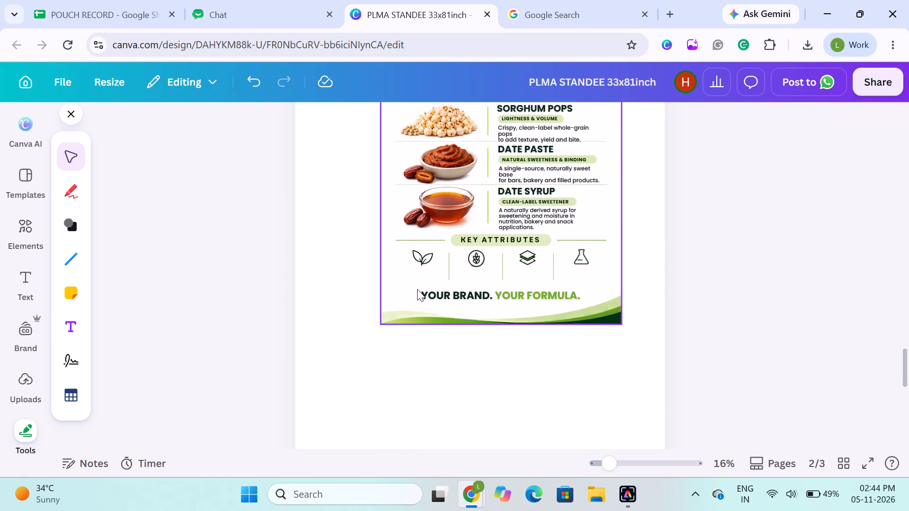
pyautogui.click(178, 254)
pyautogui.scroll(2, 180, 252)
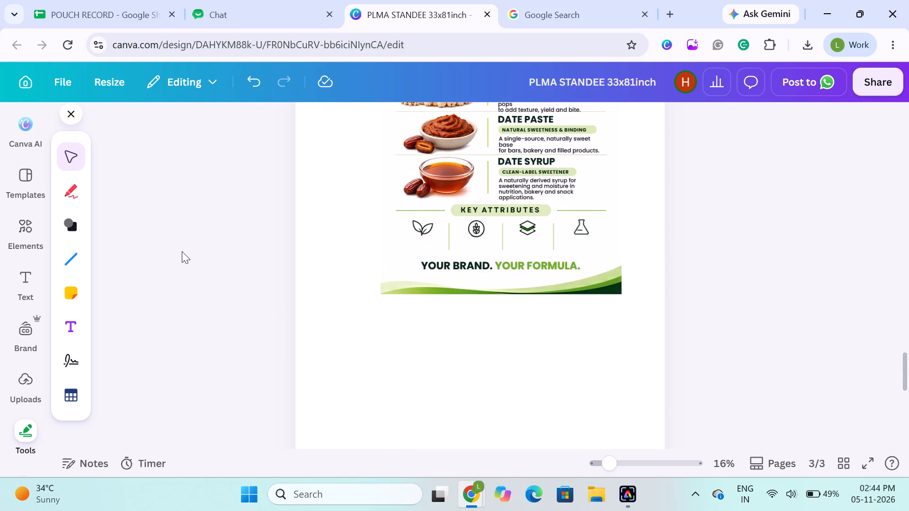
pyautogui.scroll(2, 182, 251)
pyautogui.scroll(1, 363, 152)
# Narrow the YOUR BRAND. YOUR FORMULA. text box on page 2 to fit its line and enlarge its text slightly beyond size 92.
pyautogui.click(414, 259)
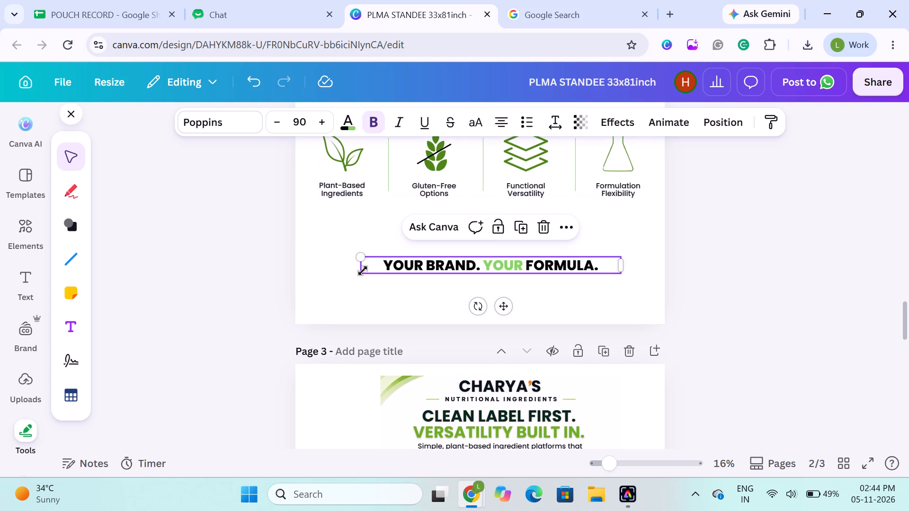
pyautogui.moveTo(624, 262); pyautogui.dragTo(610, 267)
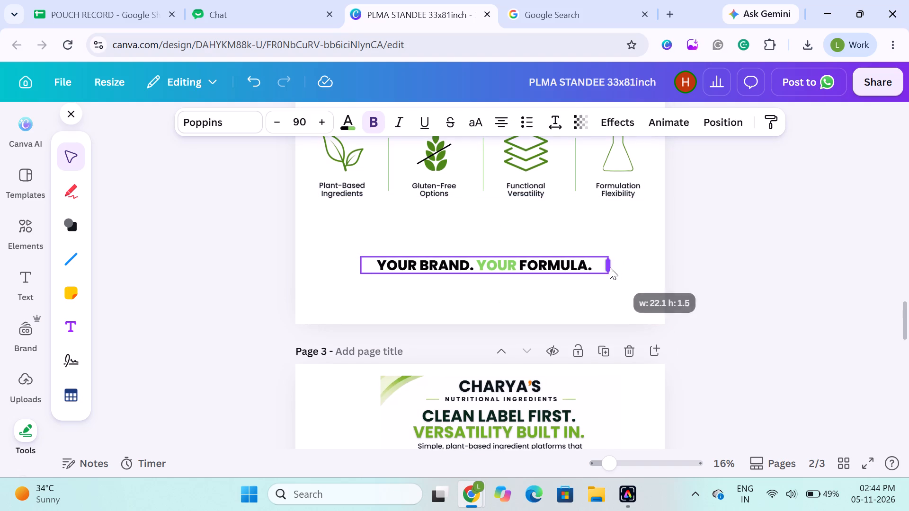
pyautogui.moveTo(610, 267); pyautogui.dragTo(580, 276)
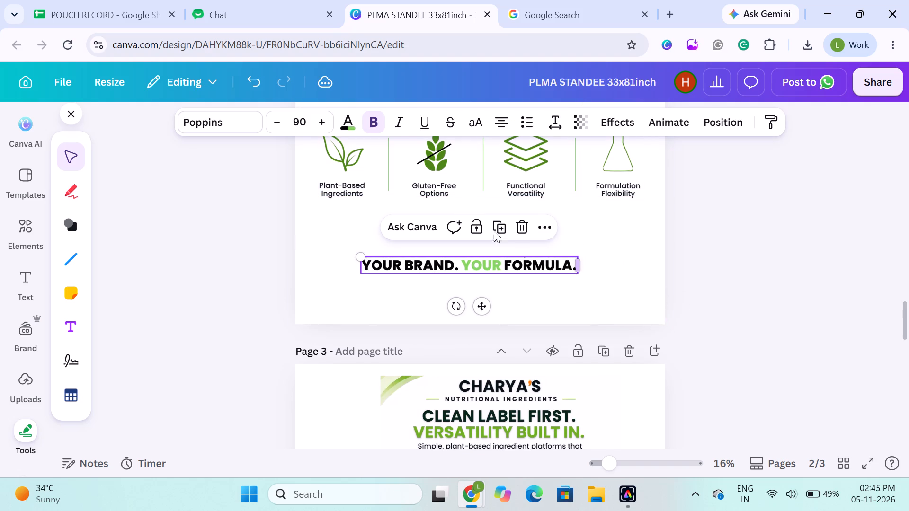
pyautogui.doubleClick(325, 122)
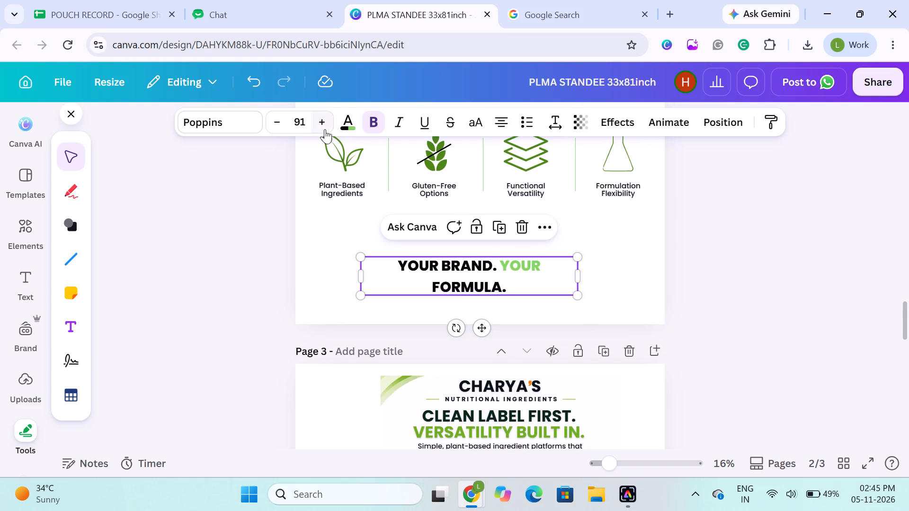
pyautogui.moveTo(579, 273); pyautogui.dragTo(594, 272)
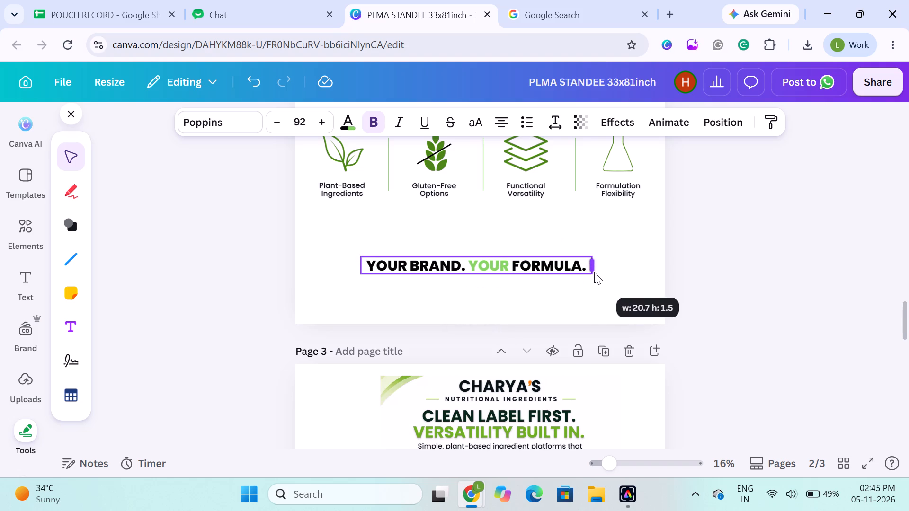
pyautogui.moveTo(594, 272); pyautogui.dragTo(592, 269)
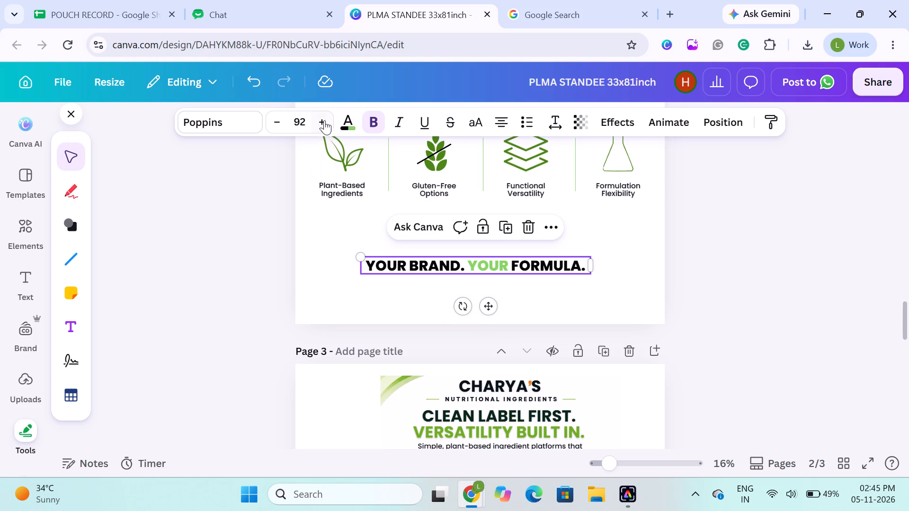
pyautogui.doubleClick(321, 122)
pyautogui.click(244, 255)
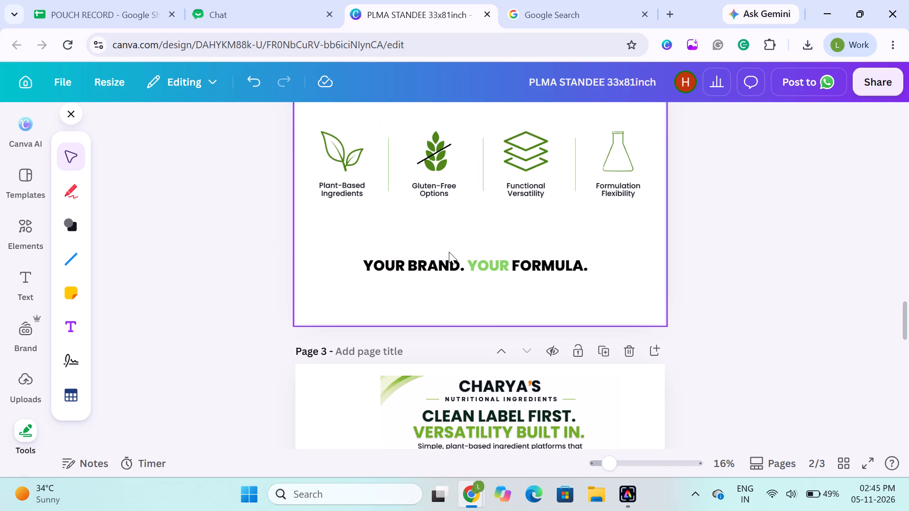
pyautogui.click(446, 266)
pyautogui.click(269, 204)
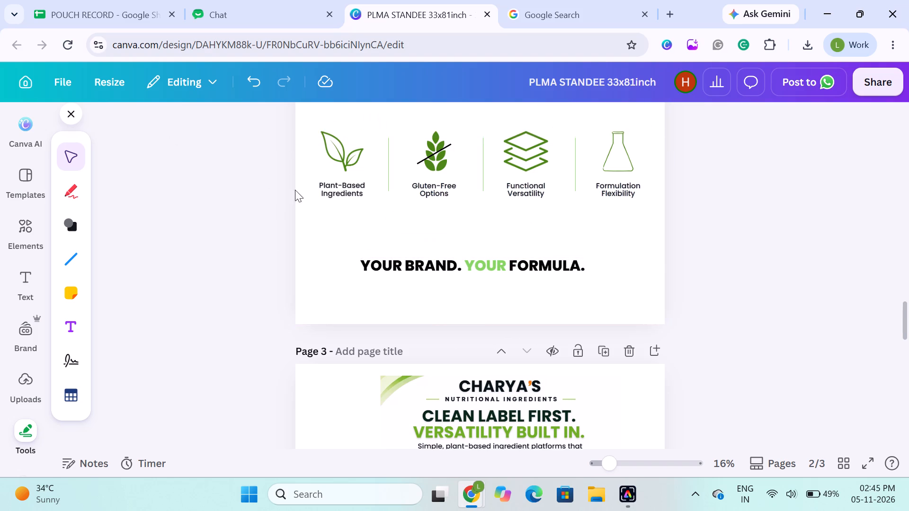
# Move the grouped key-attributes icon row down, closer to the tagline and horizontally centred on page 2.
pyautogui.click(390, 167)
pyautogui.moveTo(477, 179); pyautogui.dragTo(478, 209)
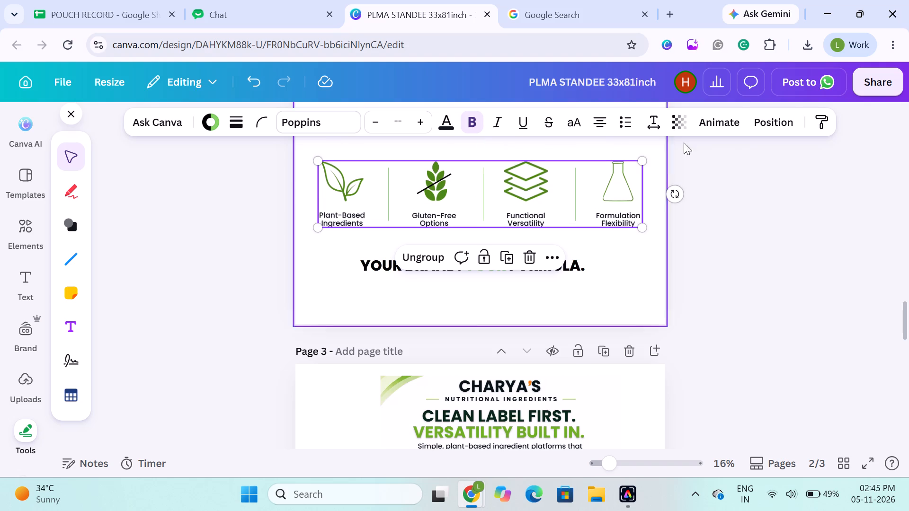
pyautogui.click(763, 123)
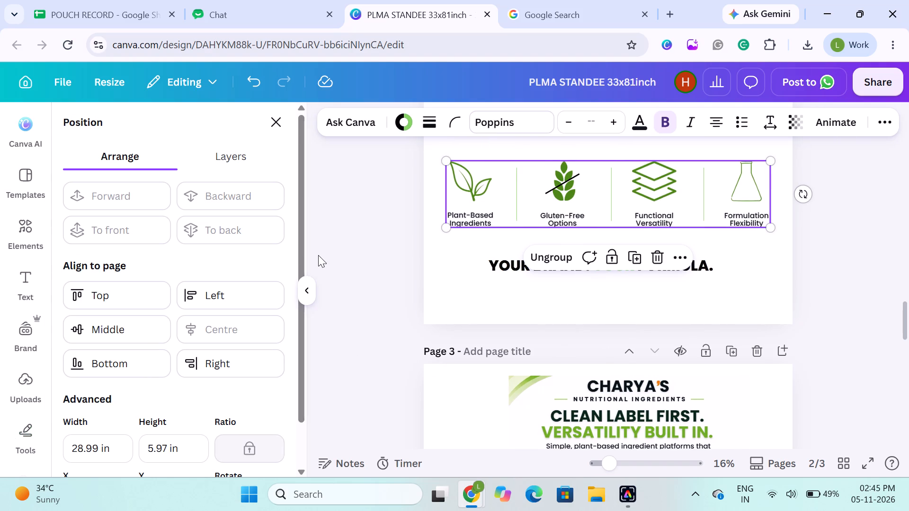
pyautogui.click(321, 253)
pyautogui.click(804, 253)
pyautogui.scroll(2, 804, 253)
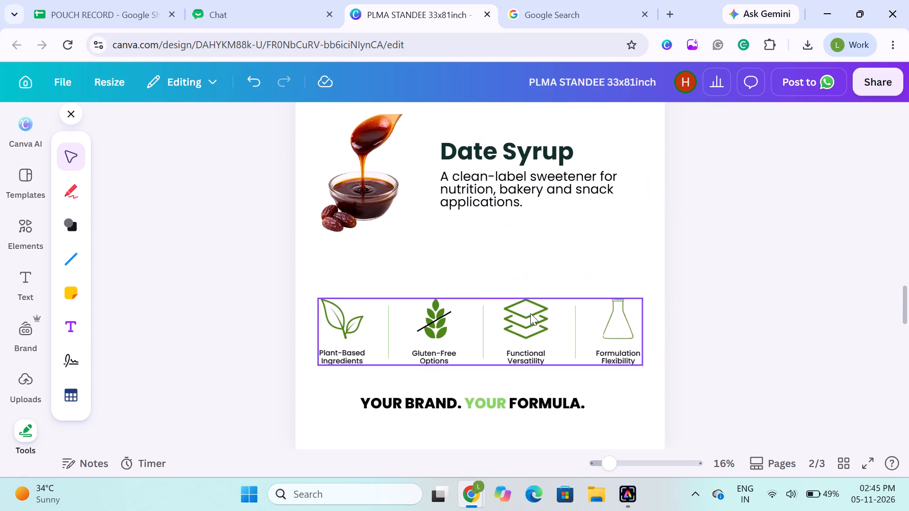
pyautogui.click(186, 265)
# Move the KEY ATTRIBUTES heading from page 3 to page 2, between the Date Syrup section and the icon row.
pyautogui.scroll(-1, 490, 288)
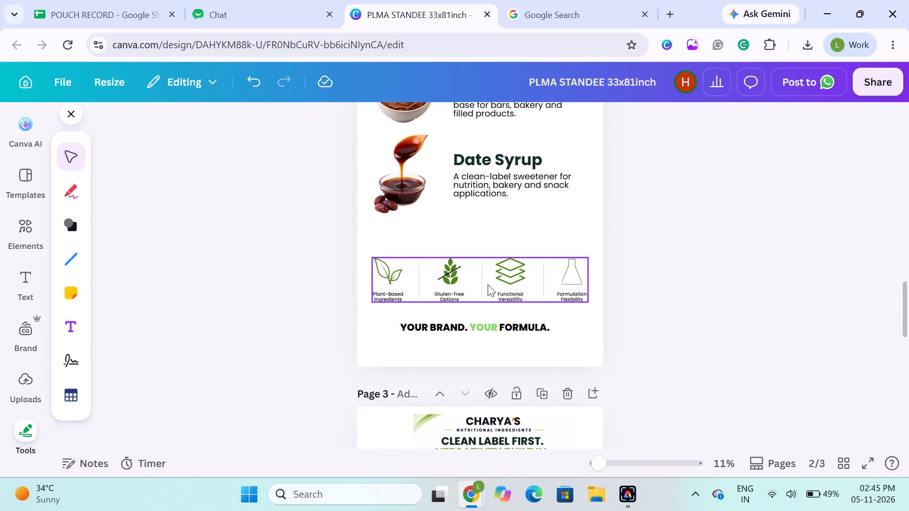
pyautogui.scroll(-1, 488, 284)
pyautogui.scroll(-4, 324, 316)
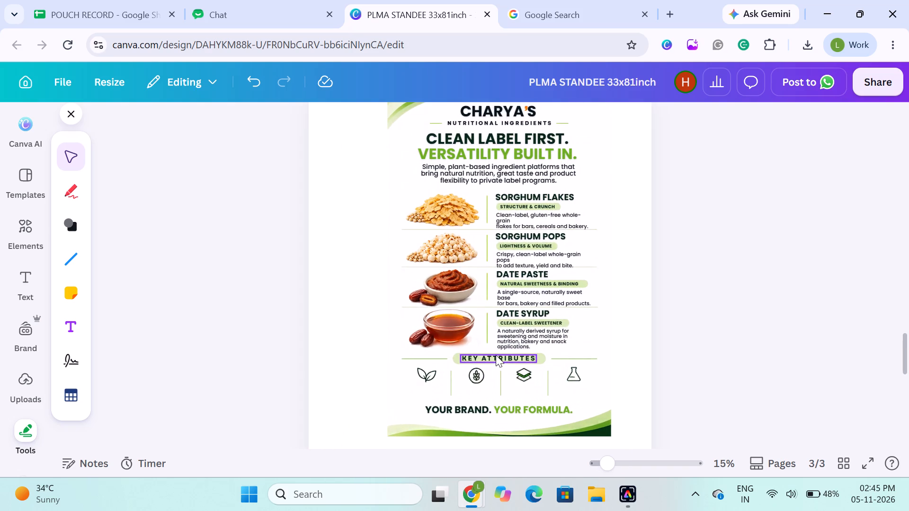
pyautogui.moveTo(496, 357); pyautogui.dragTo(497, 346)
pyautogui.scroll(3, 497, 354)
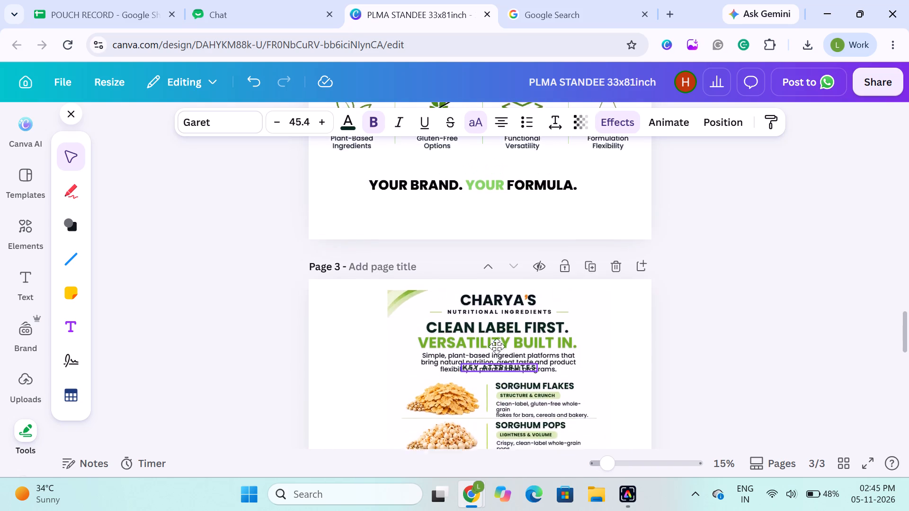
pyautogui.moveTo(497, 346); pyautogui.dragTo(486, 320)
pyautogui.scroll(1, 497, 345)
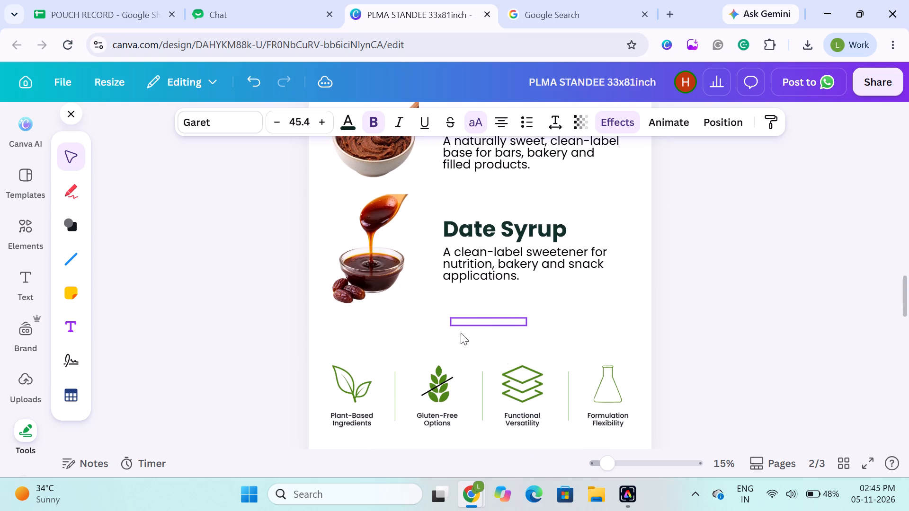
# Change the KEY ATTRIBUTES heading's font to Gotham Bold.
pyautogui.click(218, 126)
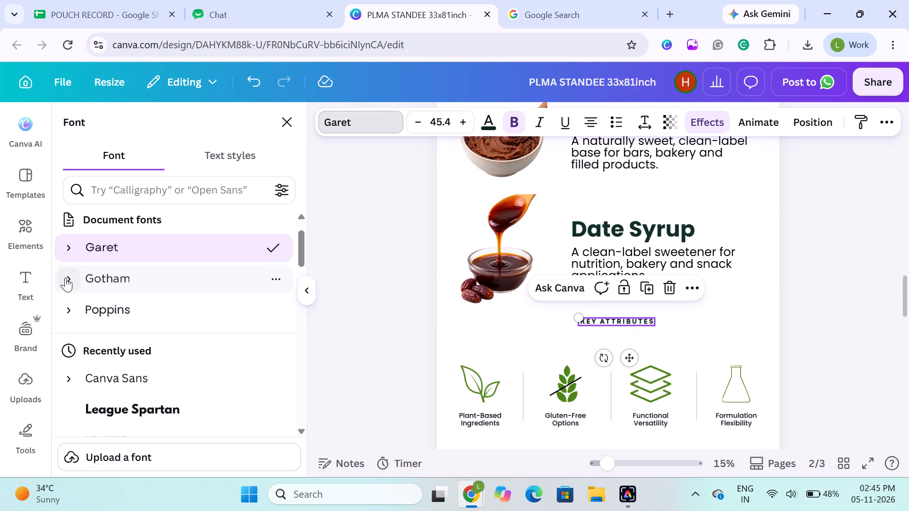
pyautogui.click(65, 277)
pyautogui.click(135, 379)
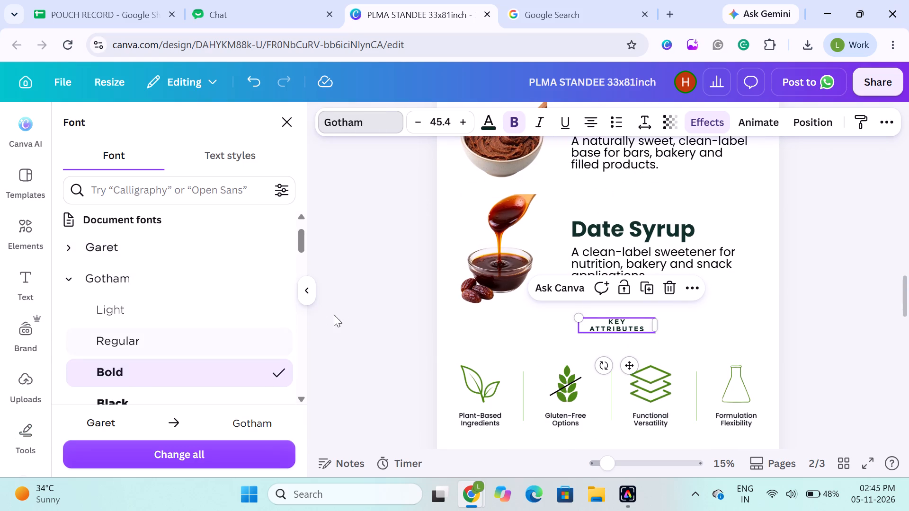
pyautogui.click(390, 371)
# Enlarge the KEY ATTRIBUTES heading to size 55.4 and widen its text box so the heading fits on one line.
pyautogui.moveTo(528, 325); pyautogui.dragTo(532, 325)
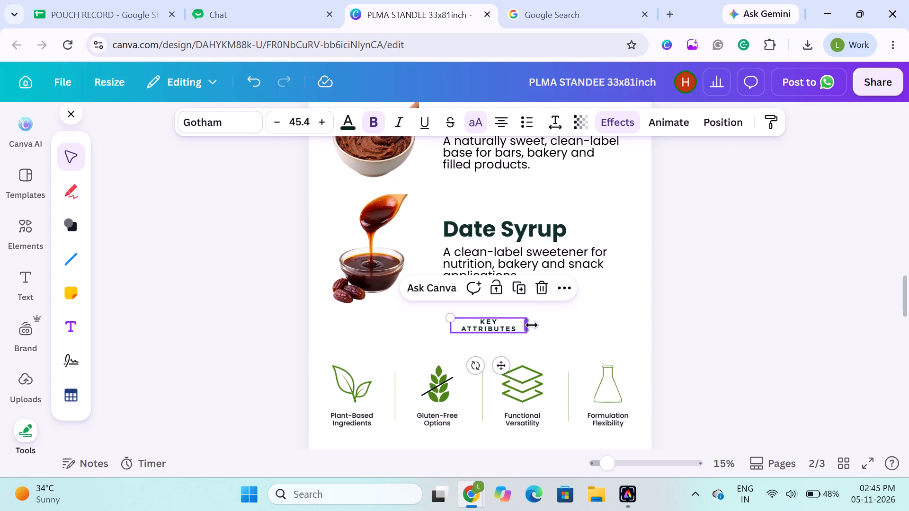
pyautogui.moveTo(532, 325); pyautogui.dragTo(542, 324)
pyautogui.tripleClick(323, 118)
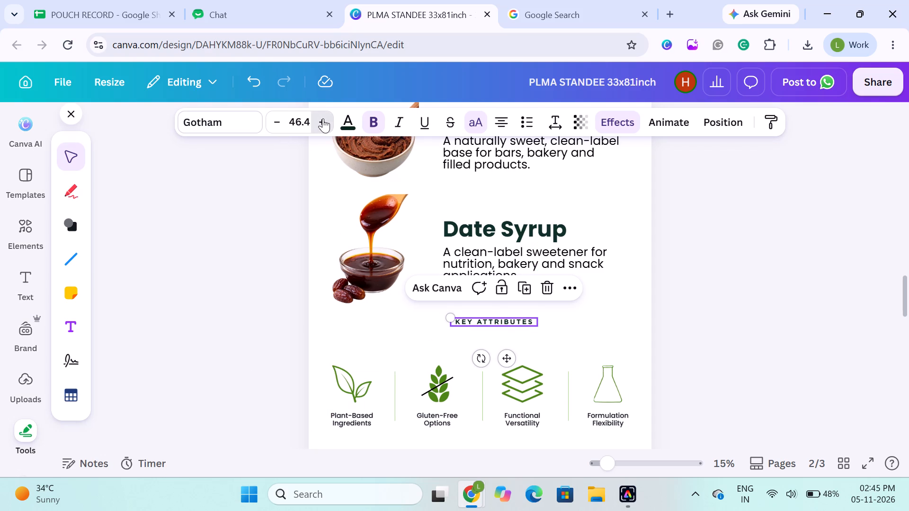
pyautogui.doubleClick(323, 118)
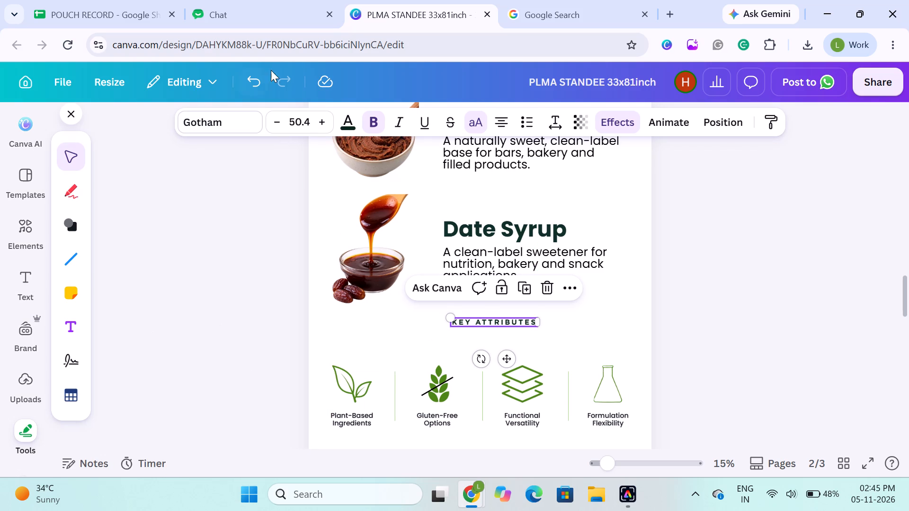
pyautogui.tripleClick(322, 115)
pyautogui.doubleClick(322, 115)
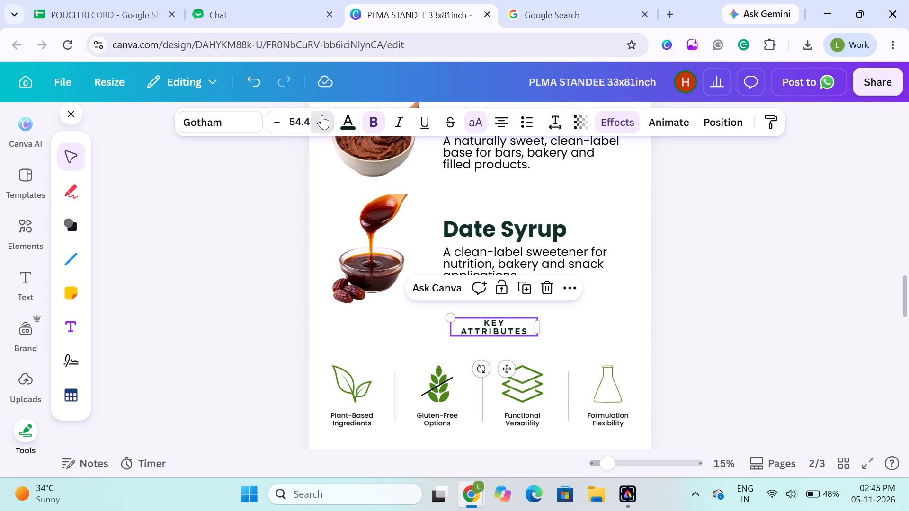
pyautogui.moveTo(540, 326); pyautogui.dragTo(555, 328)
# Centre the KEY ATTRIBUTES heading horizontally on page 2, just above the icon row.
pyautogui.moveTo(508, 324); pyautogui.dragTo(490, 334)
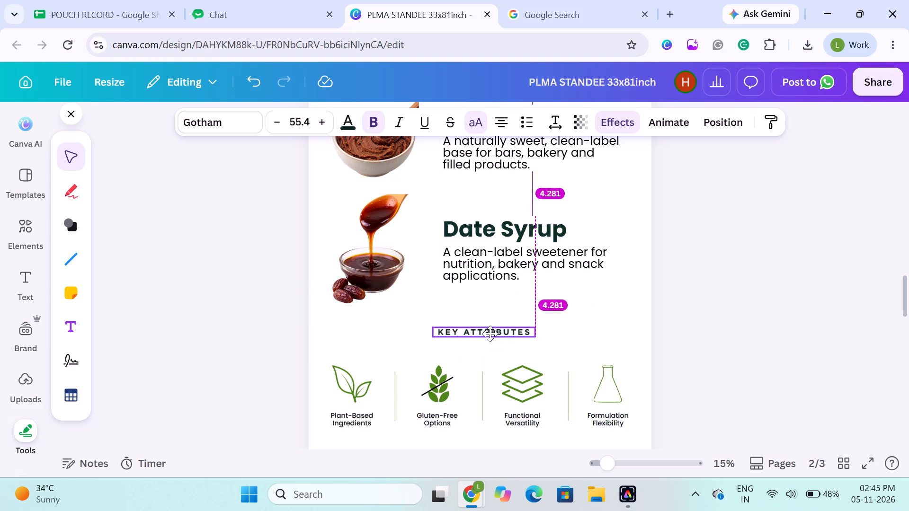
pyautogui.moveTo(490, 334); pyautogui.dragTo(484, 334)
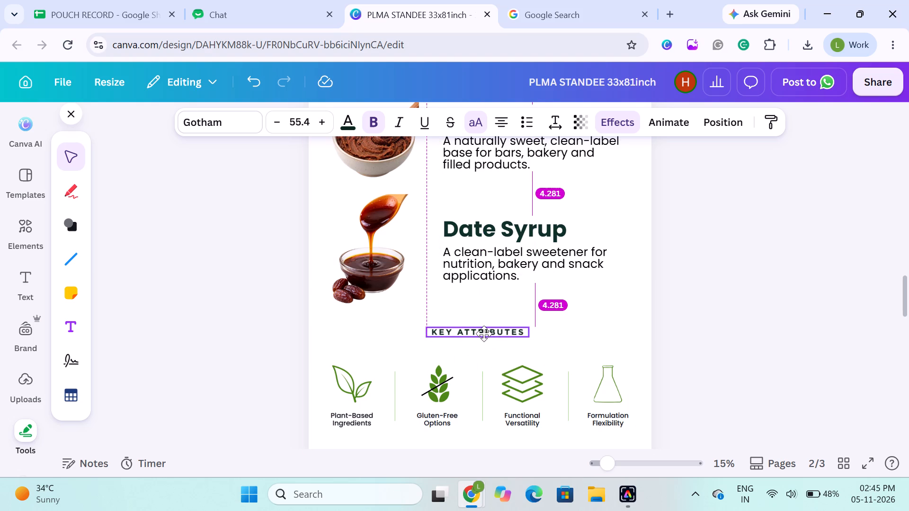
pyautogui.moveTo(484, 334); pyautogui.dragTo(485, 333)
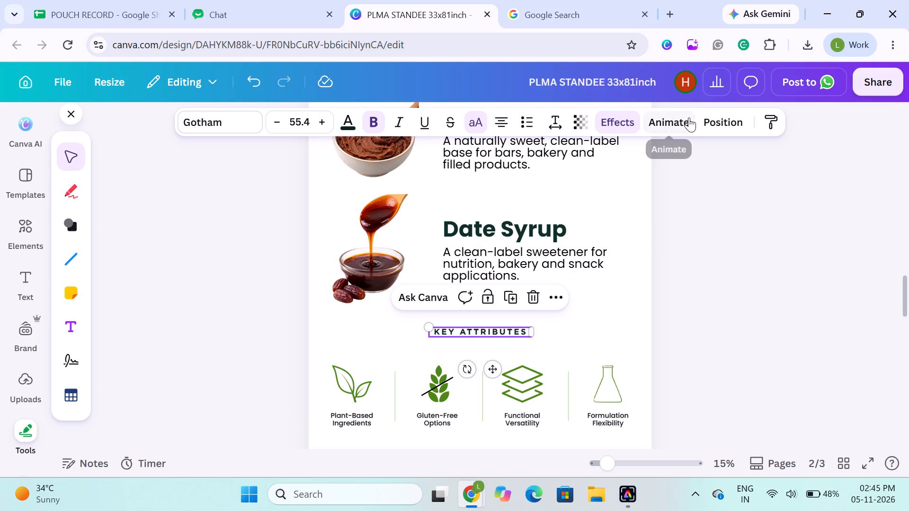
pyautogui.click(185, 173)
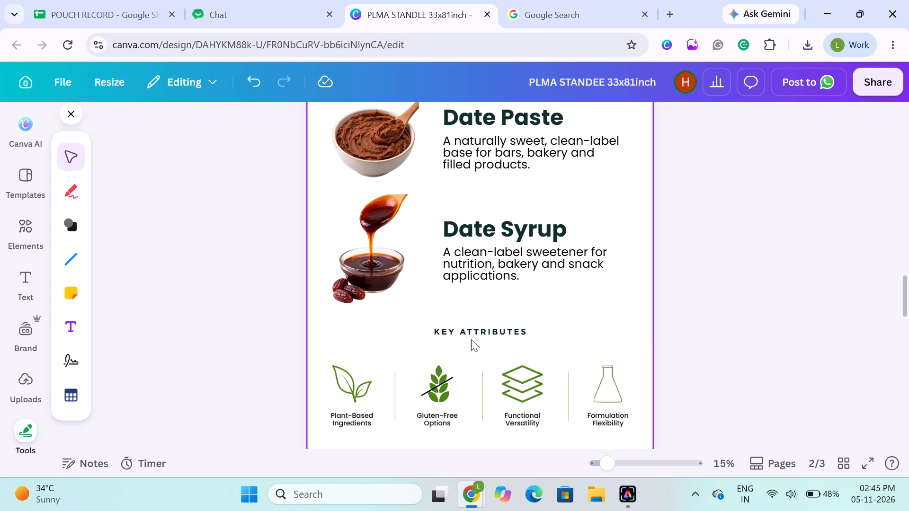
pyautogui.click(480, 334)
pyautogui.click(174, 282)
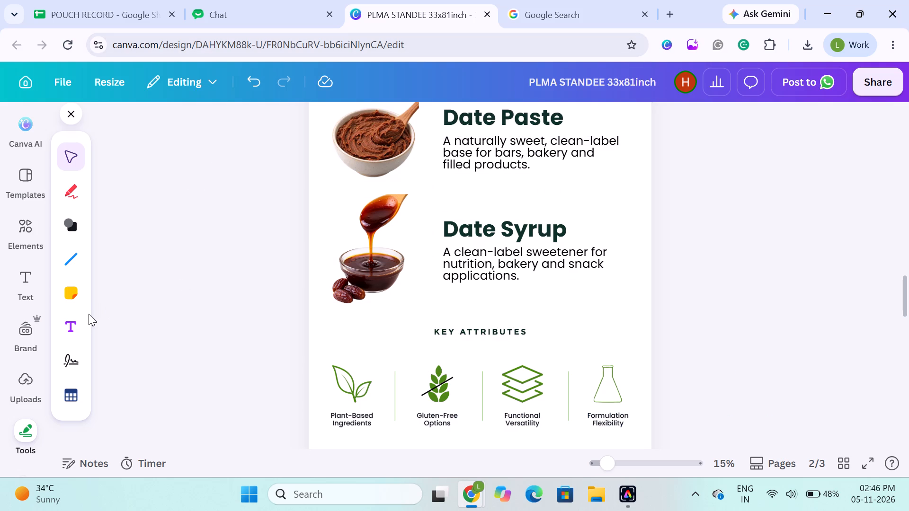
# Add a rounded rectangle to page 2, widen it and set its corner rounding to 100.
pyautogui.click(77, 225)
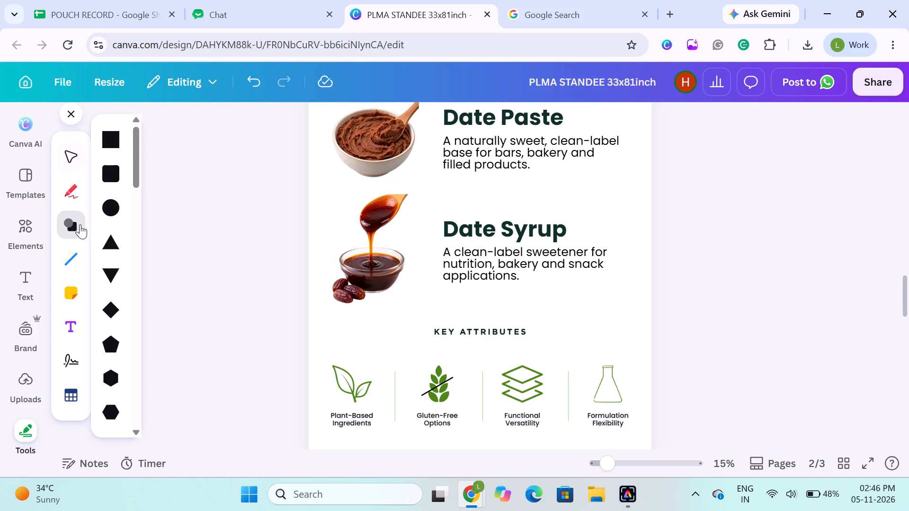
pyautogui.click(119, 171)
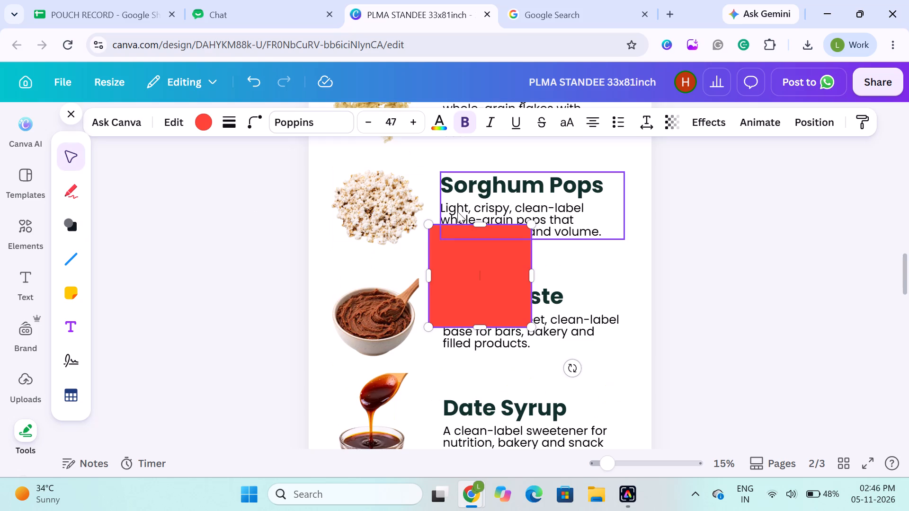
pyautogui.moveTo(428, 274); pyautogui.dragTo(381, 271)
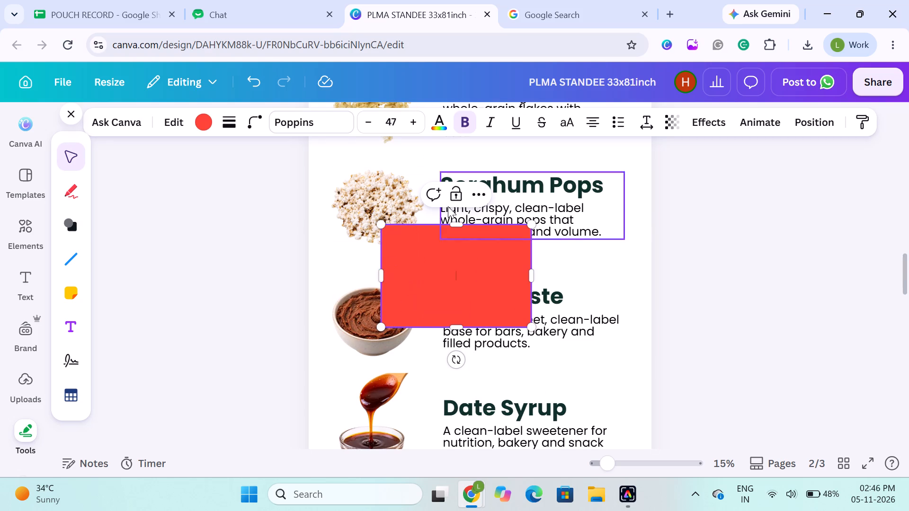
pyautogui.click(258, 123)
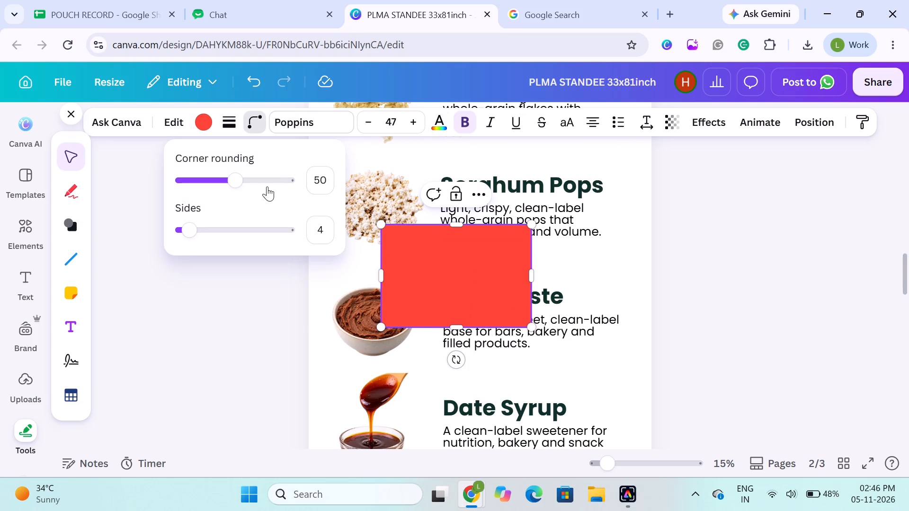
pyautogui.moveTo(243, 181); pyautogui.dragTo(278, 190)
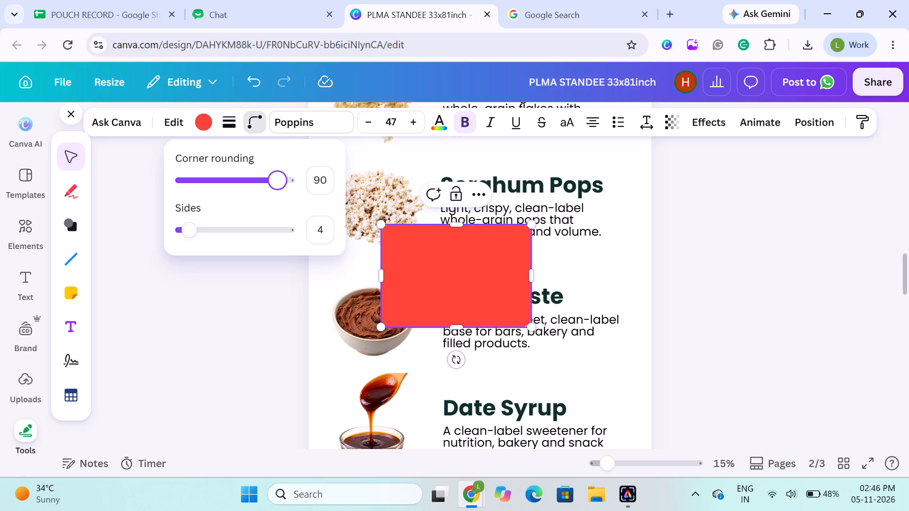
pyautogui.moveTo(284, 181); pyautogui.dragTo(292, 180)
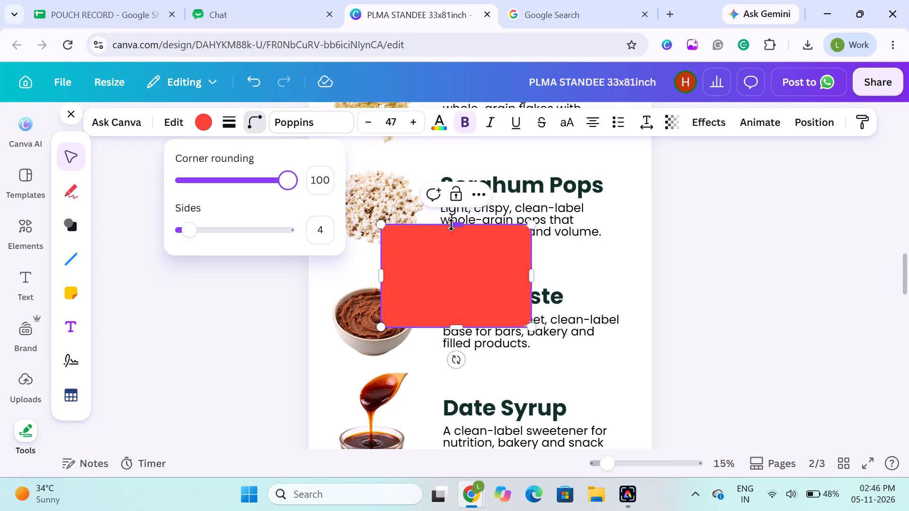
# Flatten the red rounded rectangle to about 2.4 in high and move it over the KEY ATTRIBUTES heading, centred on page 2.
pyautogui.moveTo(454, 225); pyautogui.dragTo(447, 302)
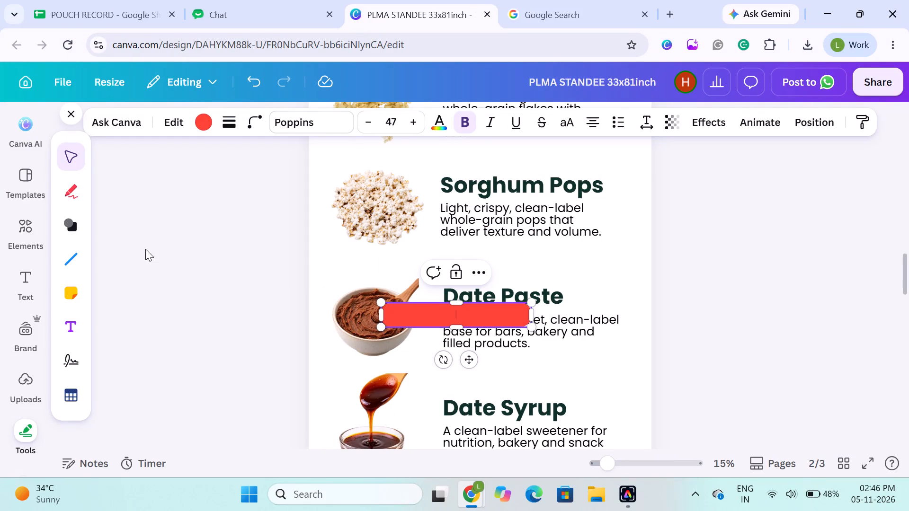
pyautogui.click(135, 249)
pyautogui.moveTo(450, 321); pyautogui.dragTo(489, 389)
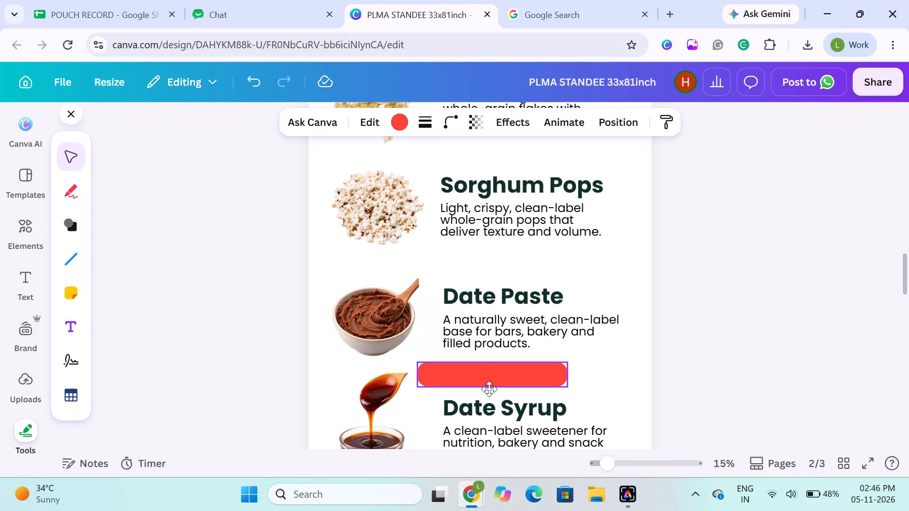
pyautogui.moveTo(489, 389); pyautogui.dragTo(467, 272)
pyautogui.scroll(-2, 490, 395)
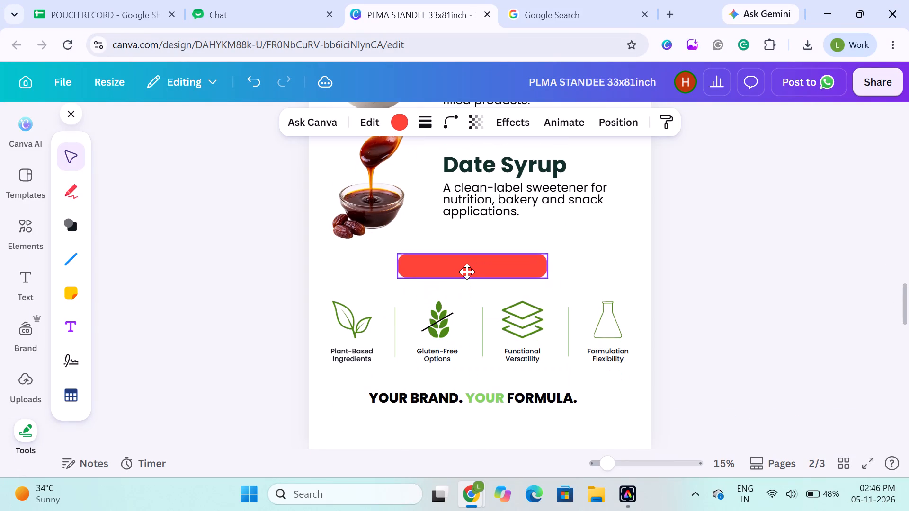
pyautogui.moveTo(467, 272); pyautogui.dragTo(475, 272)
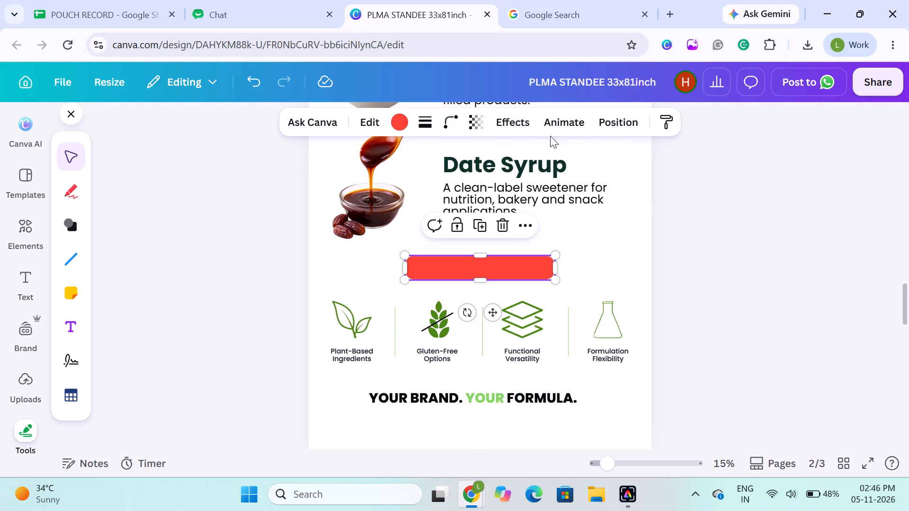
# Send the red rounded rectangle to the back so it sits behind the KEY ATTRIBUTES heading.
pyautogui.click(640, 123)
pyautogui.click(199, 233)
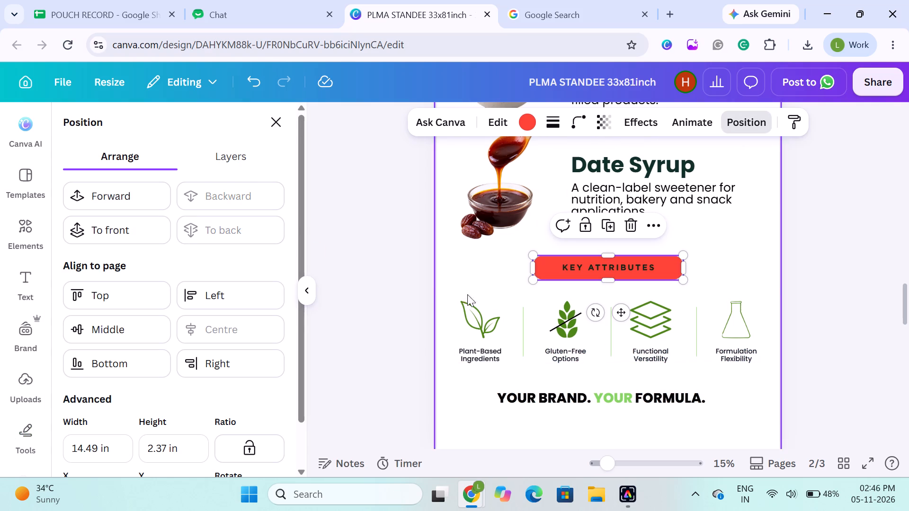
pyautogui.click(274, 120)
# Recolour the rectangle behind KEY ATTRIBUTES with the cream swatch from the Abundance of Oranges palette.
pyautogui.click(398, 126)
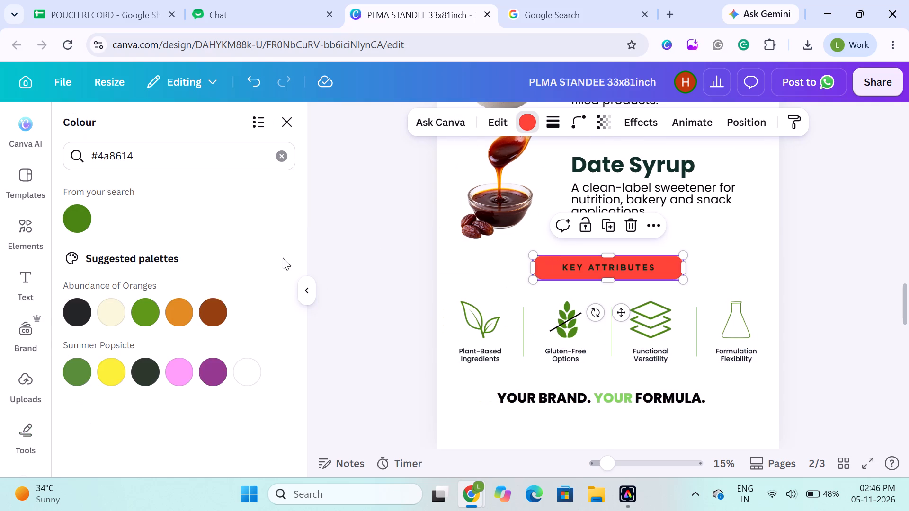
pyautogui.scroll(-4, 479, 326)
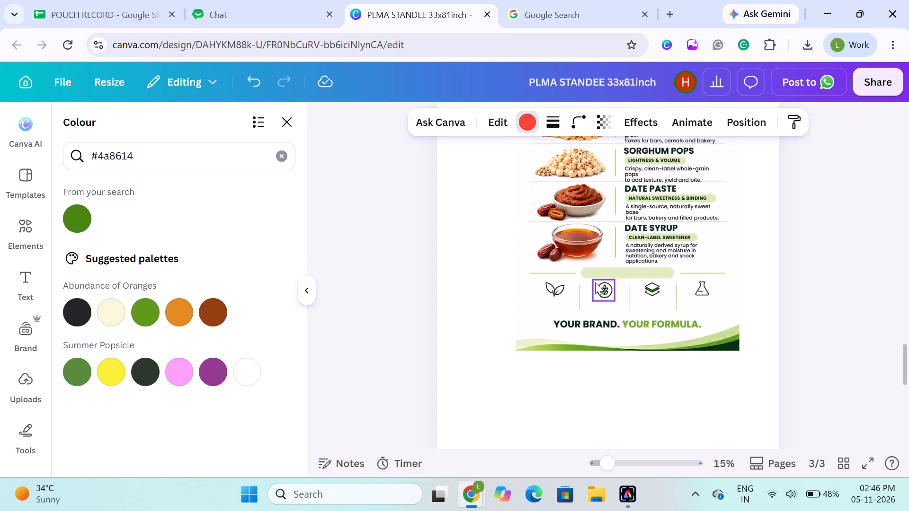
pyautogui.scroll(1, 113, 306)
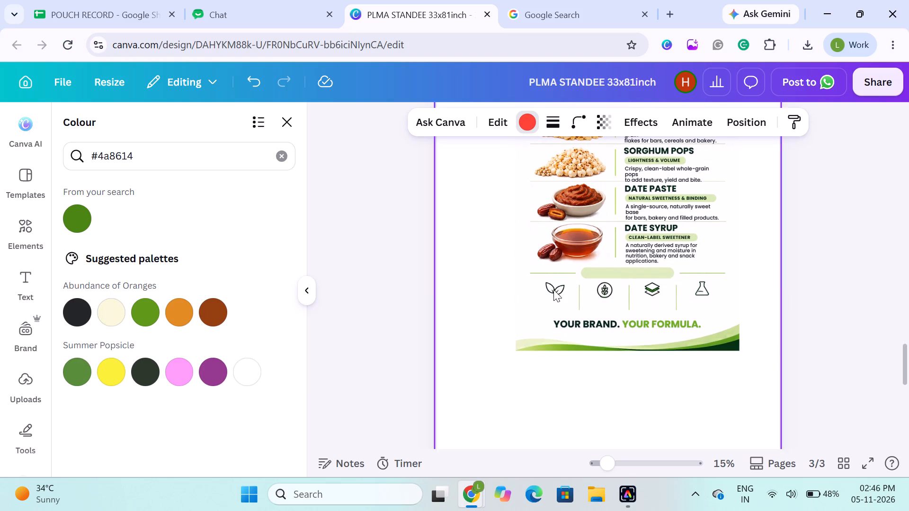
pyautogui.scroll(4, 516, 263)
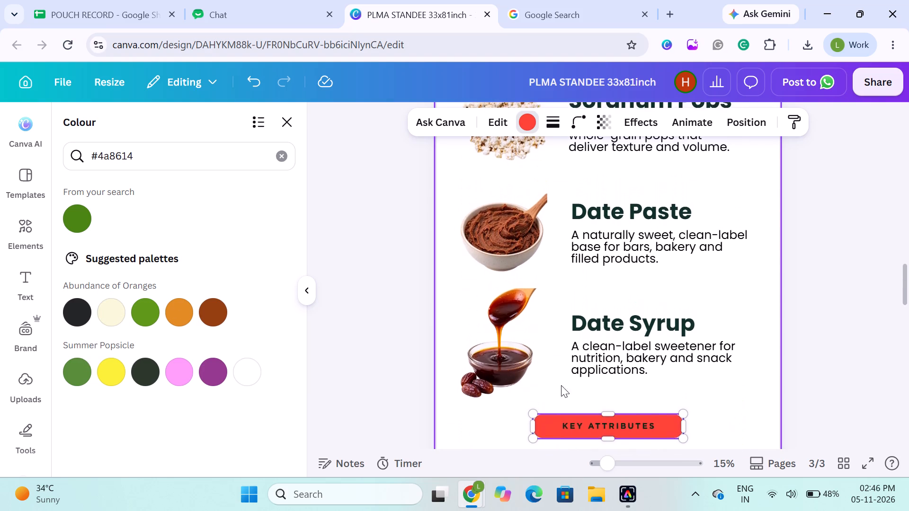
pyautogui.click(552, 429)
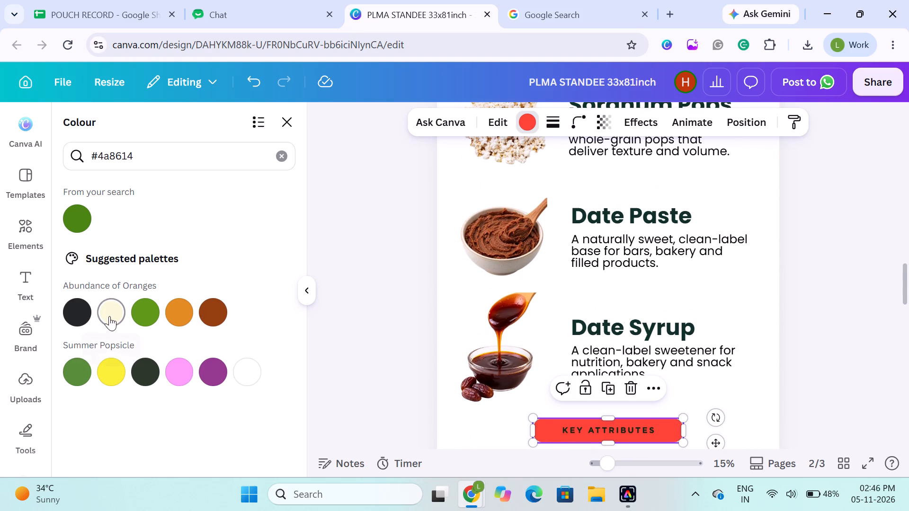
pyautogui.click(109, 316)
pyautogui.click(356, 359)
# Try applying the cream Abundance of Oranges swatch to the pale green pill above page 3's icon row.
pyautogui.scroll(-1, 485, 355)
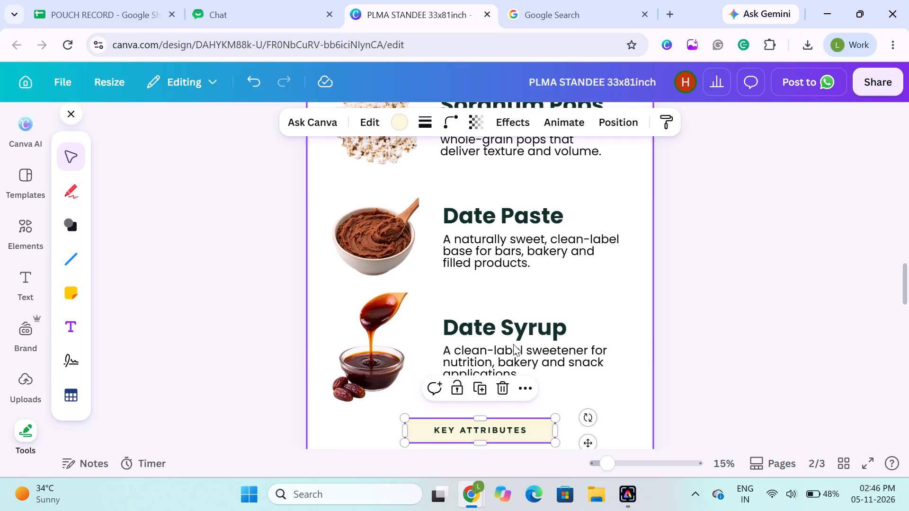
pyautogui.scroll(-1, 513, 344)
pyautogui.click(715, 296)
pyautogui.scroll(-3, 675, 337)
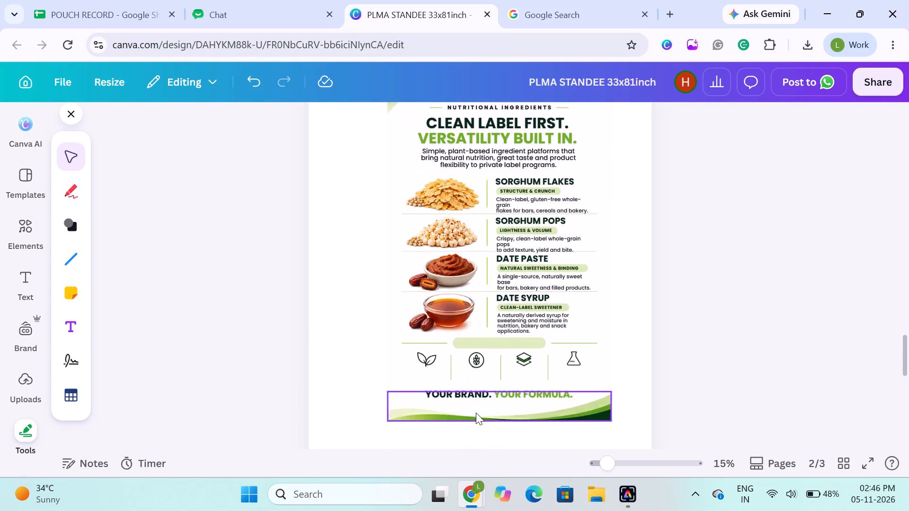
pyautogui.scroll(-1, 476, 413)
pyautogui.scroll(1, 472, 292)
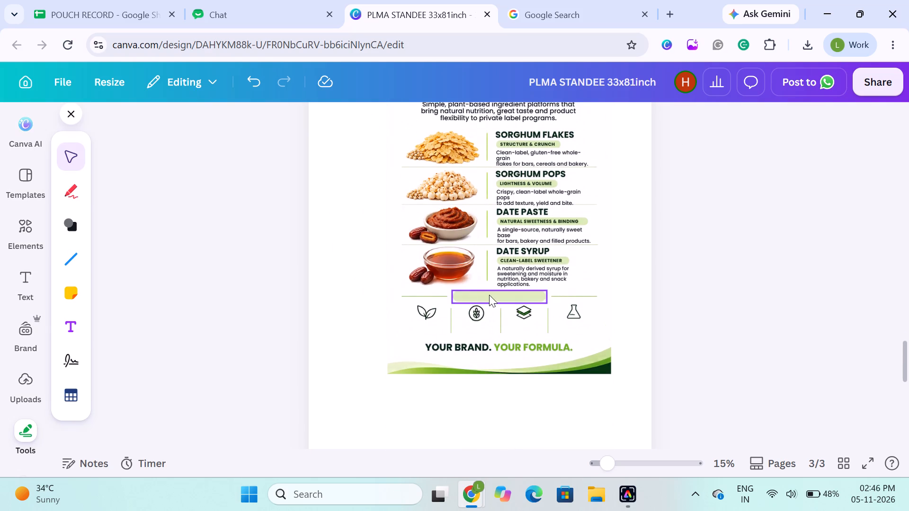
pyautogui.click(489, 295)
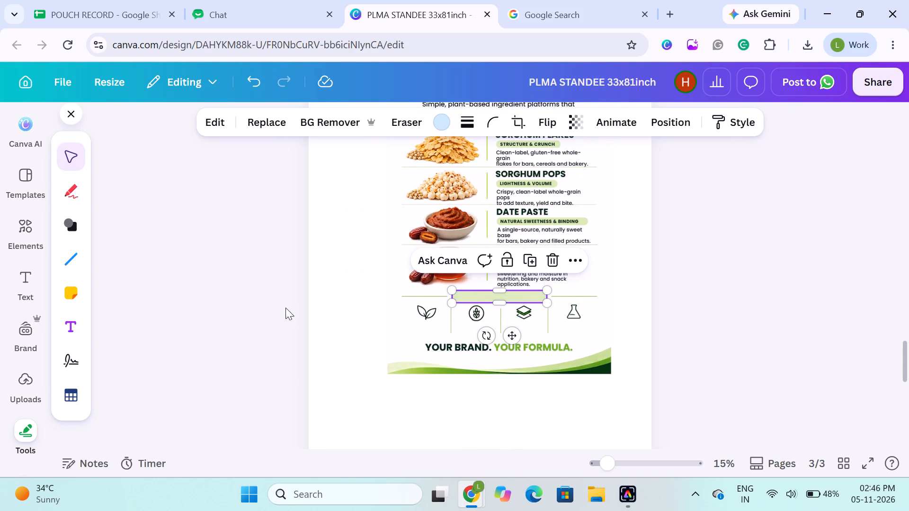
pyautogui.click(281, 306)
pyautogui.click(524, 295)
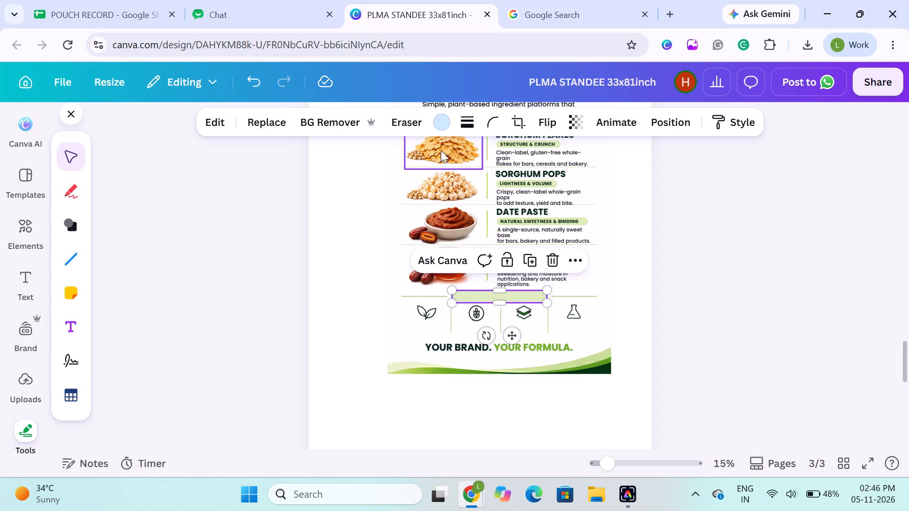
pyautogui.click(463, 78)
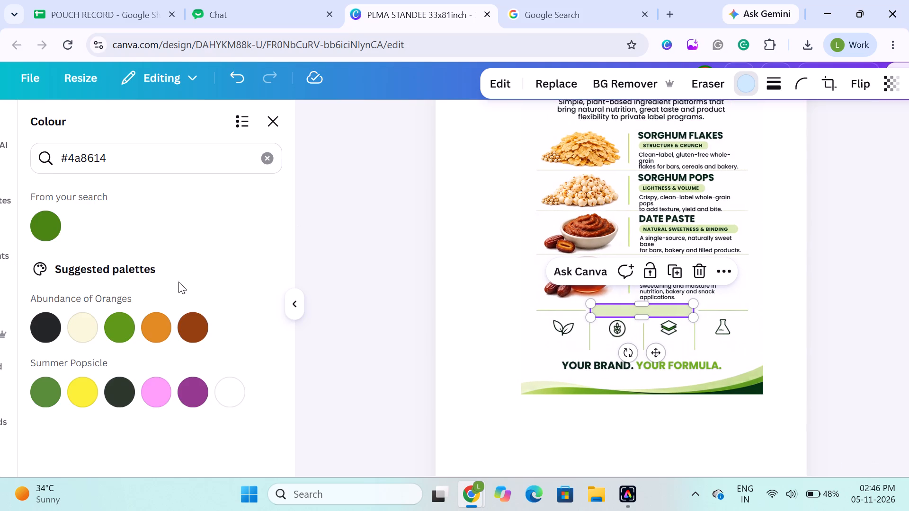
pyautogui.click(80, 329)
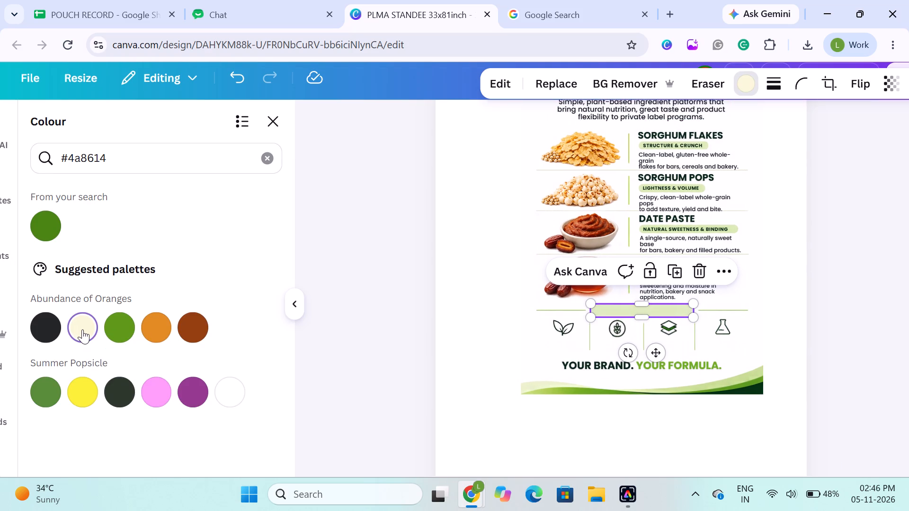
pyautogui.rightClick(82, 329)
pyautogui.click(353, 297)
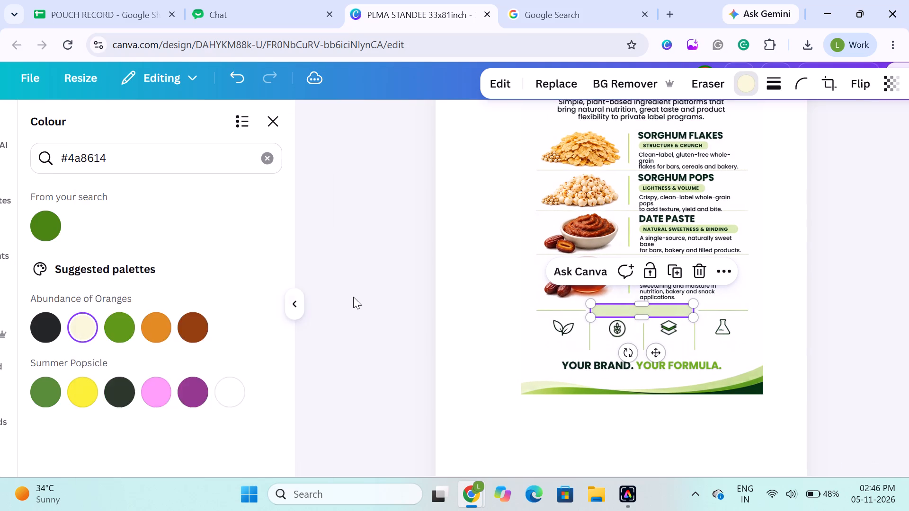
pyautogui.click(232, 273)
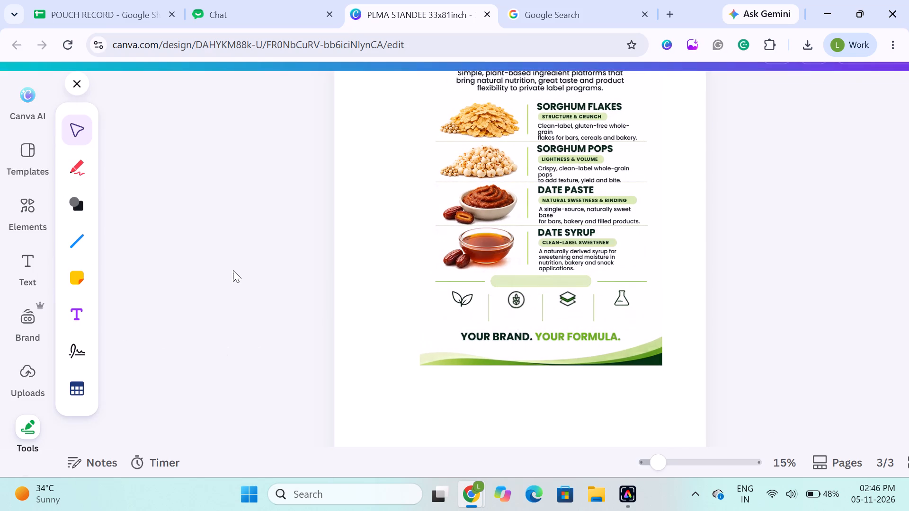
# Examine page 3's reference layout, including its product labels, pale green pill and icon row.
pyautogui.scroll(2, 337, 302)
pyautogui.scroll(-3, 336, 302)
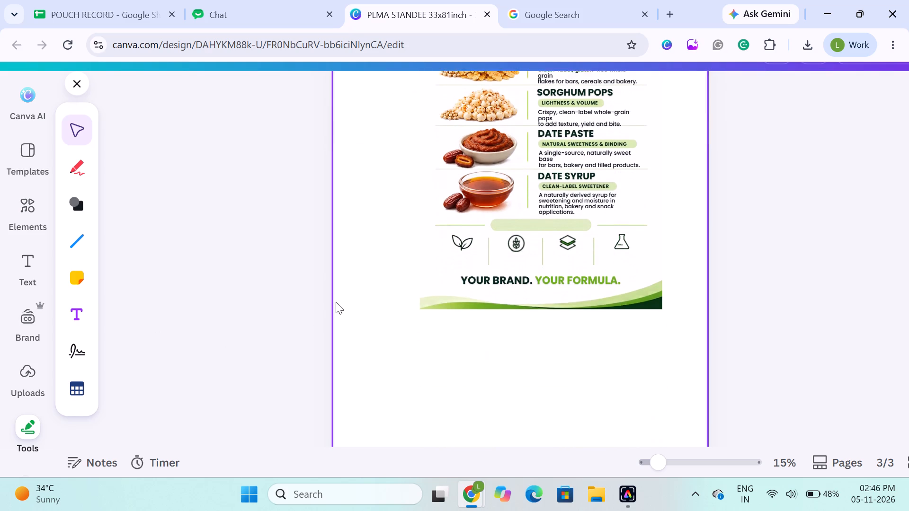
pyautogui.scroll(2, 336, 302)
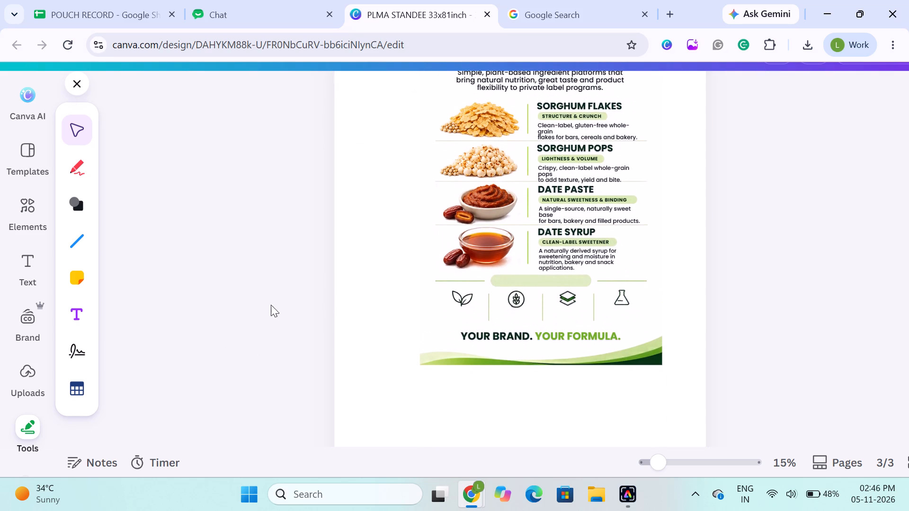
pyautogui.scroll(1, 302, 275)
pyautogui.scroll(1, 361, 177)
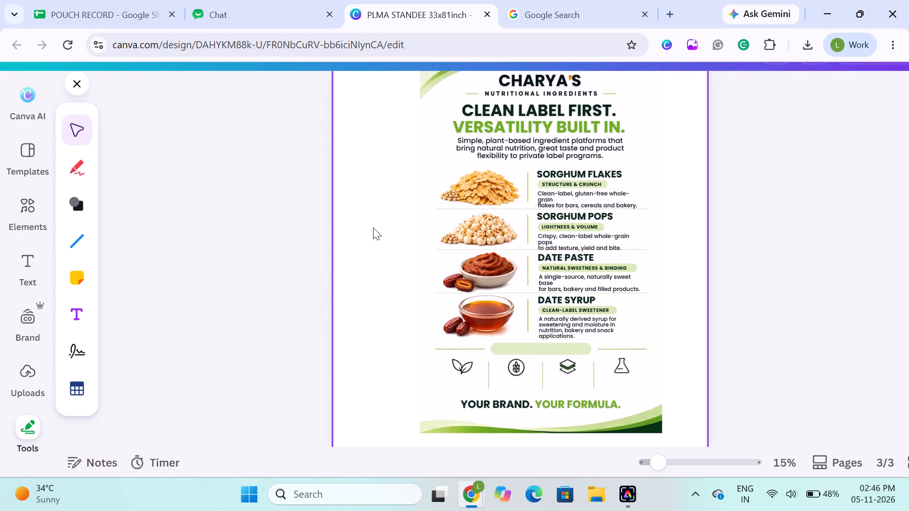
pyautogui.scroll(2, 378, 238)
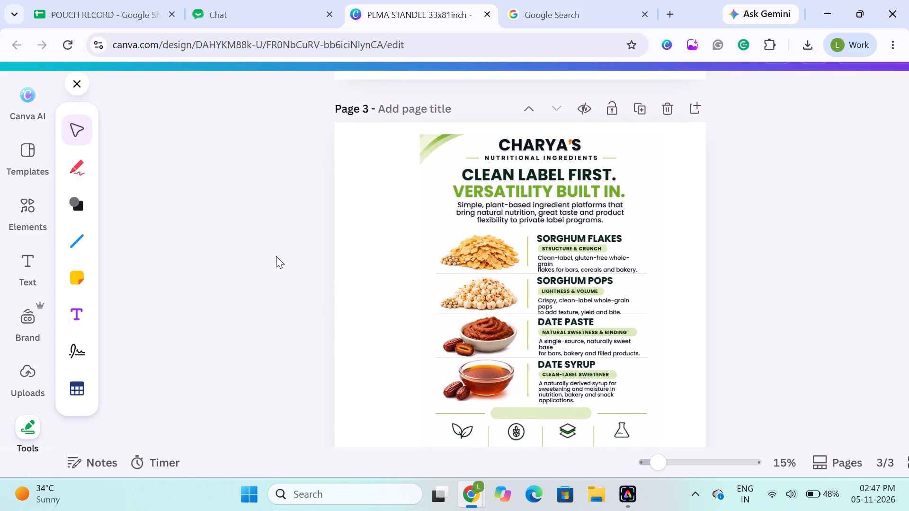
pyautogui.scroll(2, 276, 256)
pyautogui.click(259, 223)
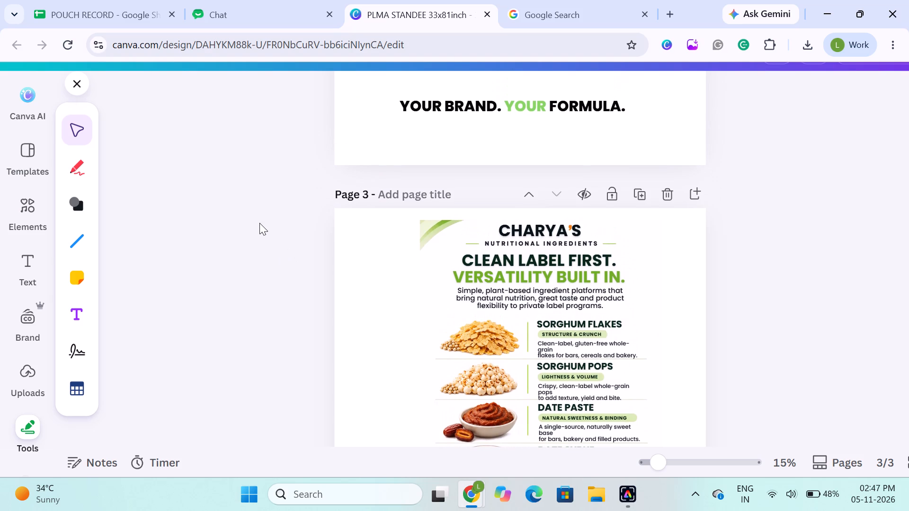
# Enlarge page 2's KEY ATTRIBUTES heading to size 61.4 and adjust its text box width so it fits on one line.
pyautogui.scroll(3, 269, 221)
pyautogui.scroll(1, 450, 204)
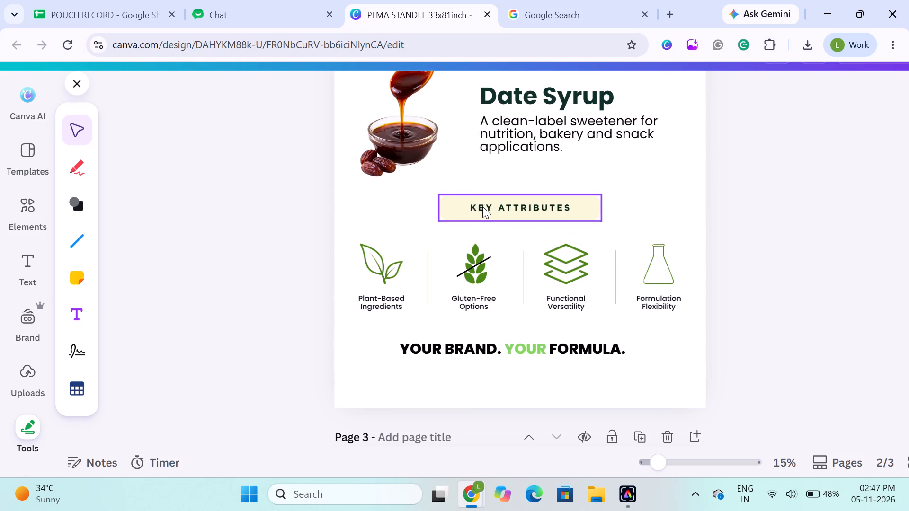
pyautogui.click(459, 205)
pyautogui.click(483, 205)
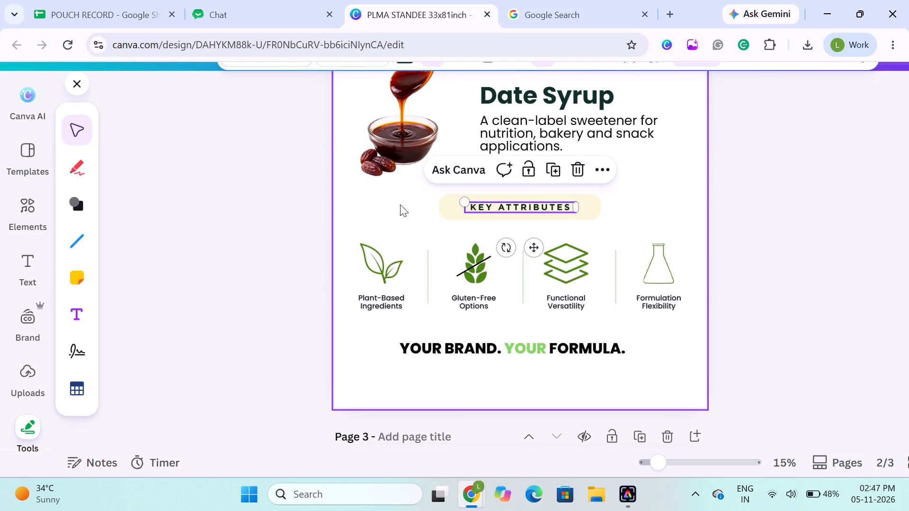
pyautogui.scroll(2, 327, 157)
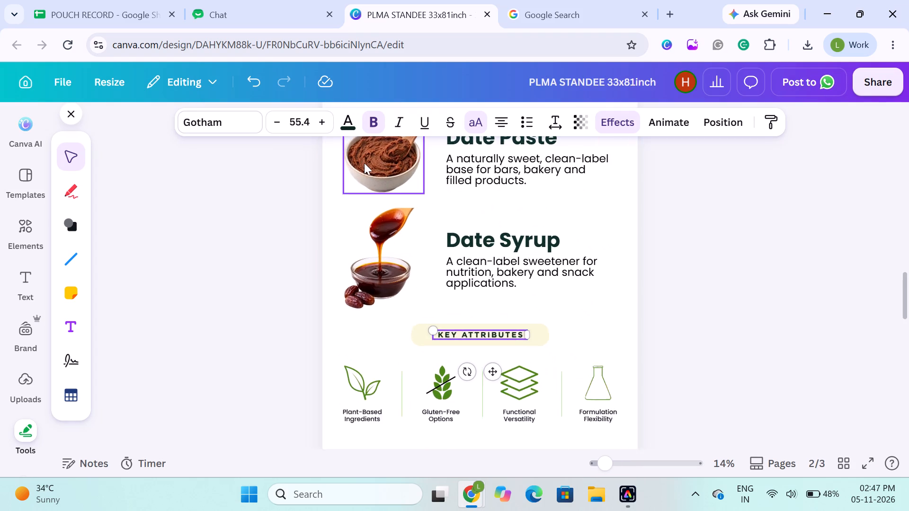
pyautogui.doubleClick(324, 121)
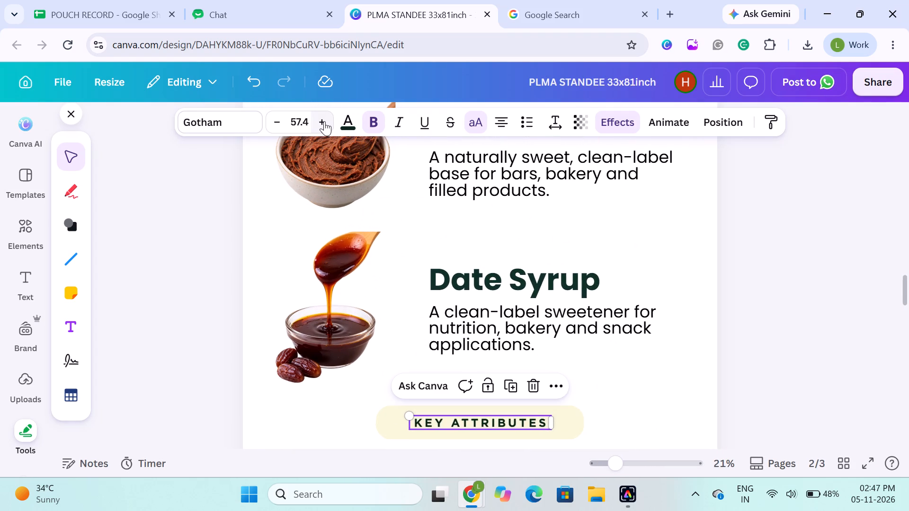
pyautogui.click(324, 121)
pyautogui.tripleClick(324, 121)
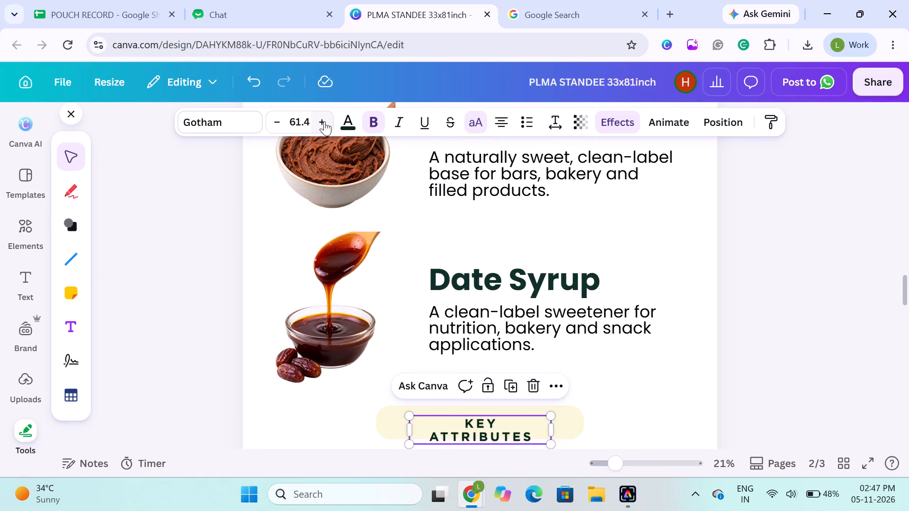
pyautogui.moveTo(410, 425); pyautogui.dragTo(401, 425)
pyautogui.moveTo(401, 425); pyautogui.dragTo(395, 425)
pyautogui.moveTo(557, 433); pyautogui.dragTo(567, 431)
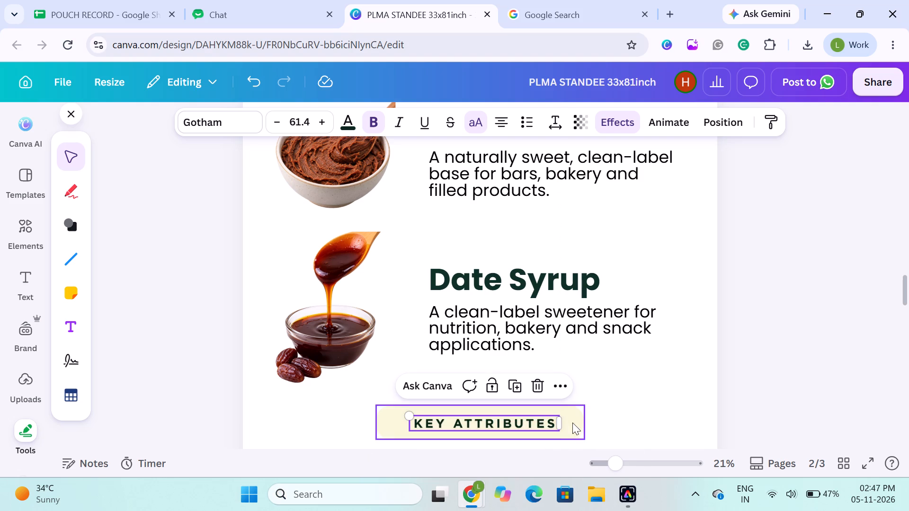
pyautogui.moveTo(560, 423); pyautogui.dragTo(553, 423)
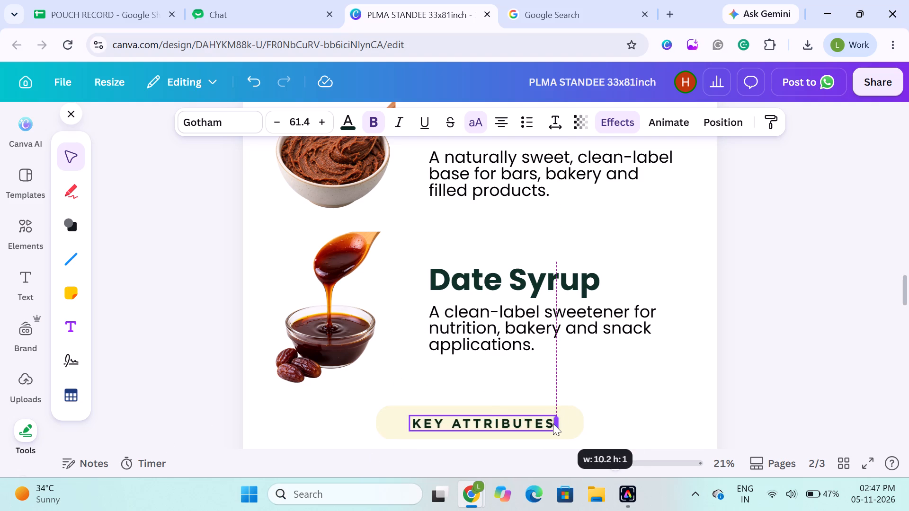
pyautogui.moveTo(553, 423); pyautogui.dragTo(554, 423)
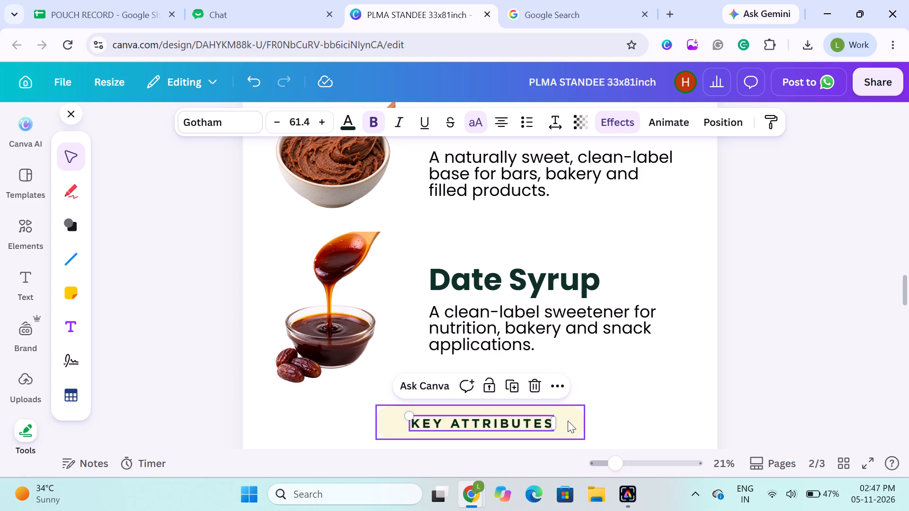
# Align page 2's KEY ATTRIBUTES heading with the centre and middle of its cream pill.
pyautogui.keyDown('shift'); pyautogui.click(568, 421); pyautogui.keyUp('shift')
pyautogui.click(790, 120)
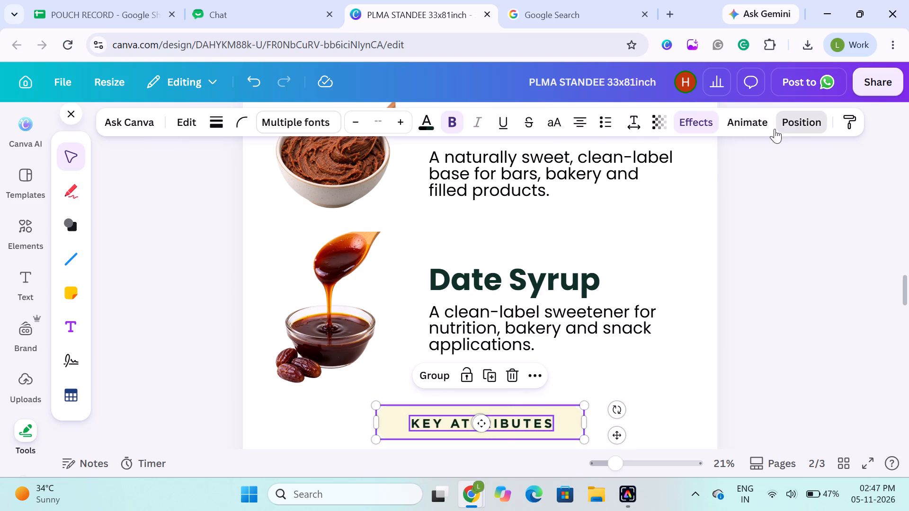
pyautogui.click(232, 337)
pyautogui.click(125, 330)
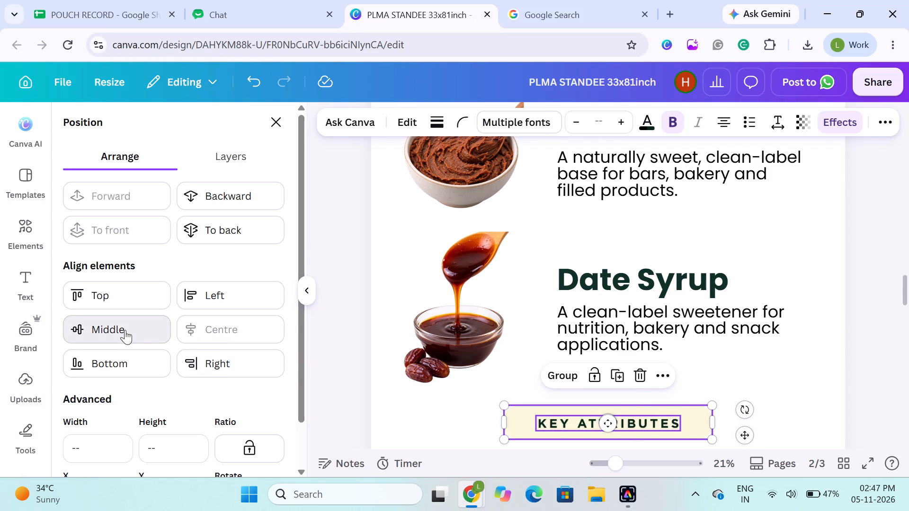
pyautogui.click(325, 343)
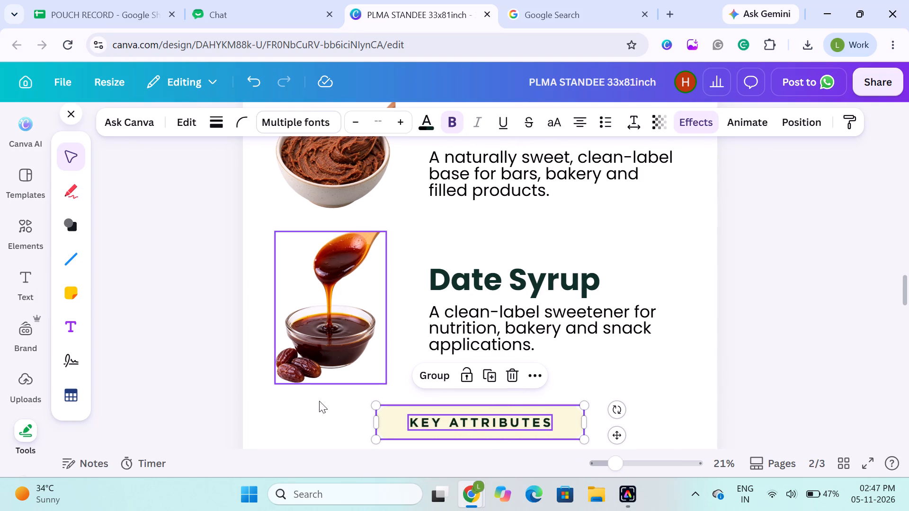
pyautogui.click(192, 386)
# Enlarge the KEY ATTRIBUTES heading to size 65.4 and widen its text box so it fits on one line.
pyautogui.click(427, 424)
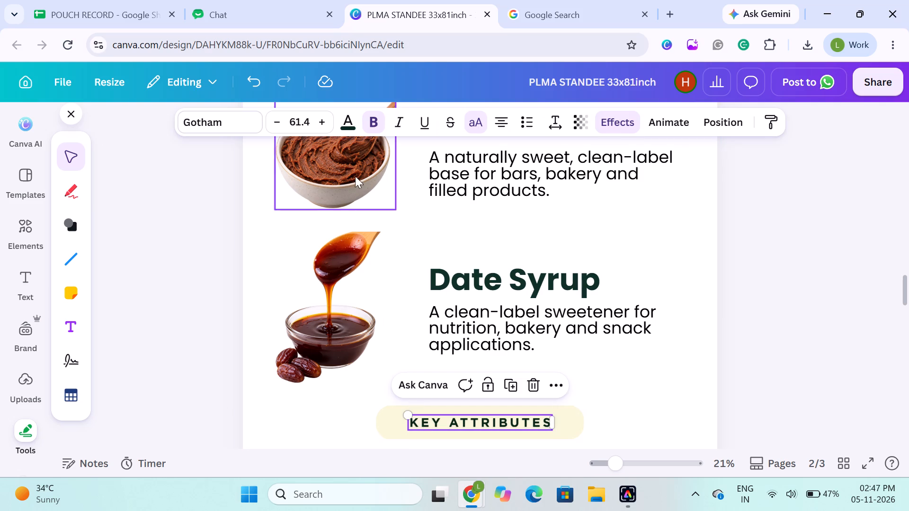
pyautogui.tripleClick(319, 121)
pyautogui.click(319, 122)
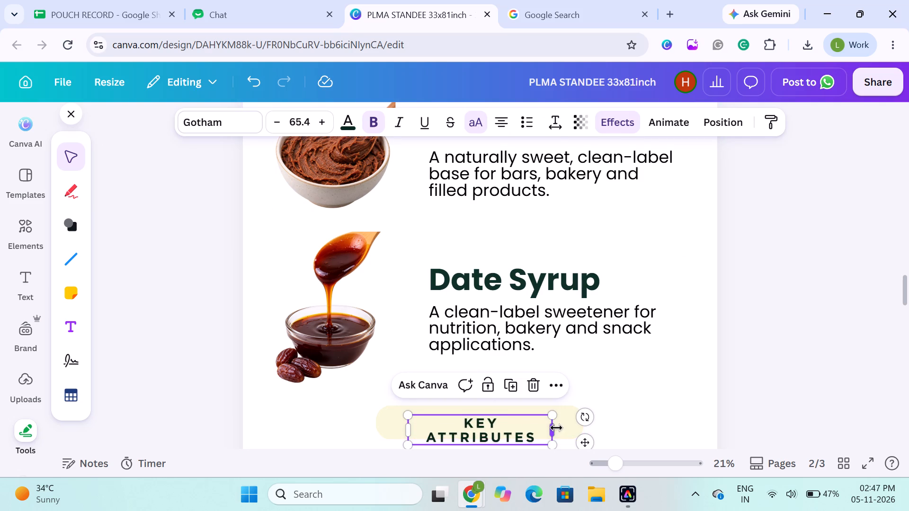
pyautogui.moveTo(555, 428); pyautogui.dragTo(569, 426)
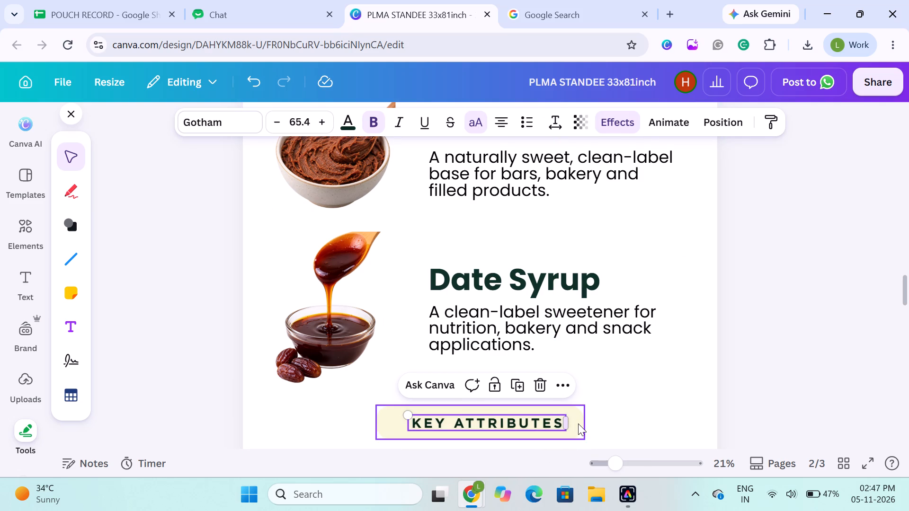
# Realign the enlarged KEY ATTRIBUTES heading to the centre and middle of the cream pill.
pyautogui.keyDown('shift'); pyautogui.click(578, 423); pyautogui.keyUp('shift')
pyautogui.click(817, 119)
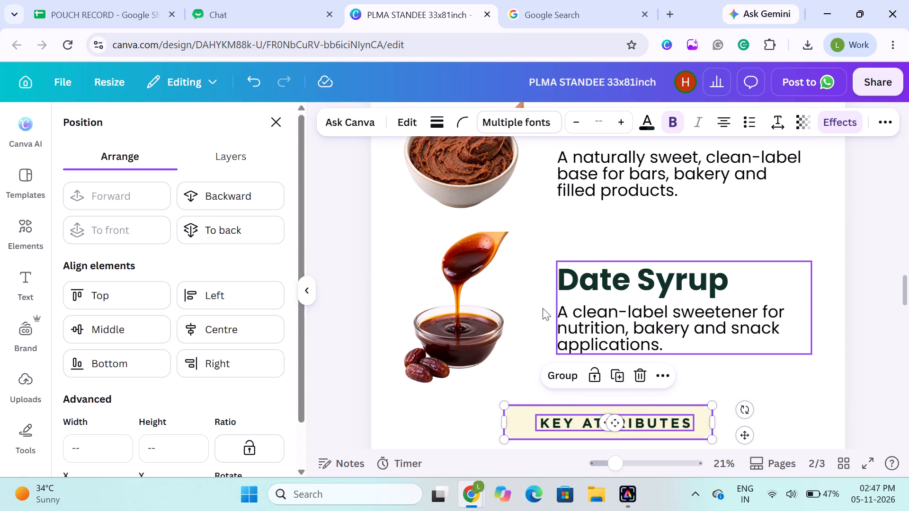
pyautogui.click(247, 334)
pyautogui.click(128, 322)
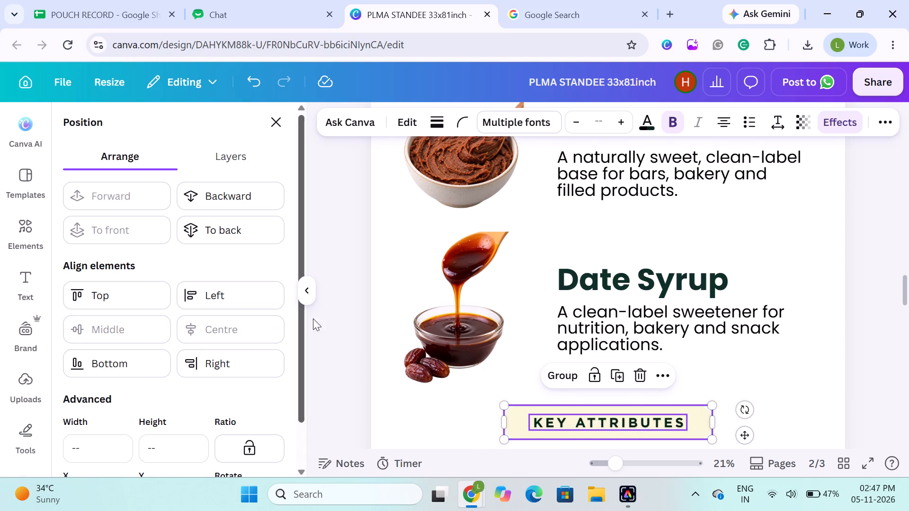
pyautogui.click(339, 308)
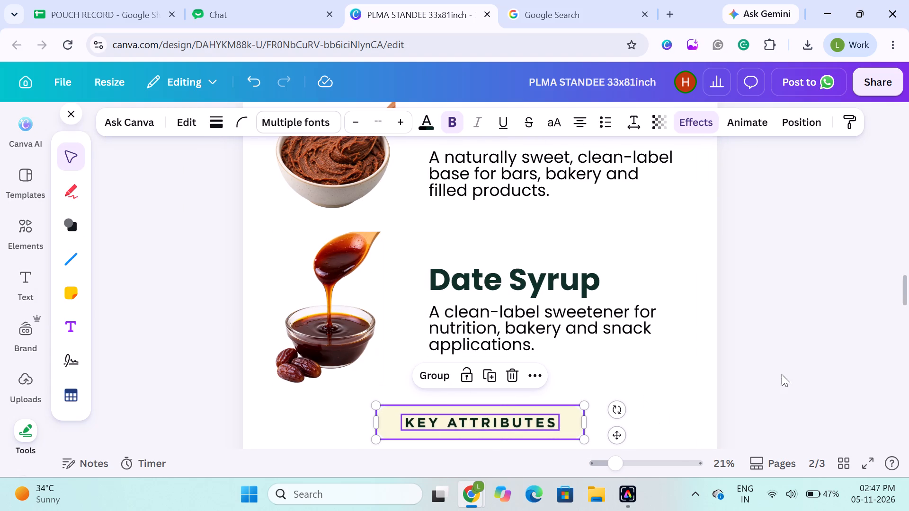
pyautogui.click(782, 374)
# Widen the KEY ATTRIBUTES text box slightly while keeping the heading on one line.
pyautogui.click(525, 420)
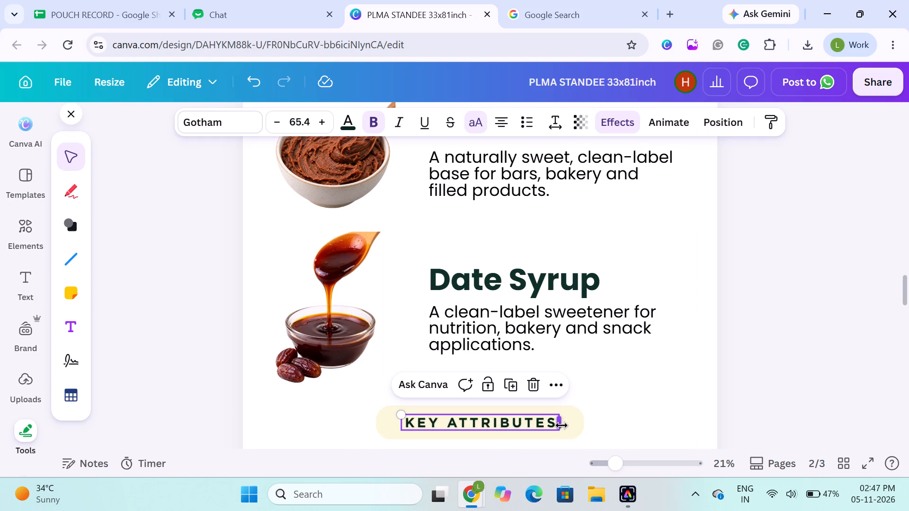
pyautogui.moveTo(607, 417); pyautogui.dragTo(598, 420)
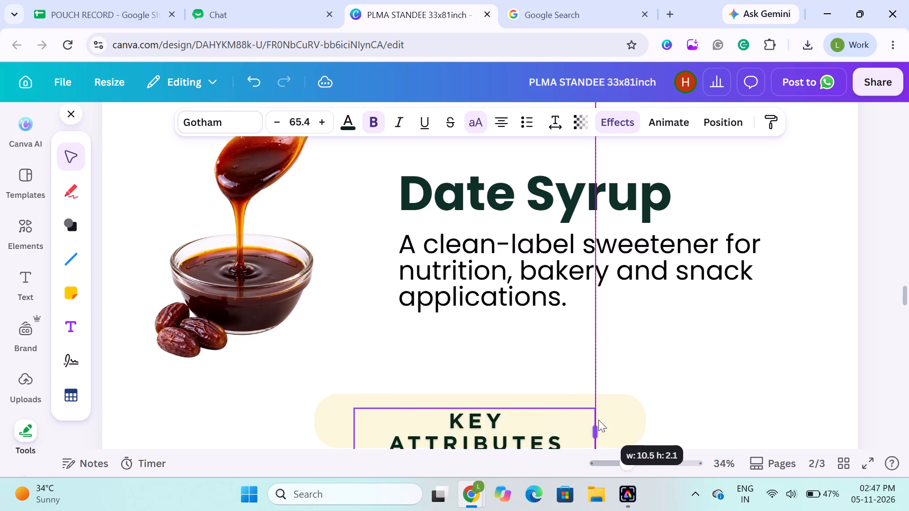
pyautogui.moveTo(598, 420); pyautogui.dragTo(601, 419)
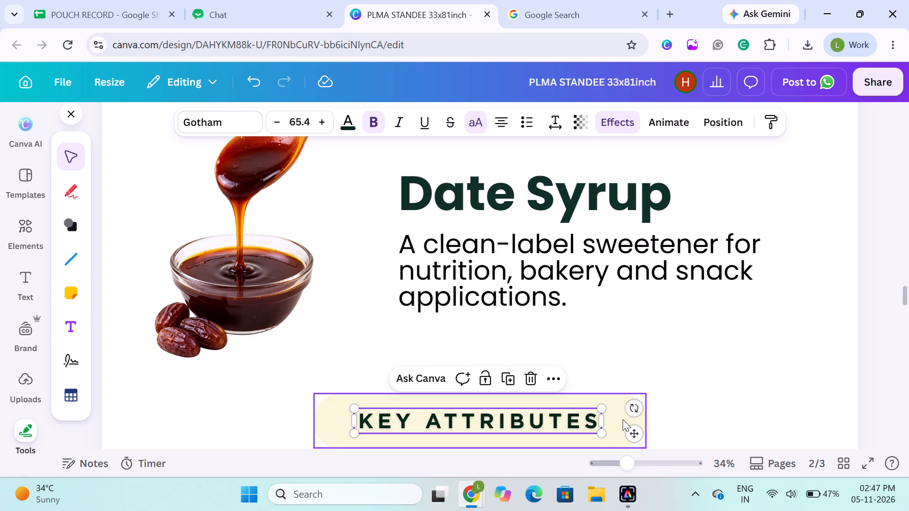
# Centre the KEY ATTRIBUTES heading horizontally on the cream pill and group the two.
pyautogui.keyDown('shift'); pyautogui.click(623, 419); pyautogui.keyUp('shift')
pyautogui.click(804, 122)
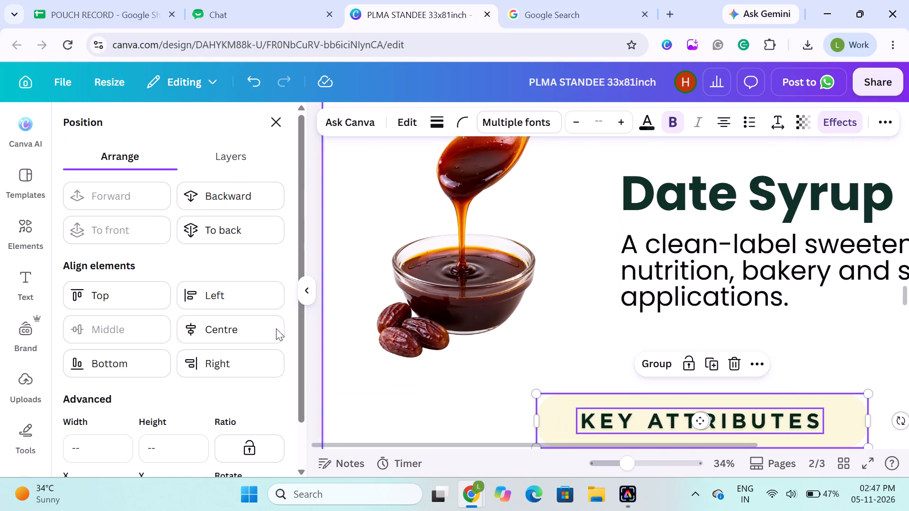
pyautogui.click(237, 318)
pyautogui.click(273, 129)
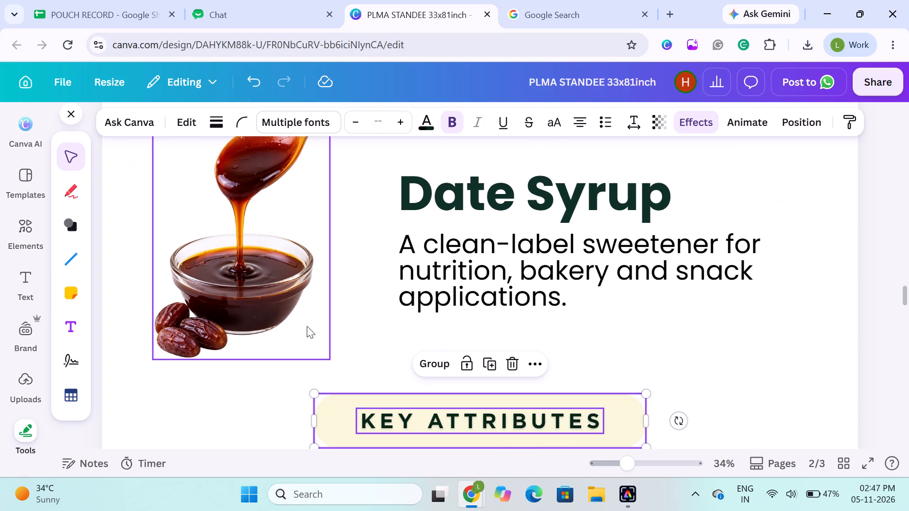
pyautogui.click(424, 362)
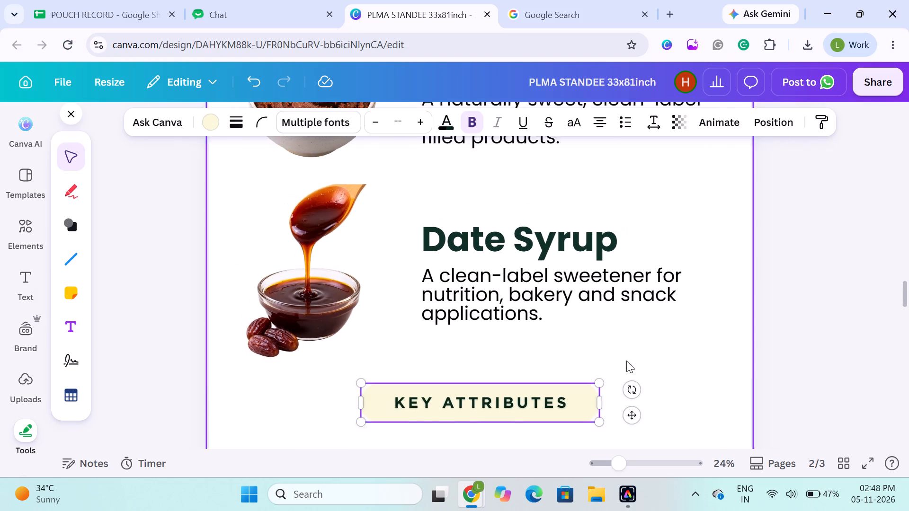
pyautogui.click(792, 355)
# Add a straight line to page 2 and place it horizontally on the left side of the KEY ATTRIBUTES pill.
pyautogui.scroll(-3, 791, 355)
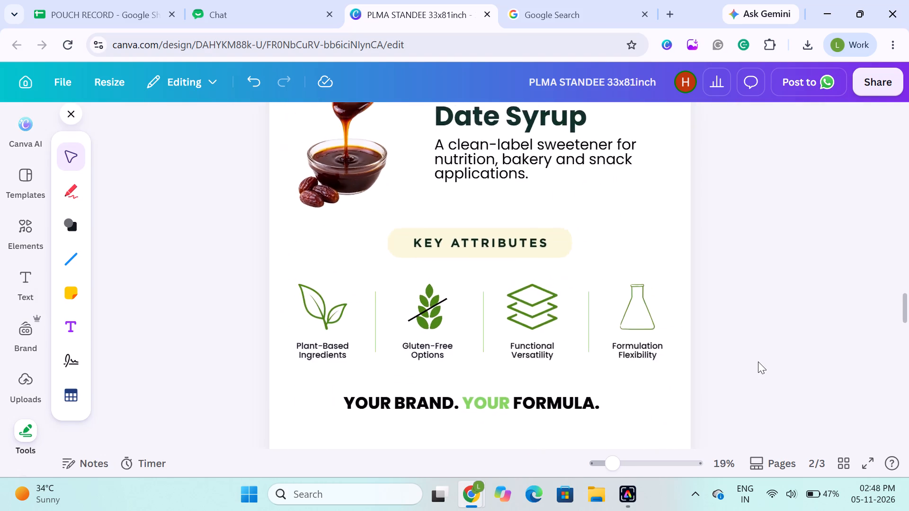
pyautogui.scroll(-3, 352, 340)
pyautogui.scroll(1, 411, 354)
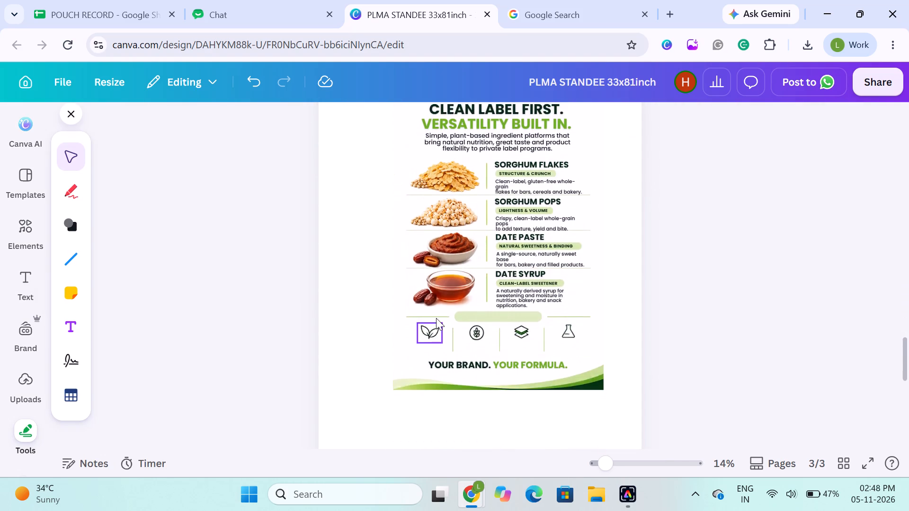
pyautogui.scroll(1, 436, 318)
pyautogui.scroll(2, 395, 239)
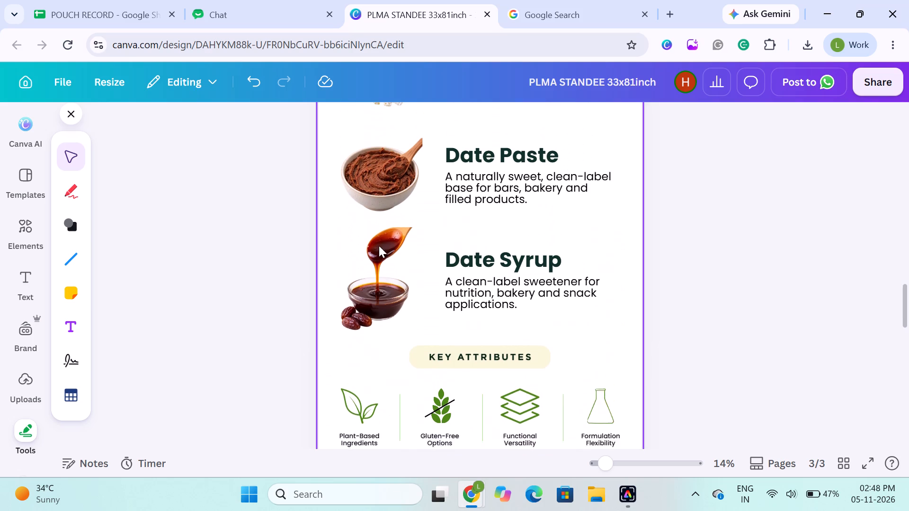
pyautogui.click(77, 260)
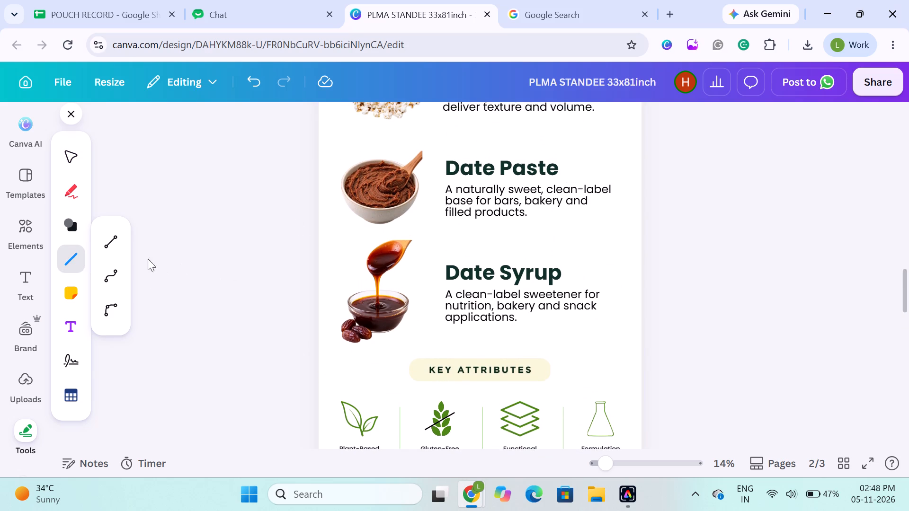
pyautogui.click(115, 243)
pyautogui.scroll(1, 390, 203)
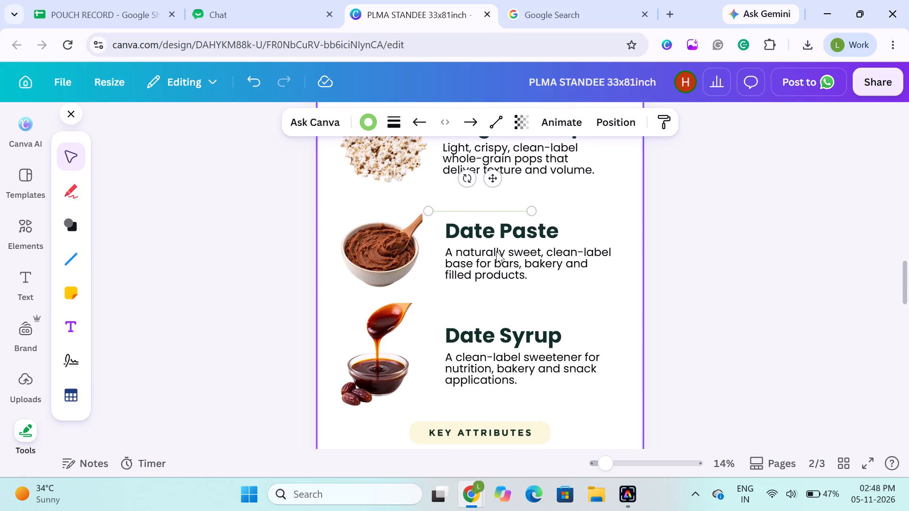
pyautogui.moveTo(499, 211); pyautogui.dragTo(412, 397)
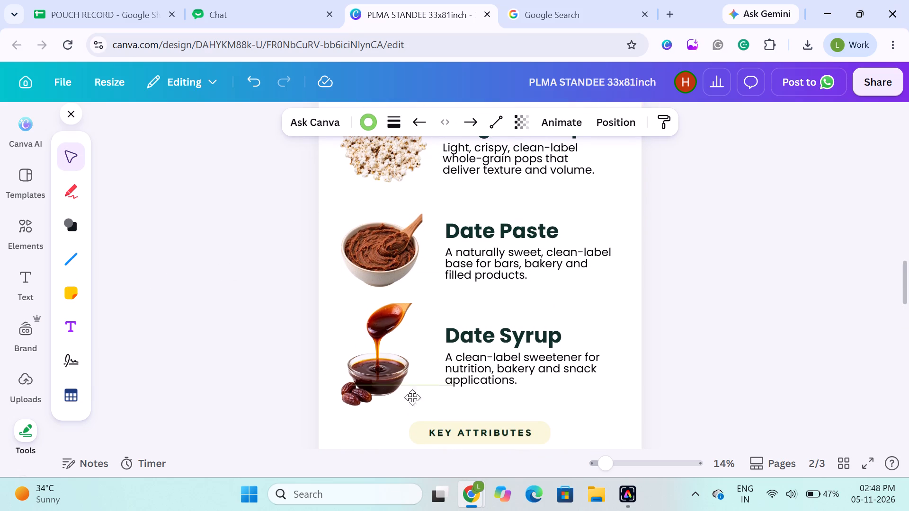
pyautogui.moveTo(412, 397); pyautogui.dragTo(392, 431)
pyautogui.scroll(-1, 391, 429)
pyautogui.click(242, 351)
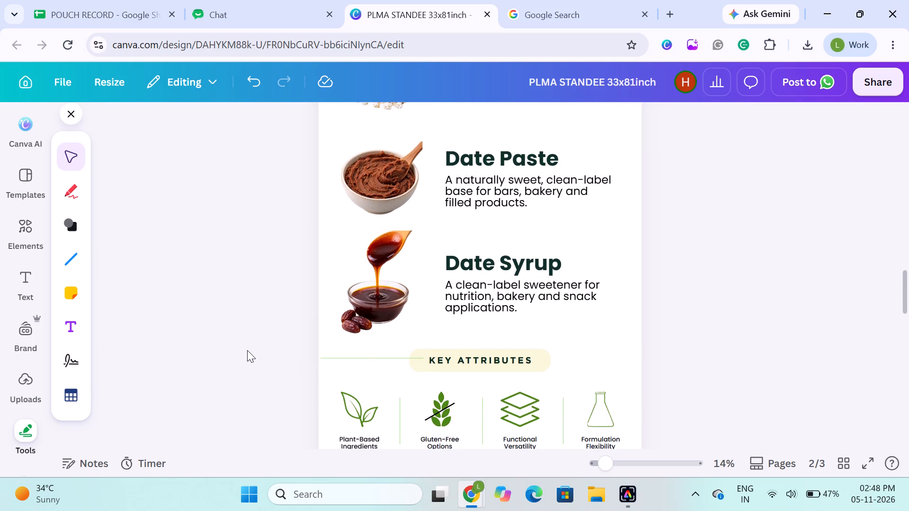
# Scale down the grouped KEY ATTRIBUTES pill slightly from its upper-left corner.
pyautogui.click(446, 357)
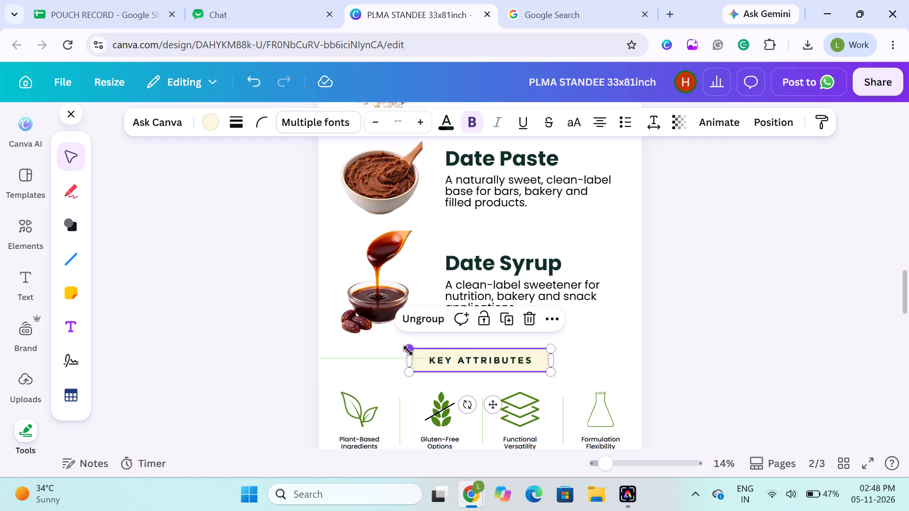
pyautogui.moveTo(408, 351); pyautogui.dragTo(426, 355)
pyautogui.click(249, 369)
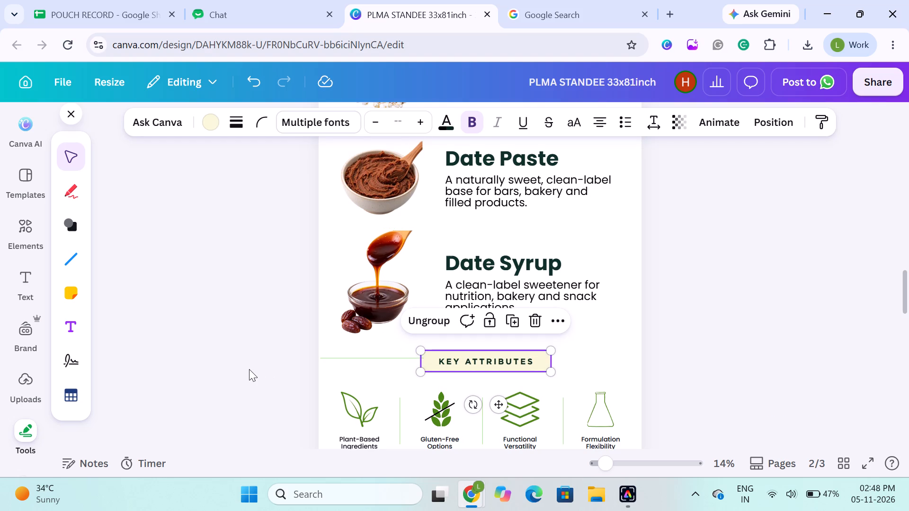
# Shorten the line from both ends, leaving a gap before the pill and starting above the leaf icon's left edge.
pyautogui.click(397, 359)
pyautogui.keyDown('shift'); pyautogui.moveTo(425, 358); pyautogui.dragTo(421, 357); pyautogui.keyUp('shift')
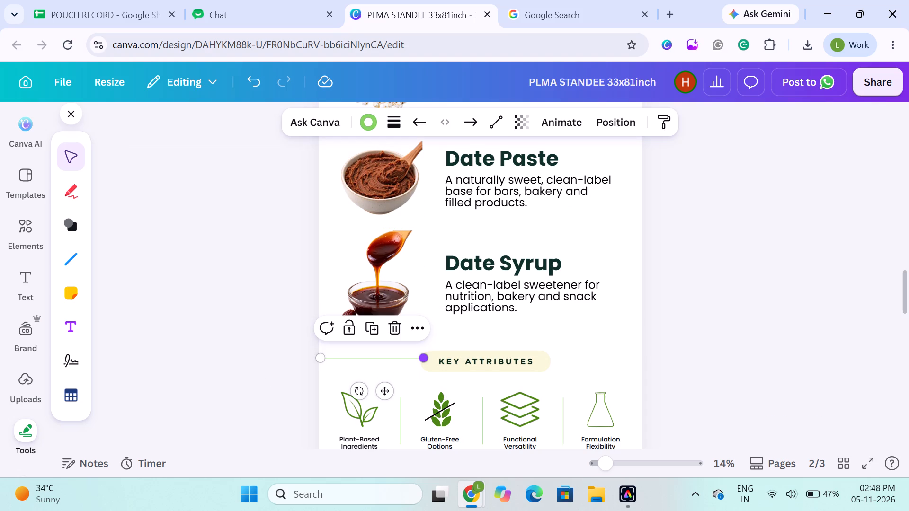
pyautogui.keyDown('shift'); pyautogui.moveTo(421, 357); pyautogui.dragTo(408, 358); pyautogui.keyUp('shift')
pyautogui.keyDown('shift'); pyautogui.moveTo(320, 358); pyautogui.dragTo(335, 356); pyautogui.keyUp('shift')
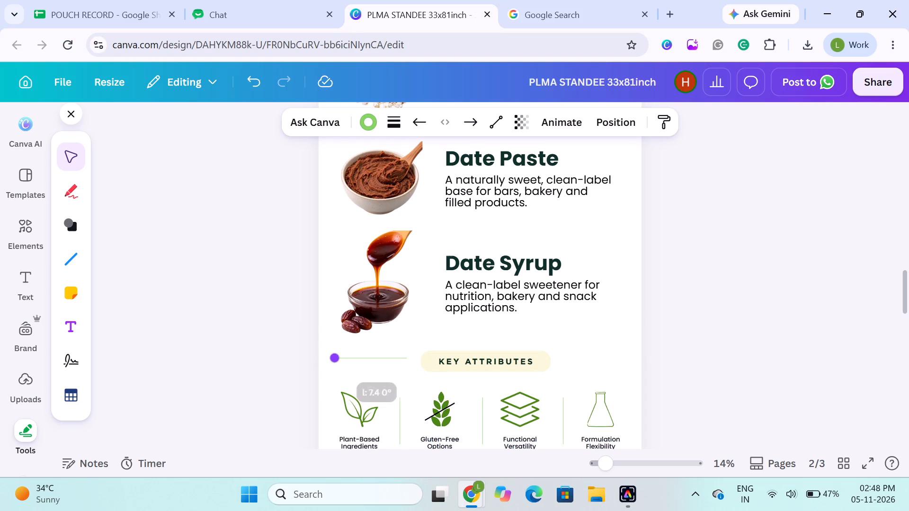
pyautogui.keyDown('shift'); pyautogui.moveTo(335, 356); pyautogui.dragTo(341, 357); pyautogui.keyUp('shift')
pyautogui.click(371, 357)
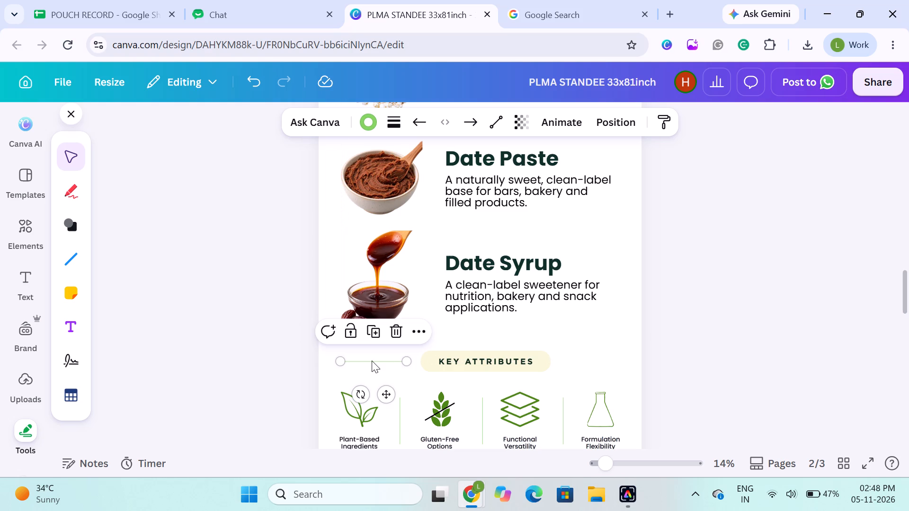
# Align the line and the KEY ATTRIBUTES group along their vertical middle.
pyautogui.keyDown('shift'); pyautogui.click(430, 361); pyautogui.keyUp('shift')
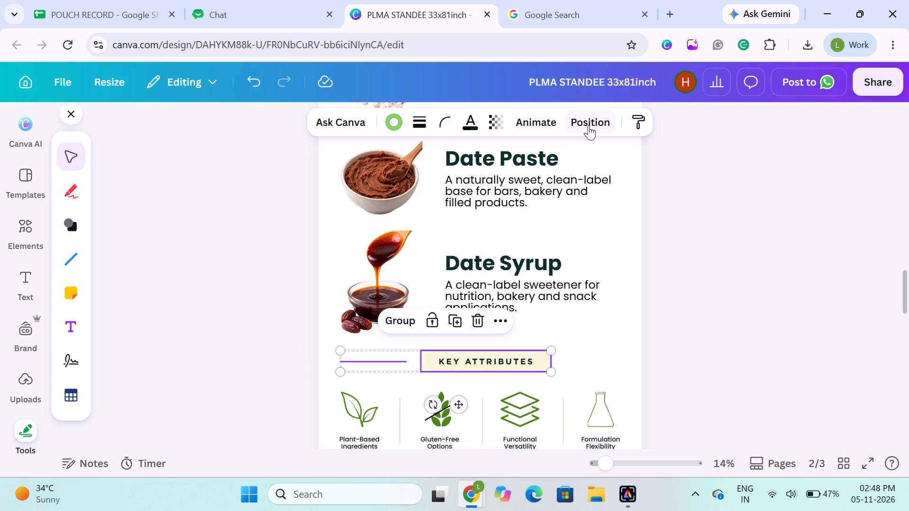
pyautogui.click(588, 125)
pyautogui.click(142, 340)
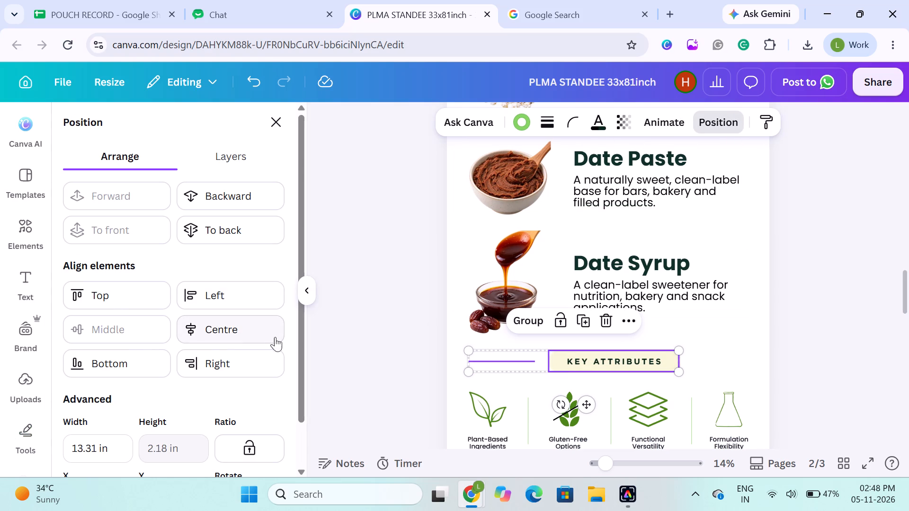
pyautogui.click(399, 349)
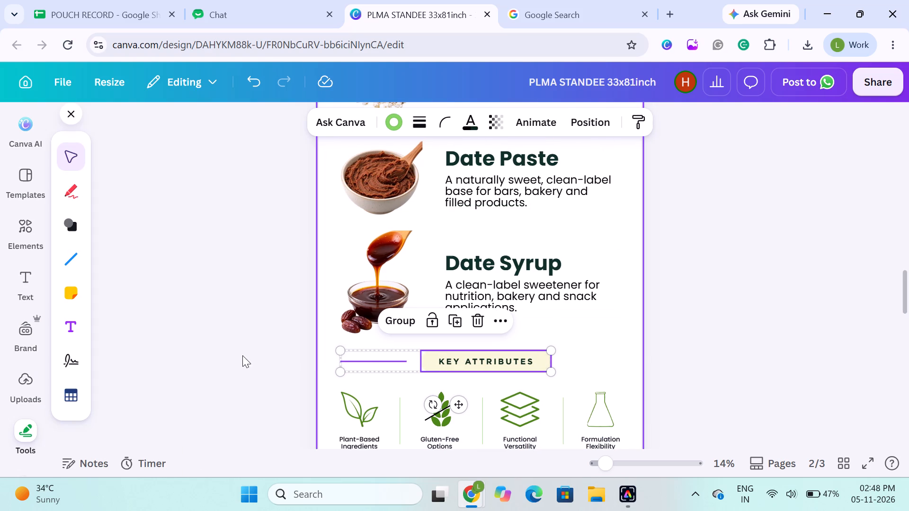
pyautogui.click(240, 355)
# Recolour the line beside KEY ATTRIBUTES with the medium green from the colours in this design.
pyautogui.click(358, 361)
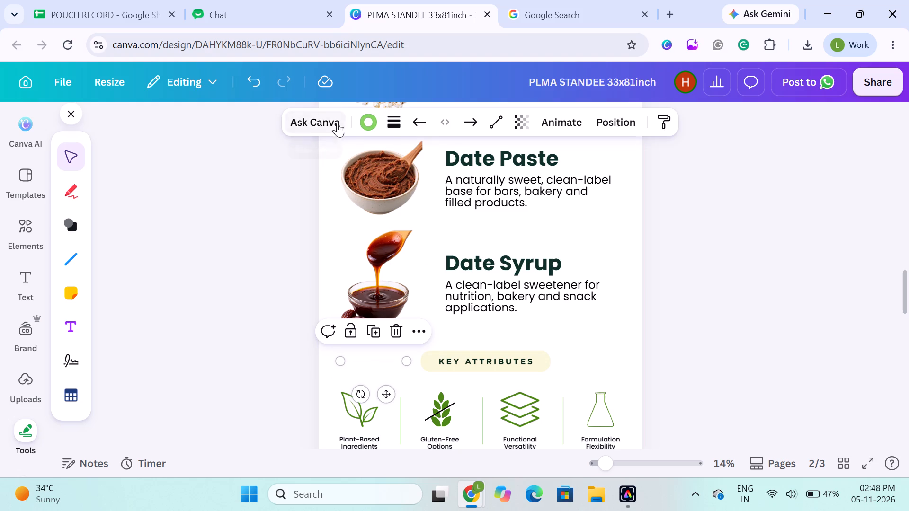
pyautogui.click(361, 119)
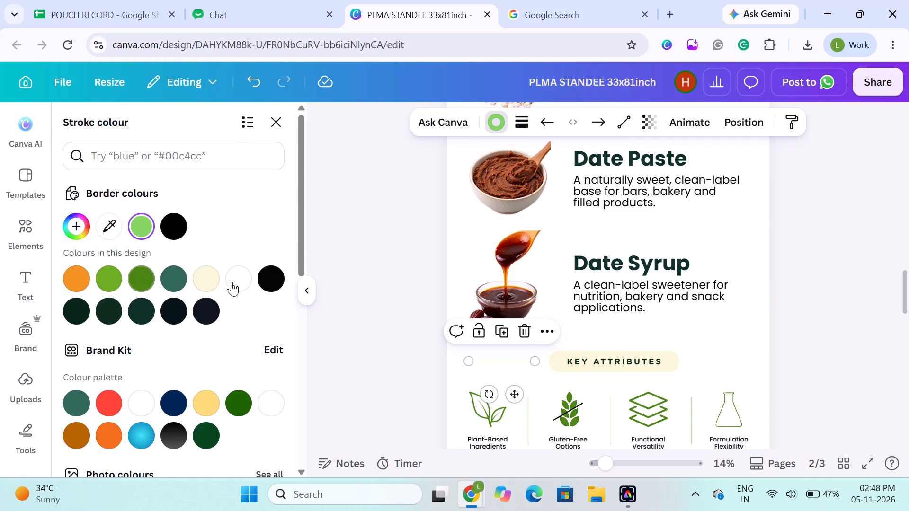
pyautogui.click(209, 279)
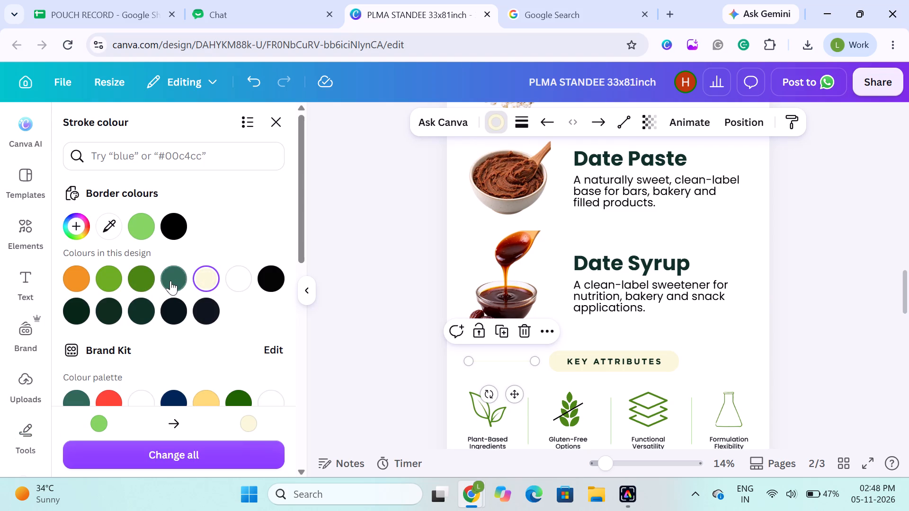
pyautogui.click(167, 280)
pyautogui.click(149, 280)
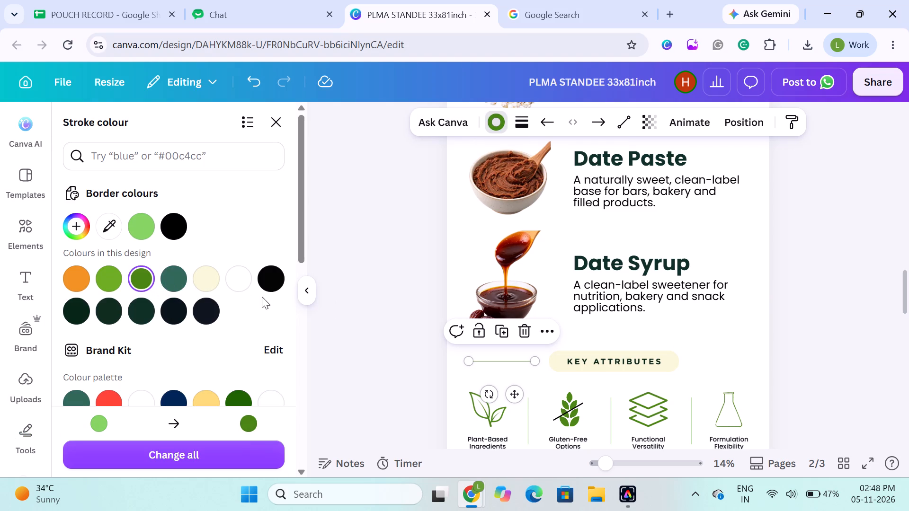
pyautogui.click(117, 276)
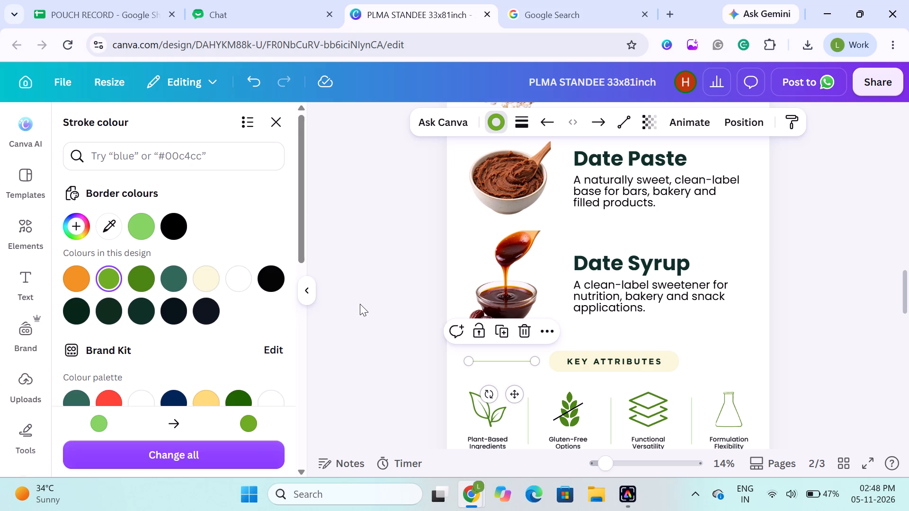
# Set the stroke weight of the green line beside KEY ATTRIBUTES to 13.
pyautogui.click(519, 118)
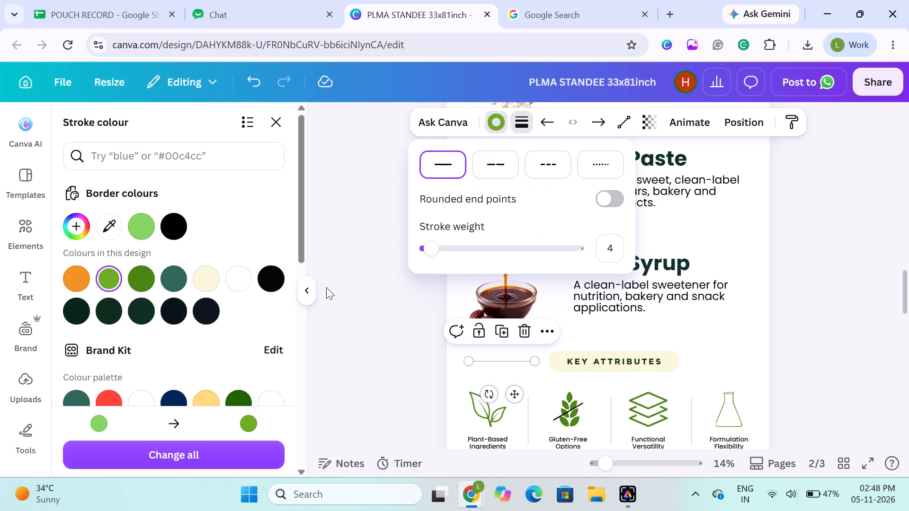
pyautogui.moveTo(436, 246); pyautogui.dragTo(444, 245)
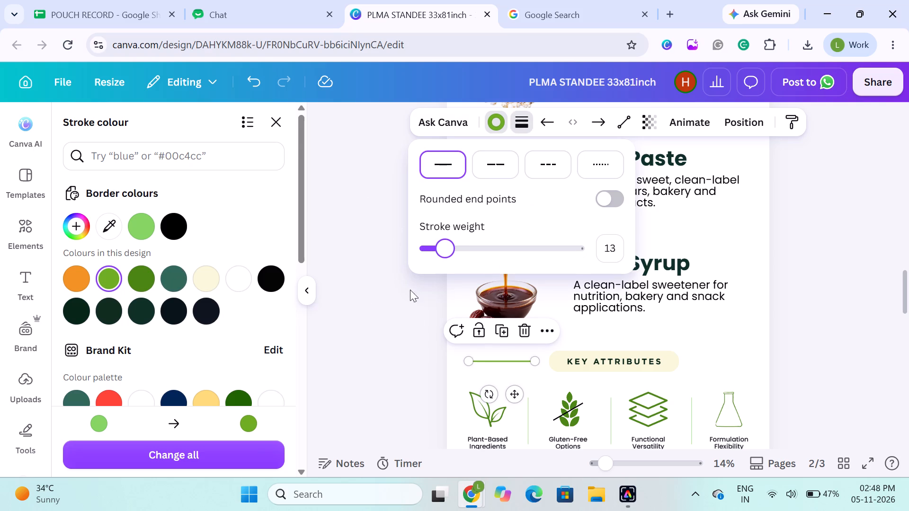
pyautogui.click(371, 337)
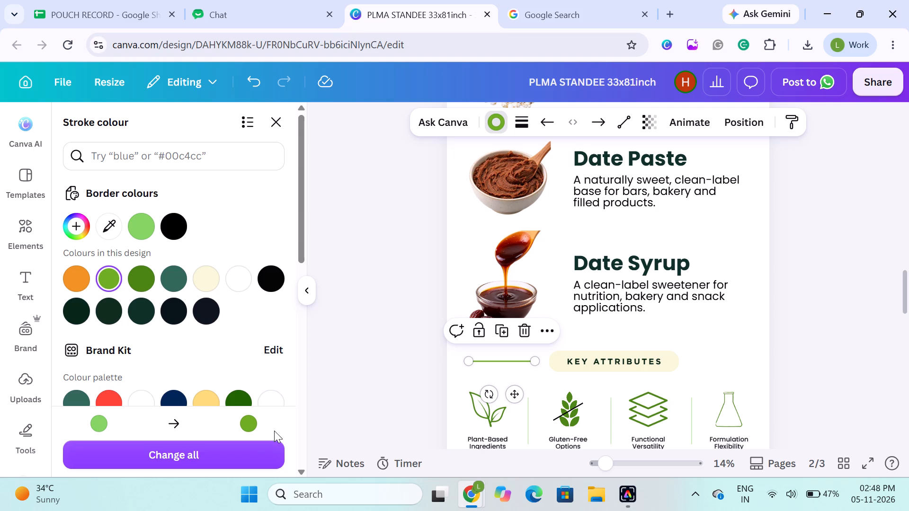
pyautogui.click(418, 360)
pyautogui.click(742, 326)
# Duplicate the green line and place the copy on the opposite side of the KEY ATTRIBUTES pill, level with the original.
pyautogui.scroll(-1, 471, 373)
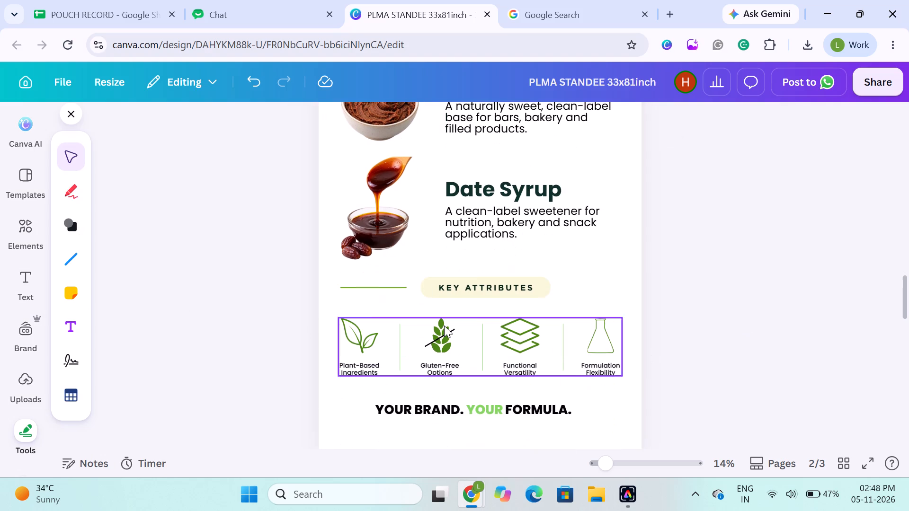
pyautogui.scroll(-1, 444, 326)
pyautogui.click(382, 288)
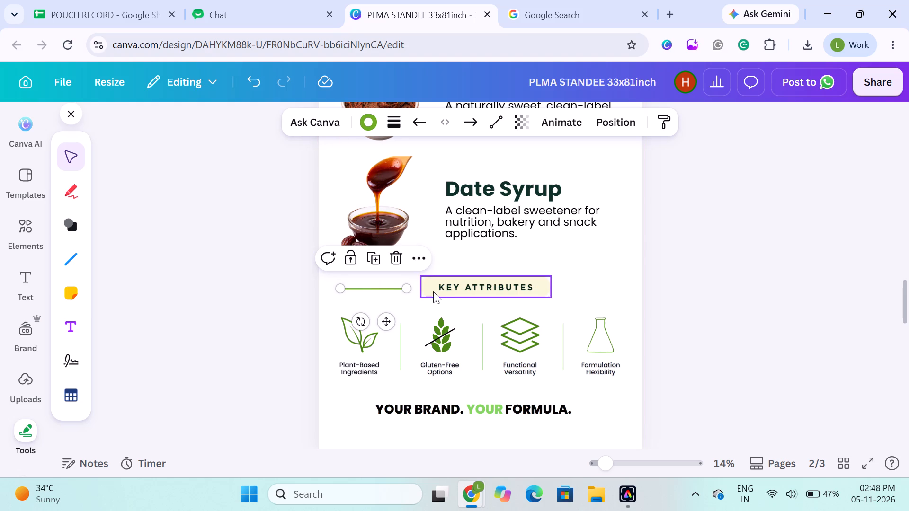
pyautogui.hotkey('ctrl', 'd')
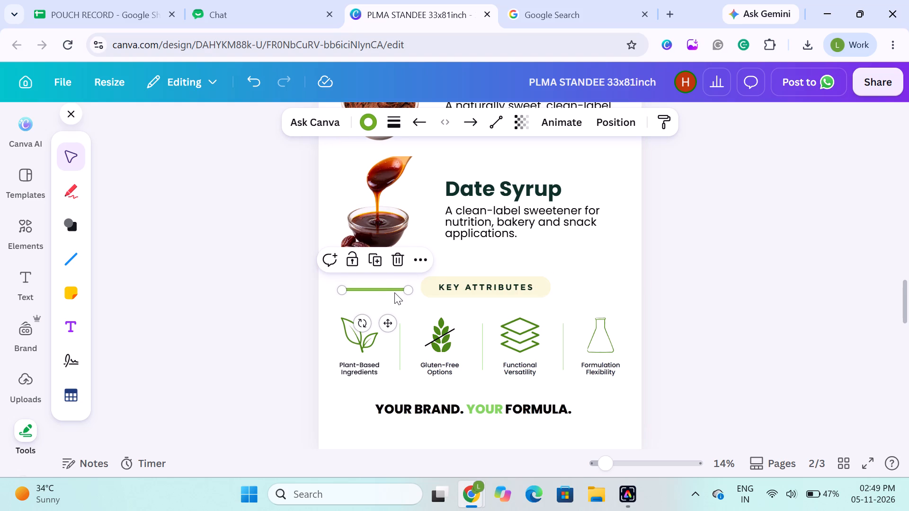
pyautogui.moveTo(392, 291); pyautogui.dragTo(612, 293)
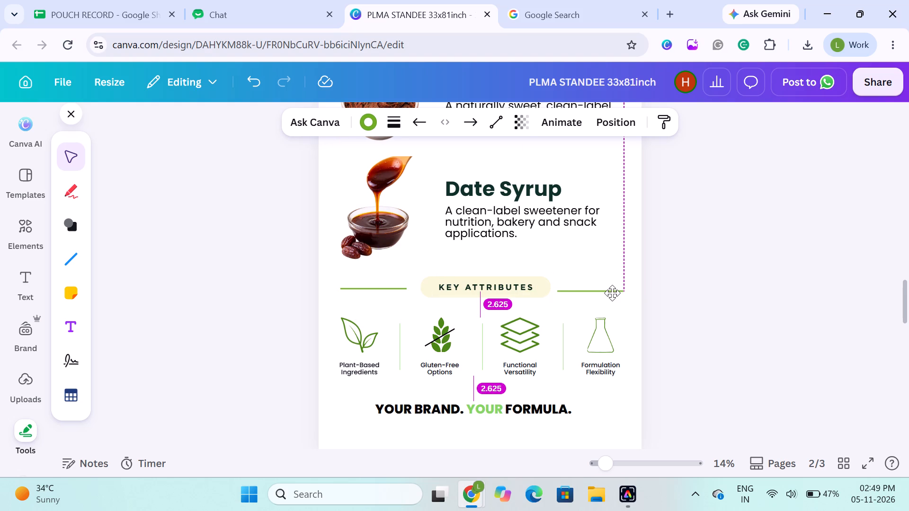
pyautogui.moveTo(612, 293); pyautogui.dragTo(616, 290)
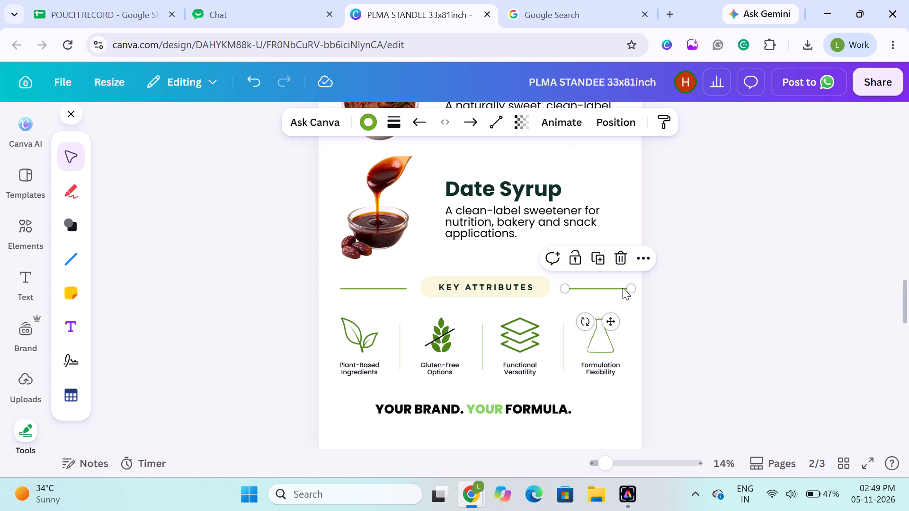
# Align the KEY ATTRIBUTES pill and both green lines along their vertical middle and group them.
pyautogui.keyDown('shift'); pyautogui.click(510, 290); pyautogui.keyUp('shift')
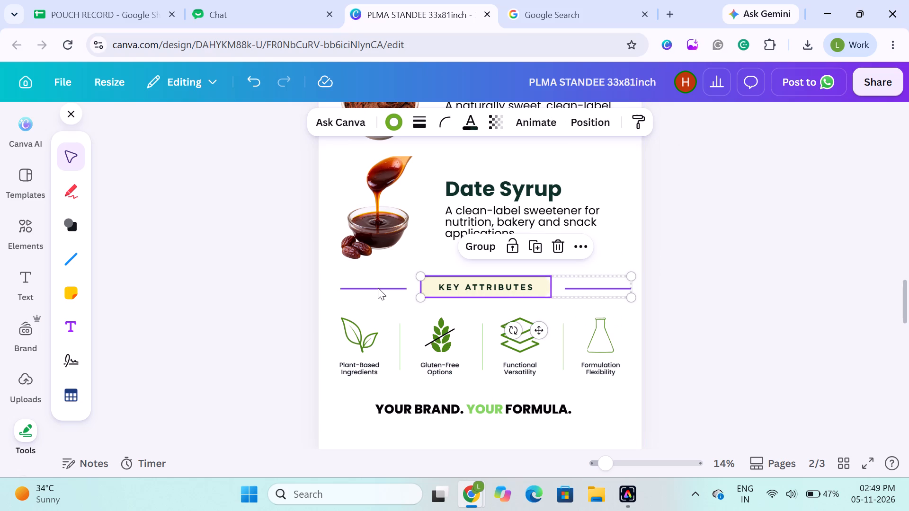
pyautogui.keyDown('shift'); pyautogui.click(378, 288); pyautogui.keyUp('shift')
pyautogui.click(588, 126)
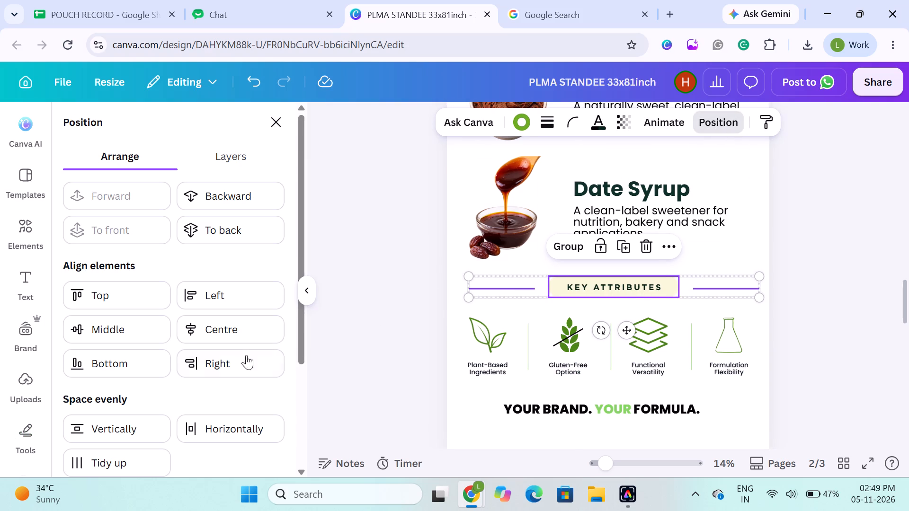
pyautogui.click(148, 330)
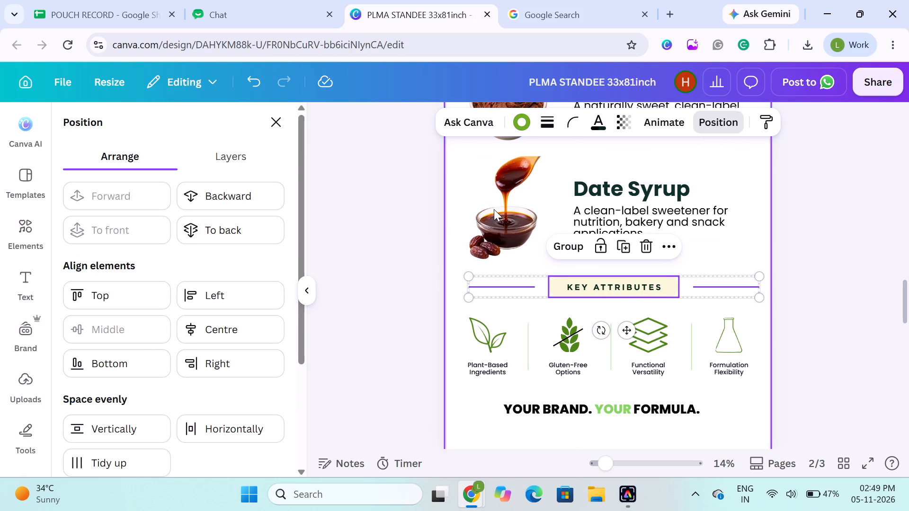
pyautogui.click(565, 241)
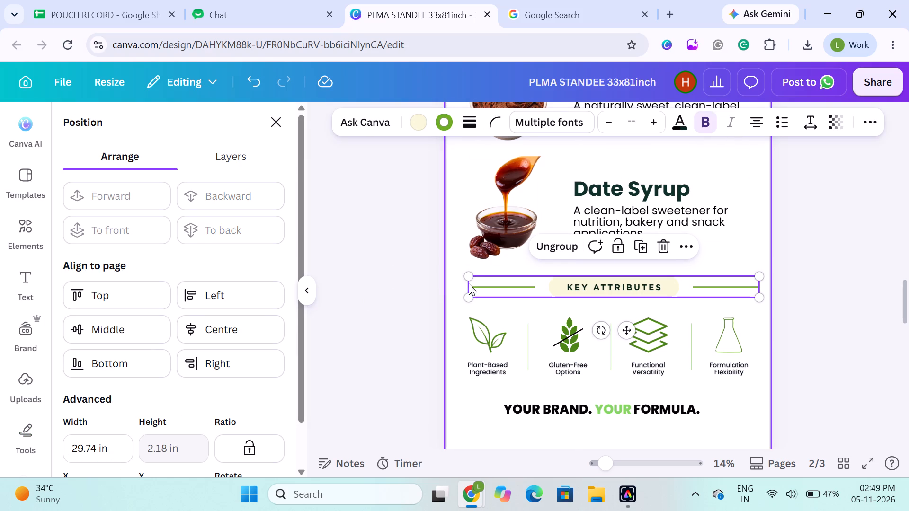
pyautogui.click(374, 287)
pyautogui.click(701, 314)
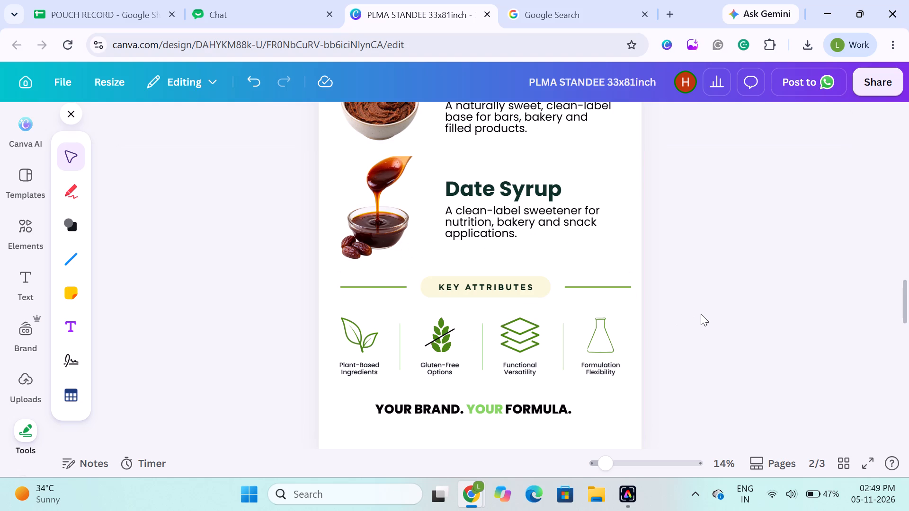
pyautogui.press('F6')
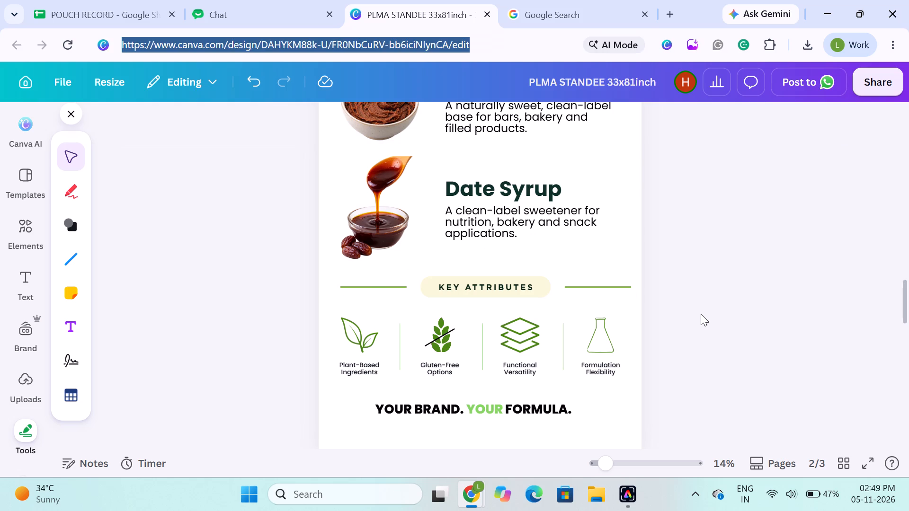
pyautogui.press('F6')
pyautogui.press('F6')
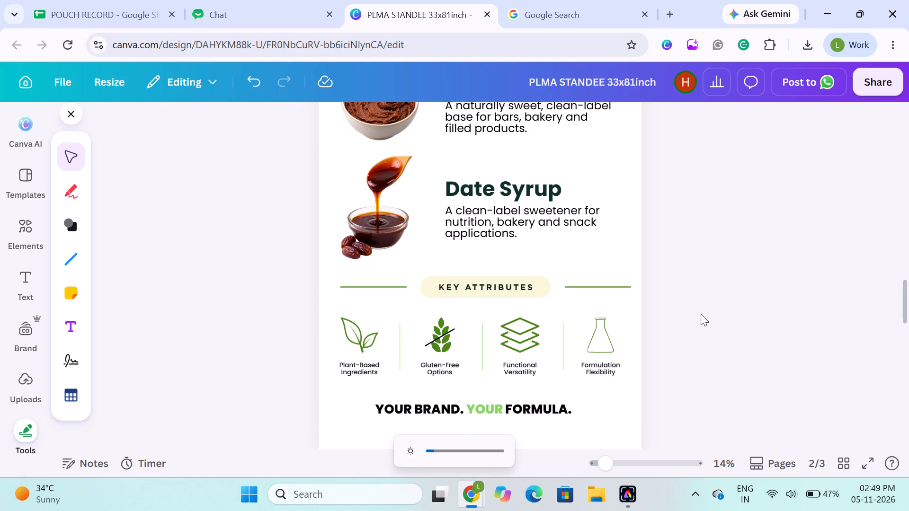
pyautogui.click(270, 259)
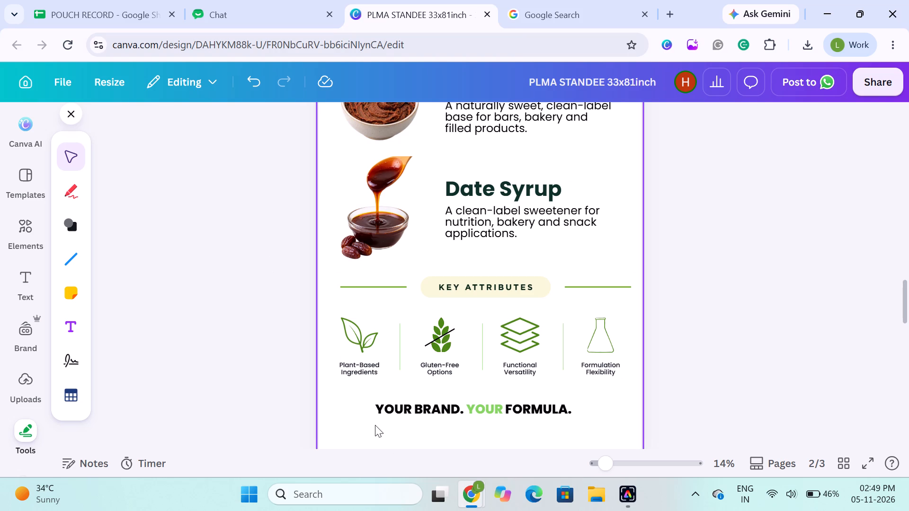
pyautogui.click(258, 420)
# Compare the reference layout on page 3 with page 2, examining the dividers between product sections and the KEY ATTRIBUTES area.
pyautogui.scroll(-6, 258, 420)
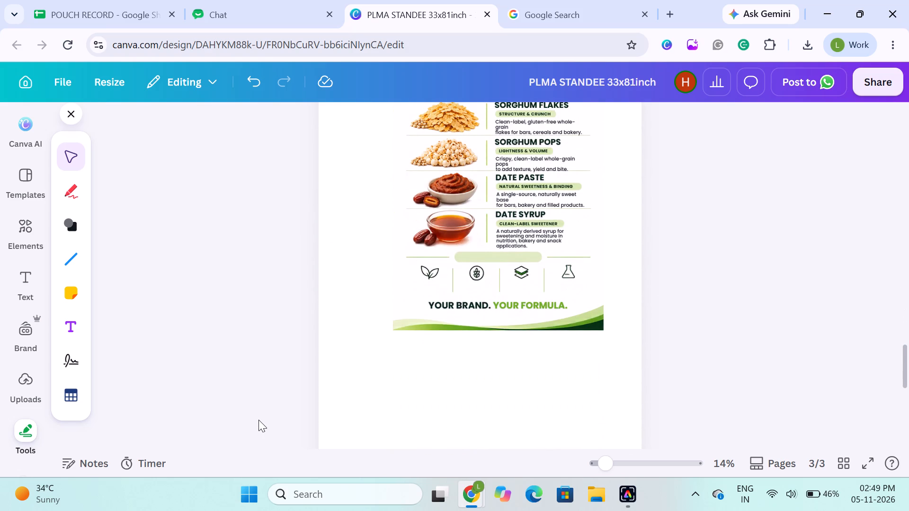
pyautogui.scroll(2, 258, 420)
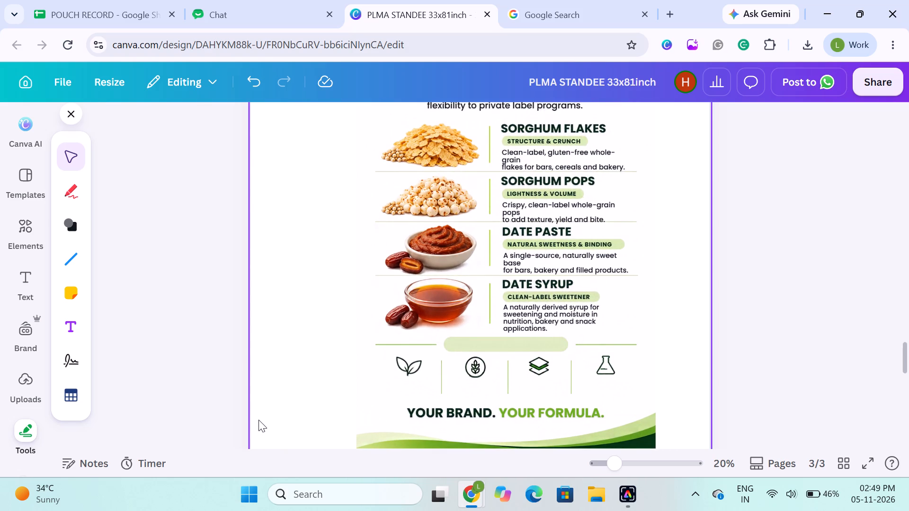
pyautogui.scroll(-1, 258, 420)
pyautogui.moveTo(258, 420); pyautogui.dragTo(387, 266)
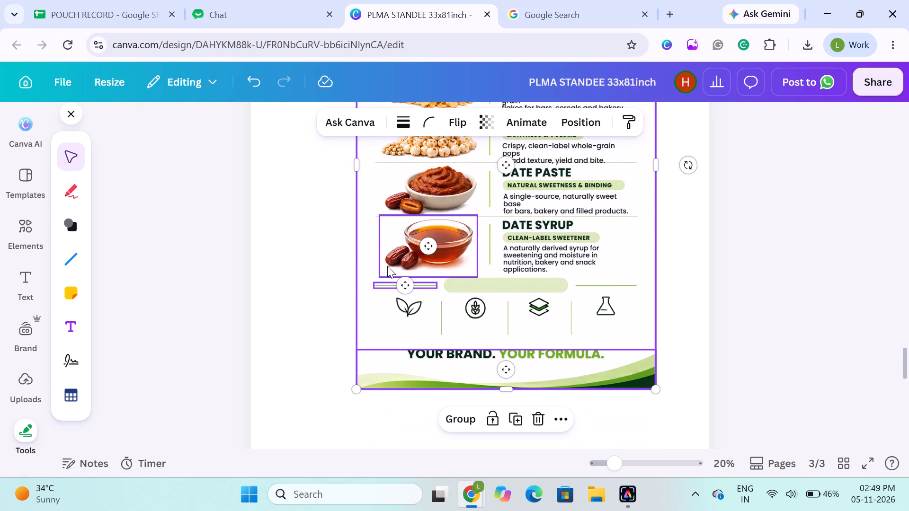
pyautogui.click(196, 244)
pyautogui.scroll(1, 196, 244)
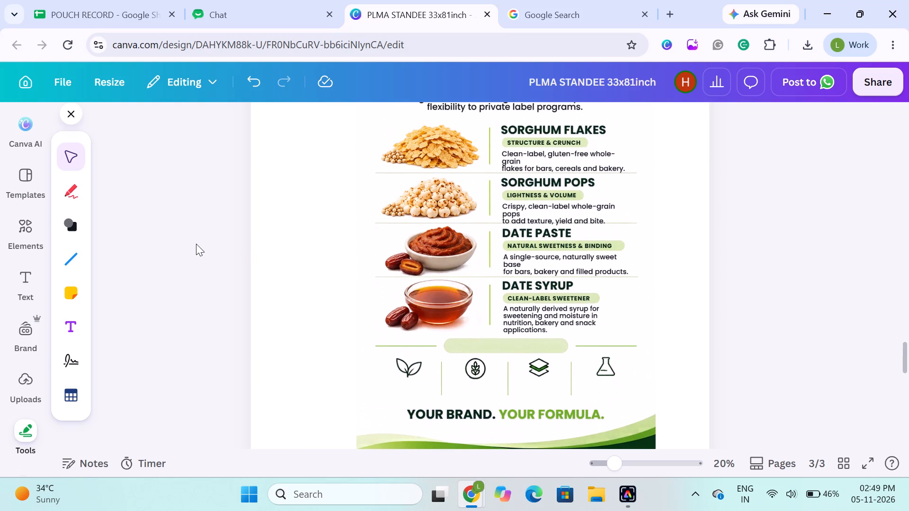
pyautogui.scroll(3, 196, 244)
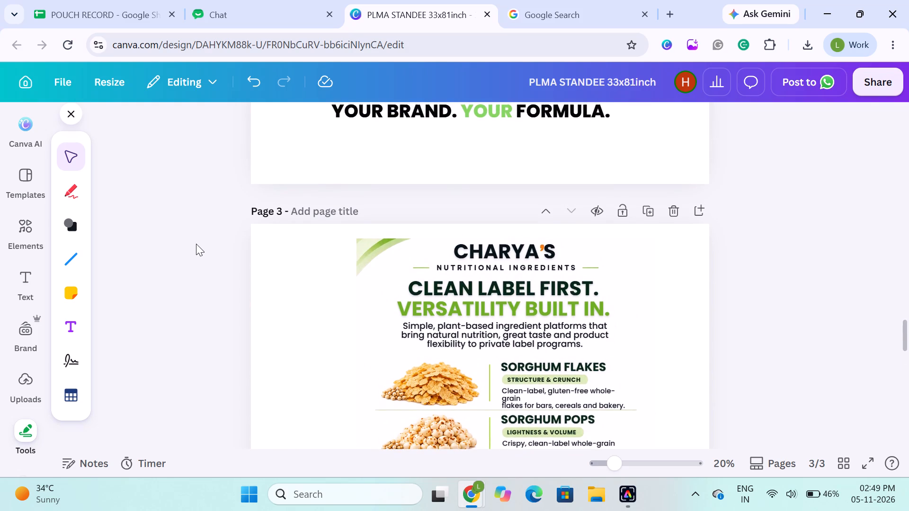
pyautogui.scroll(4, 196, 244)
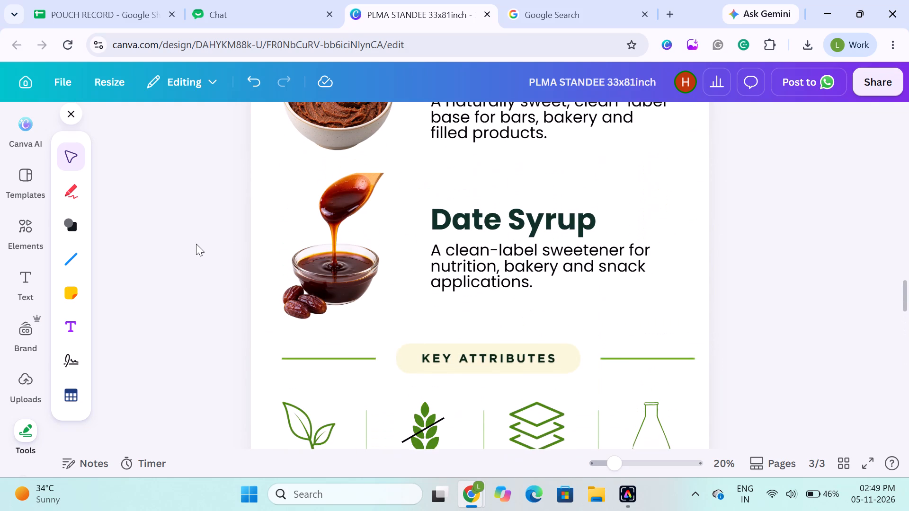
pyautogui.scroll(-3, 196, 244)
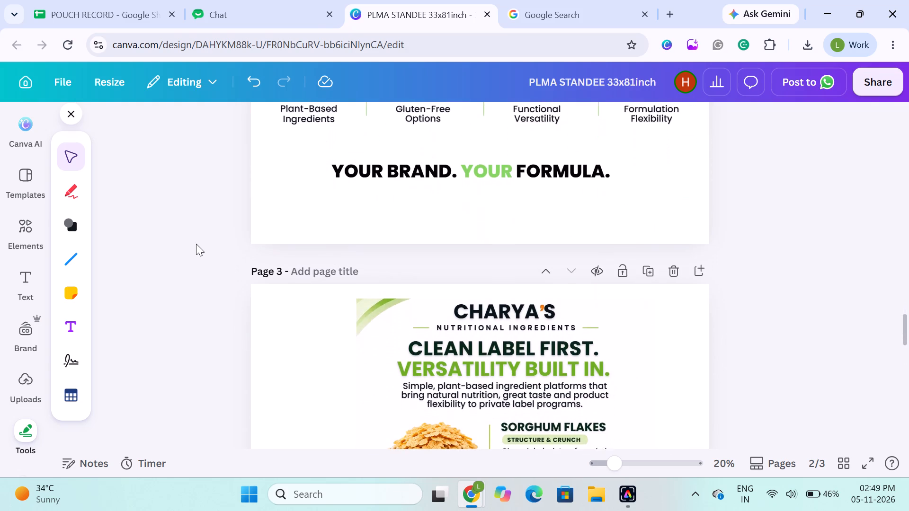
pyautogui.scroll(-1, 196, 244)
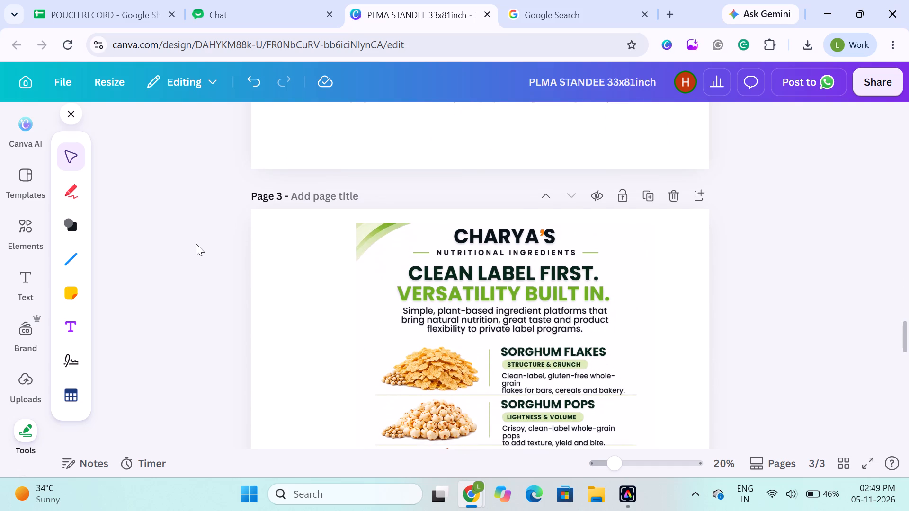
pyautogui.scroll(4, 196, 244)
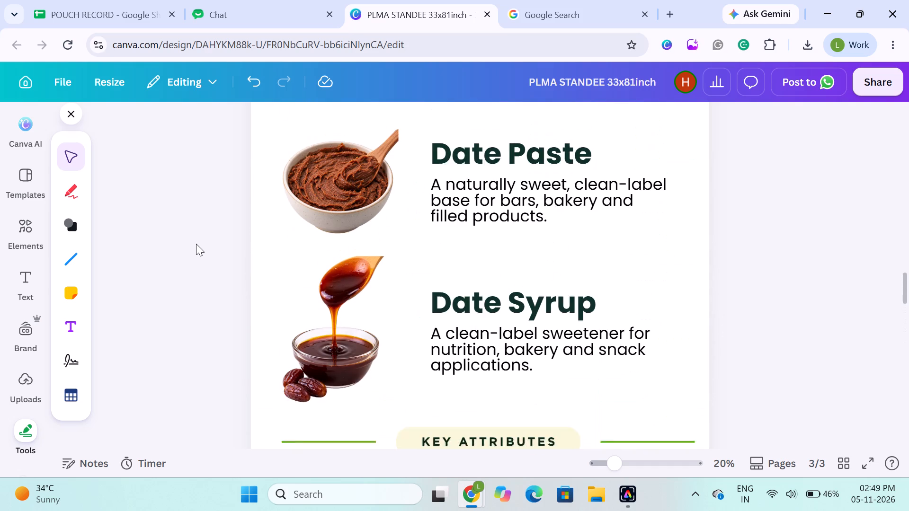
pyautogui.scroll(-7, 196, 244)
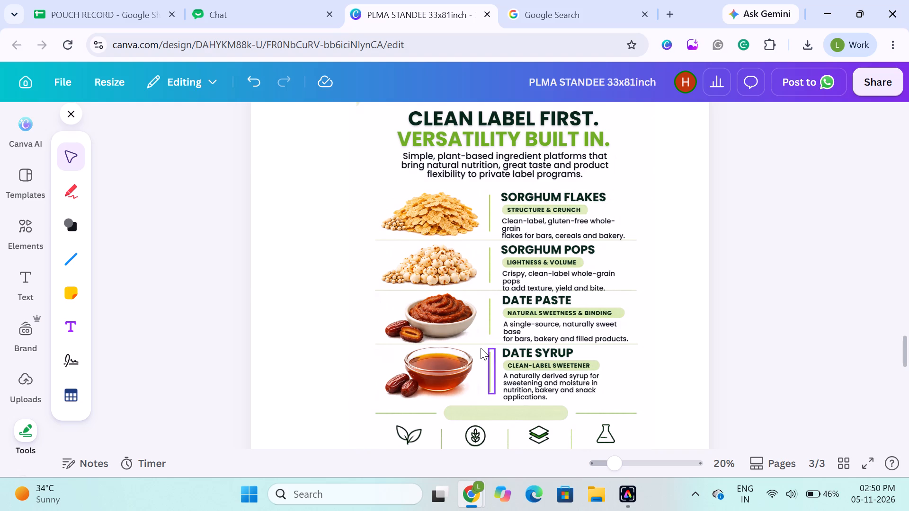
pyautogui.scroll(5, 358, 310)
pyautogui.scroll(1, 340, 225)
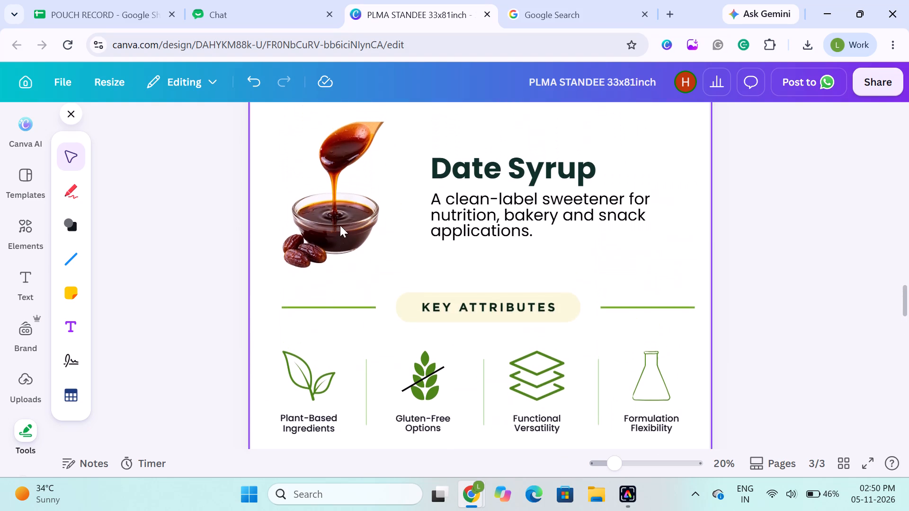
pyautogui.scroll(2, 345, 192)
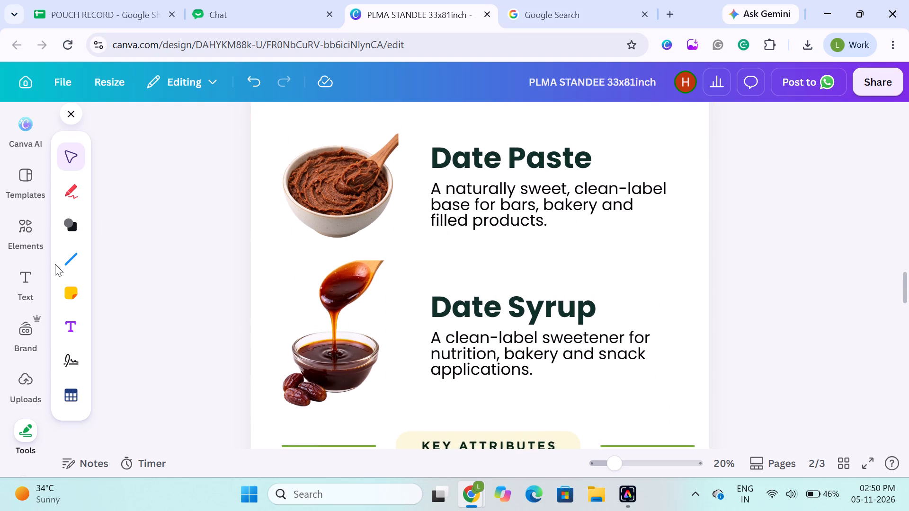
# Draw a horizontal straight divider line about 29.4 inches long between the Date Paste and Date Syrup sections.
pyautogui.click(69, 262)
pyautogui.scroll(2, 460, 180)
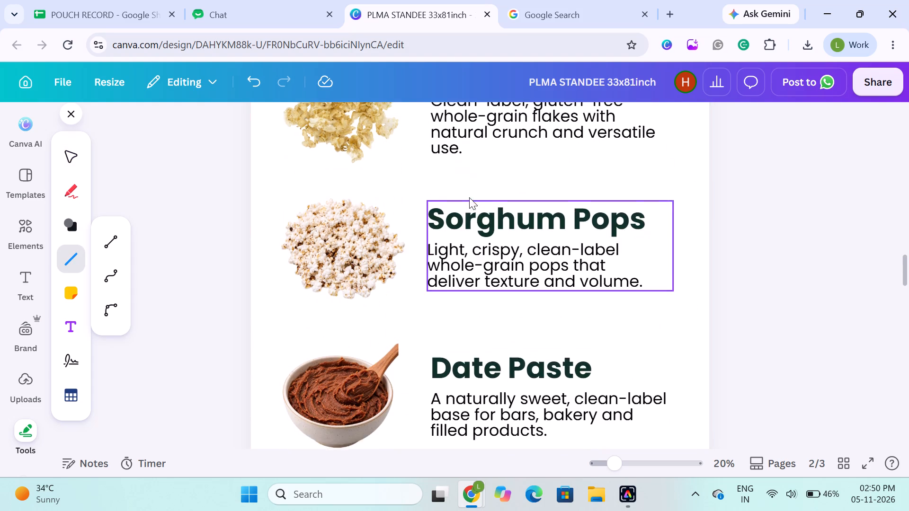
pyautogui.scroll(2, 494, 228)
pyautogui.scroll(-3, 474, 288)
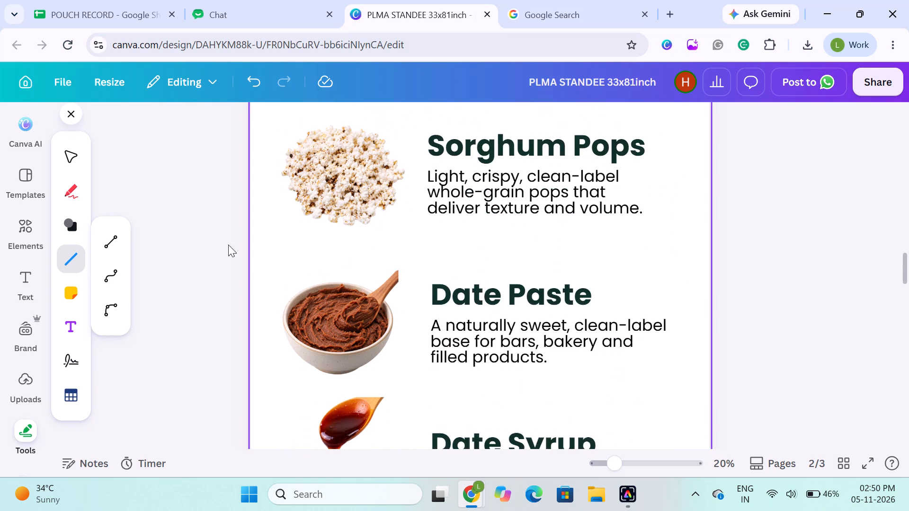
pyautogui.click(103, 241)
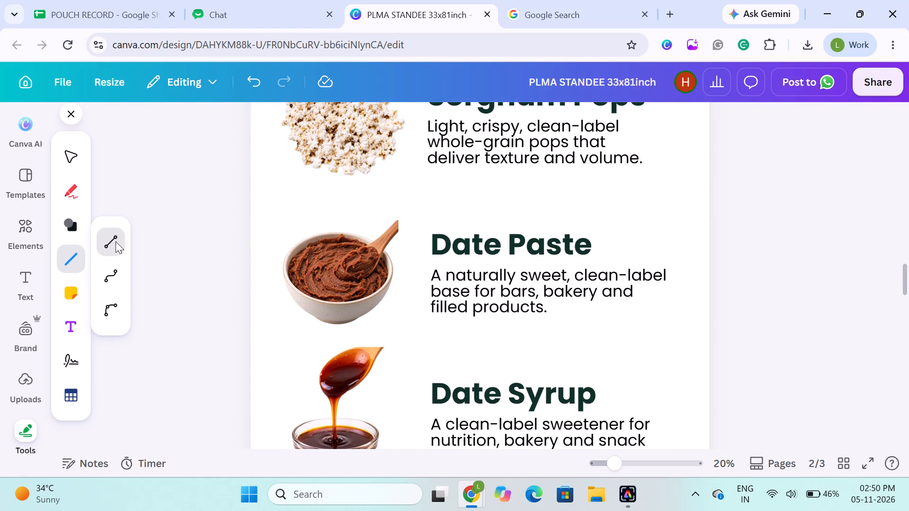
pyautogui.moveTo(462, 216); pyautogui.dragTo(459, 344)
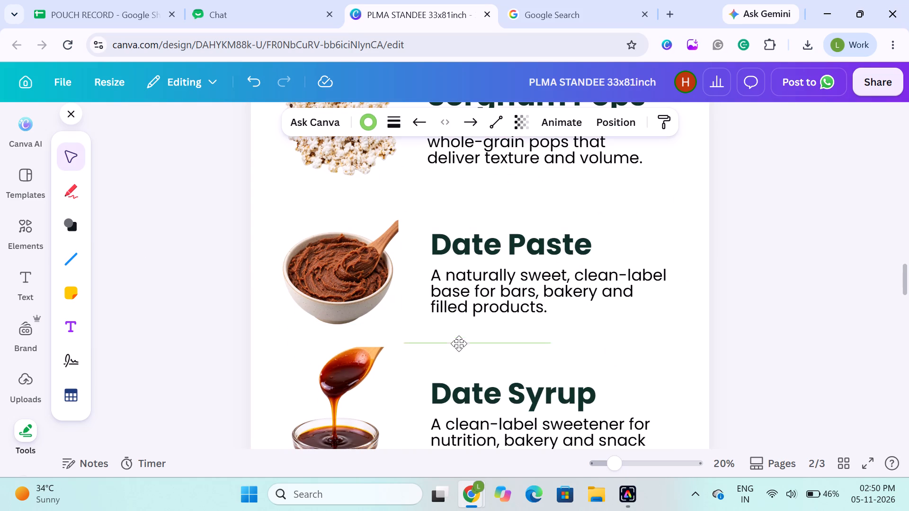
pyautogui.moveTo(459, 344); pyautogui.dragTo(467, 337)
pyautogui.moveTo(410, 335); pyautogui.dragTo(403, 338)
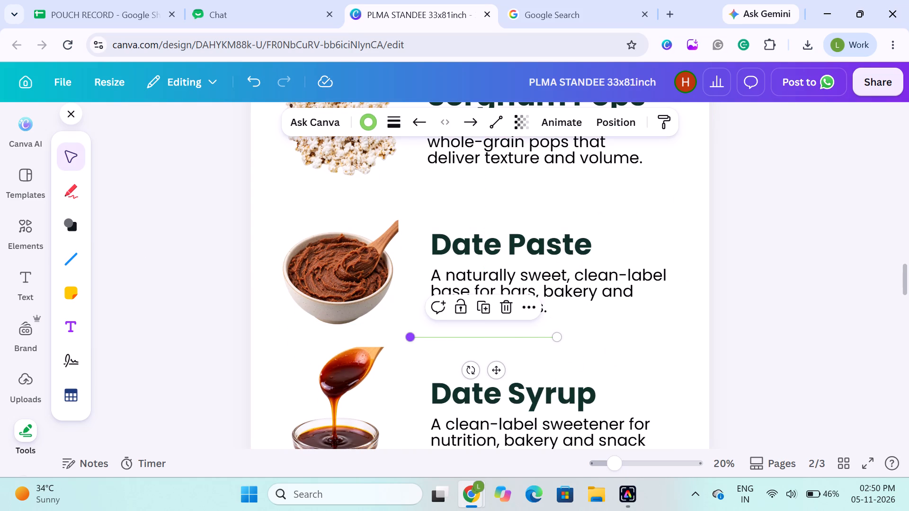
pyautogui.moveTo(403, 338); pyautogui.dragTo(284, 330)
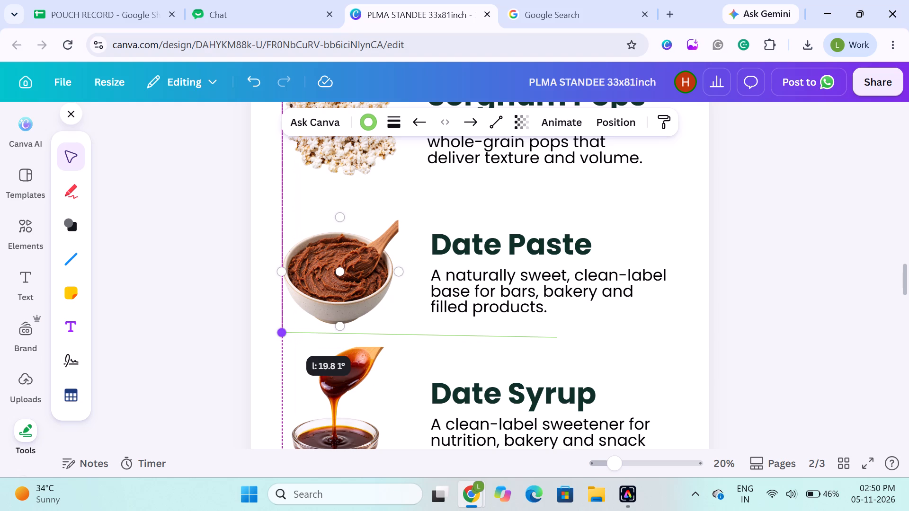
pyautogui.moveTo(284, 330); pyautogui.dragTo(276, 330)
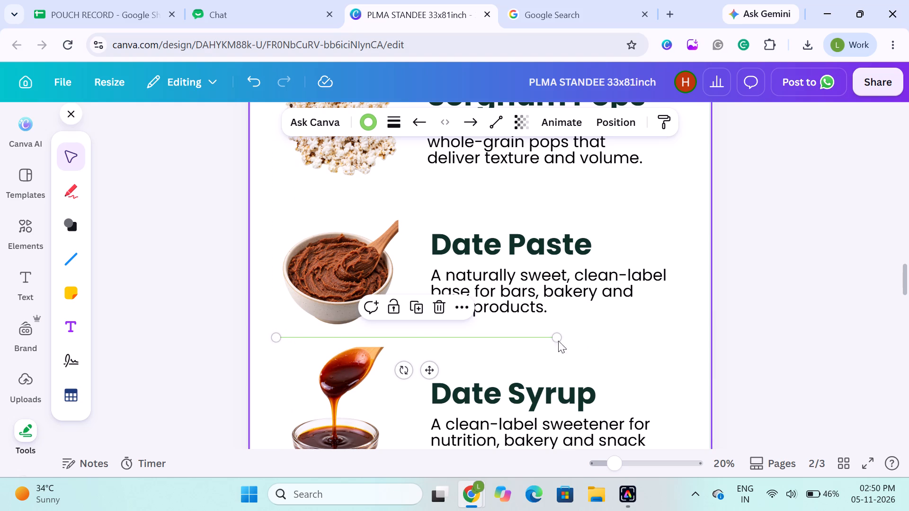
pyautogui.keyDown('shift'); pyautogui.moveTo(553, 338); pyautogui.dragTo(683, 334); pyautogui.keyUp('shift')
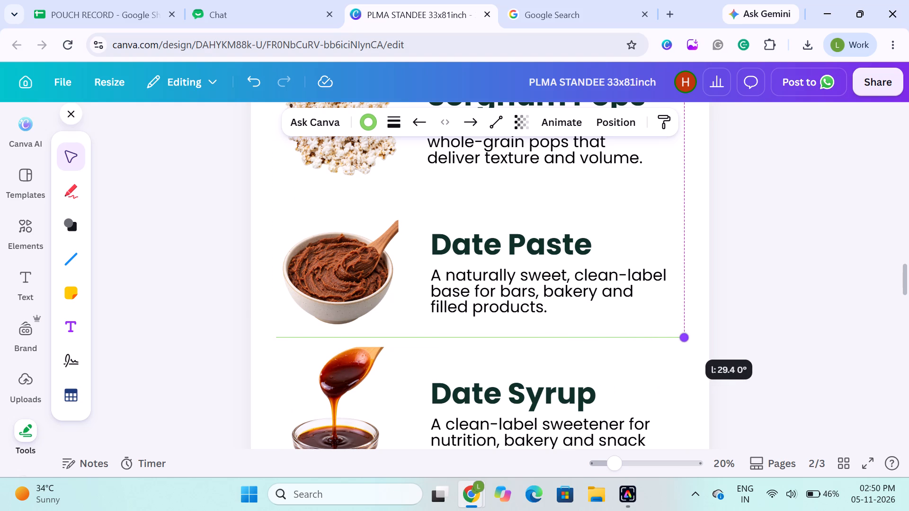
pyautogui.keyDown('shift'); pyautogui.moveTo(683, 334); pyautogui.dragTo(682, 334); pyautogui.keyUp('shift')
pyautogui.hotkey('ctrl', 'd')
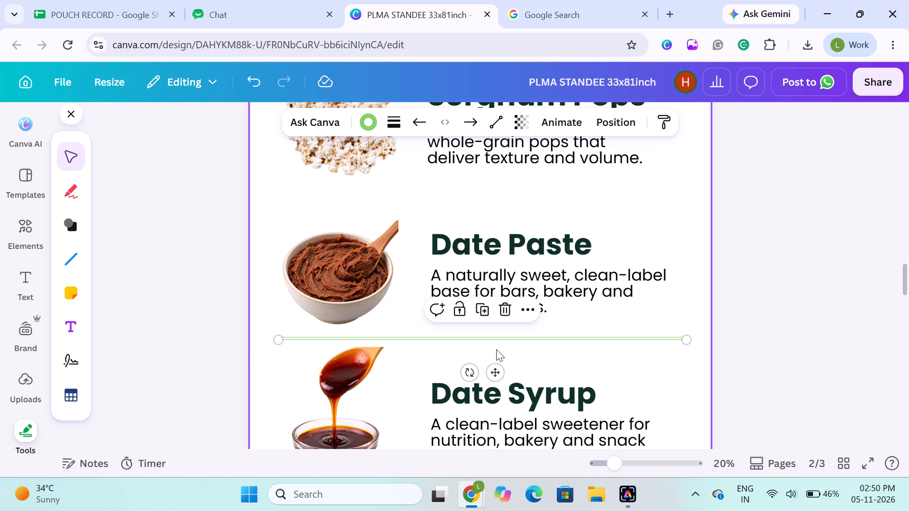
pyautogui.hotkey('ctrl', 'z')
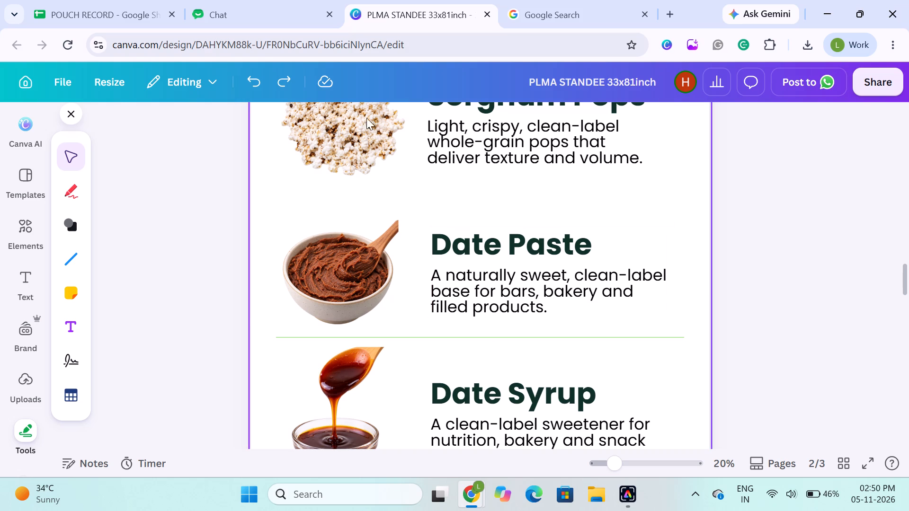
# Set the stroke weight of the divider line between Date Paste and Date Syrup to 10.
pyautogui.click(199, 297)
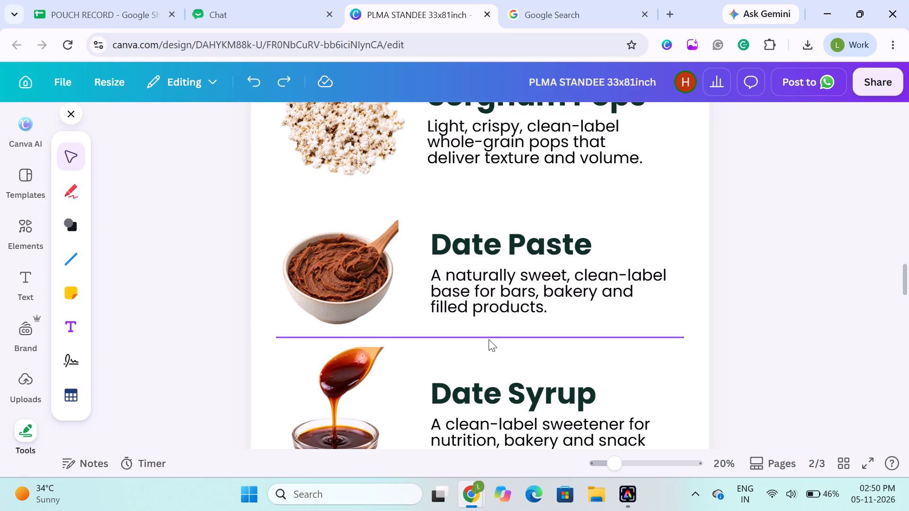
pyautogui.click(489, 337)
pyautogui.click(394, 126)
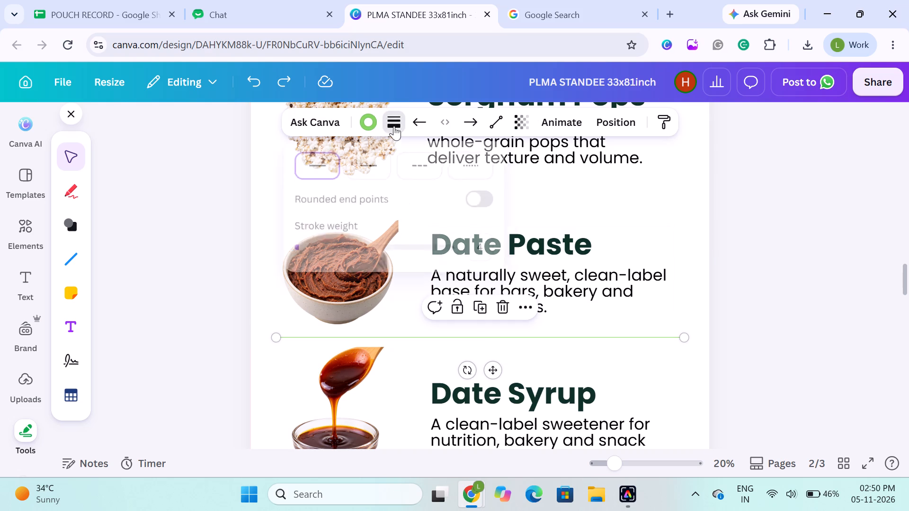
pyautogui.click(308, 249)
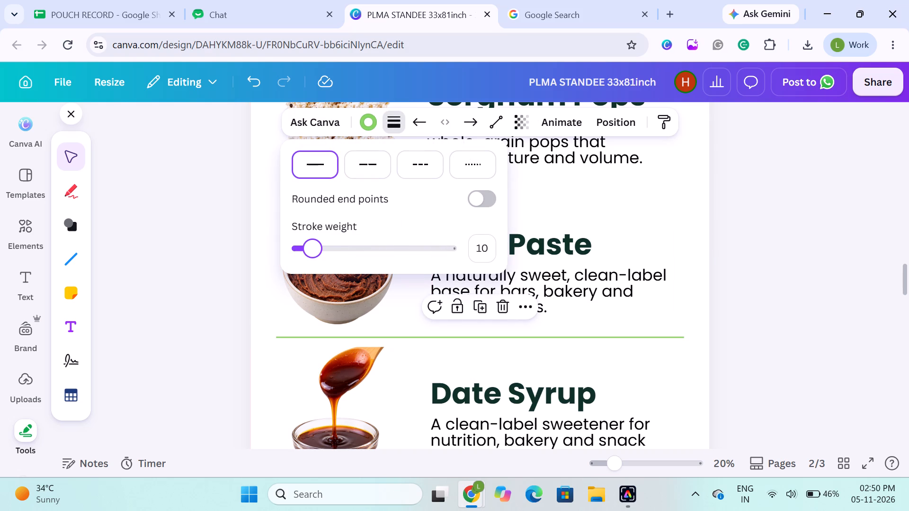
pyautogui.click(198, 218)
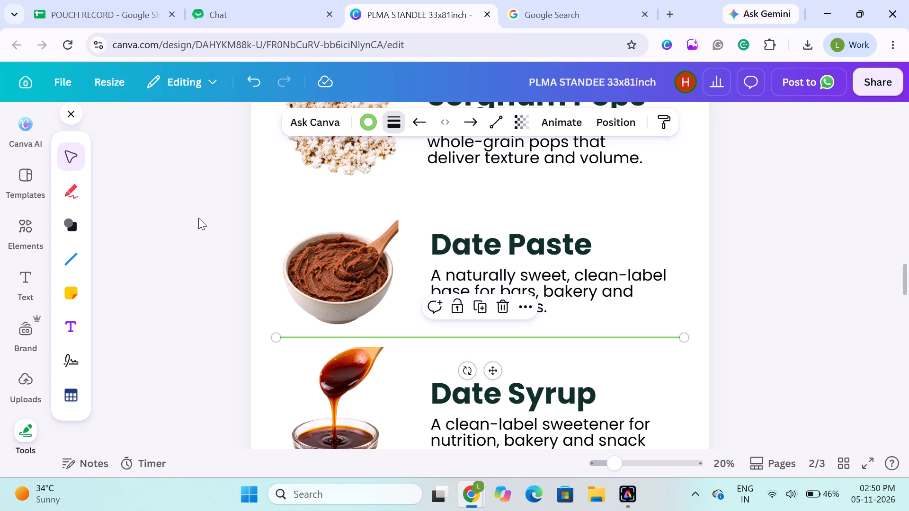
# Duplicate the divider line and place the copy between the Sorghum Pops and Date Paste sections.
pyautogui.scroll(-1, 479, 254)
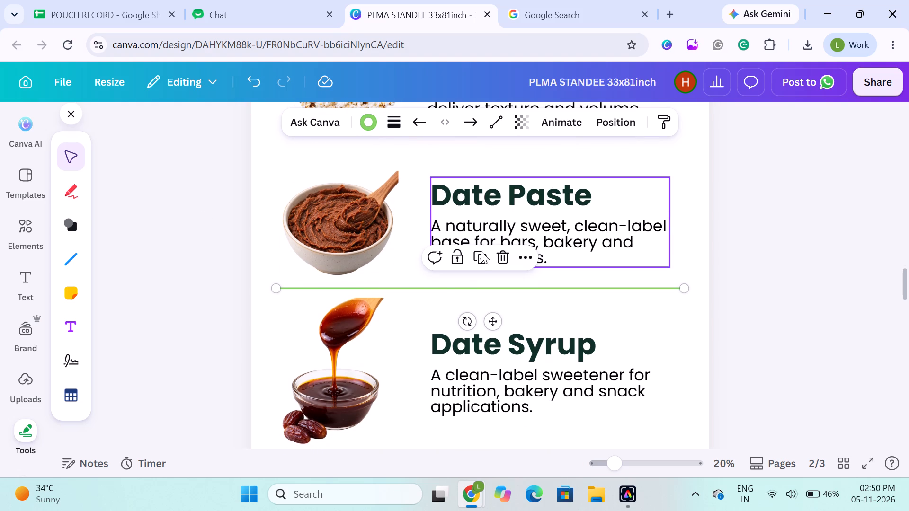
pyautogui.click(454, 290)
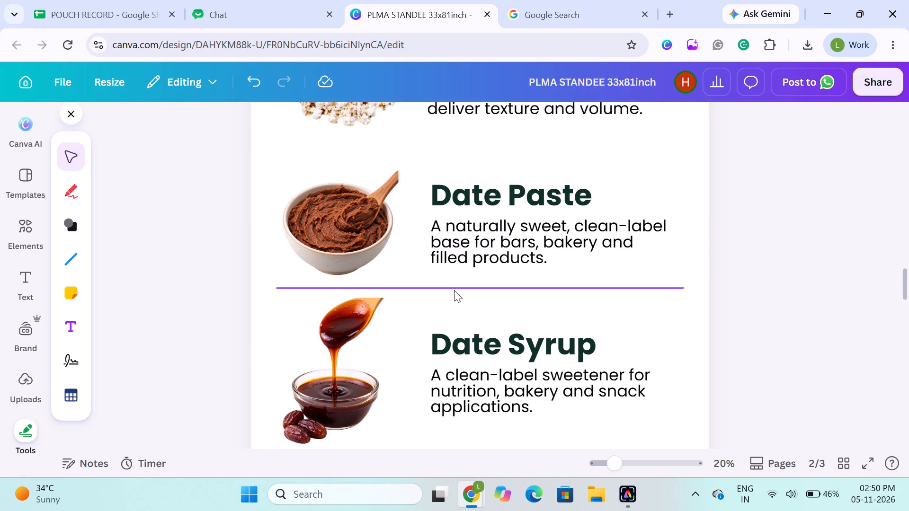
pyautogui.hotkey('ctrl', 'd')
pyautogui.click(458, 288)
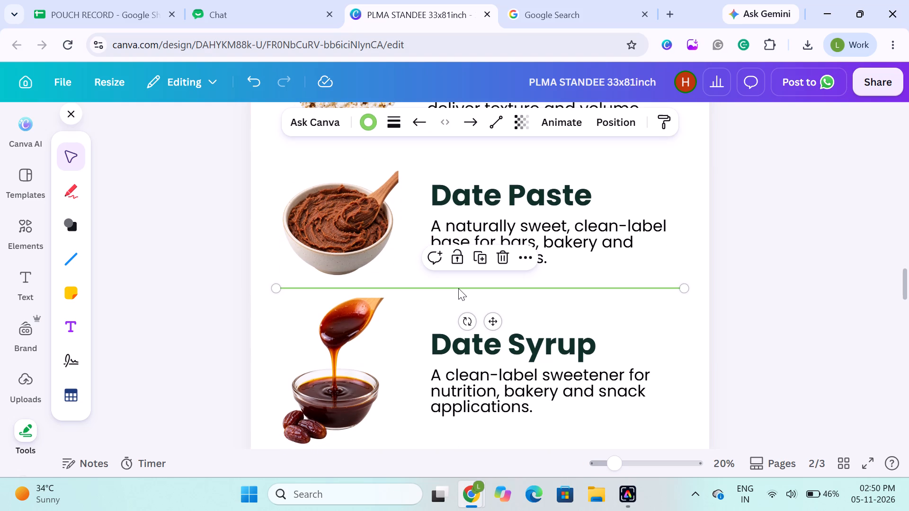
pyautogui.hotkey('ctrl', 'd')
pyautogui.moveTo(464, 291); pyautogui.dragTo(463, 386)
pyautogui.scroll(-1, 463, 383)
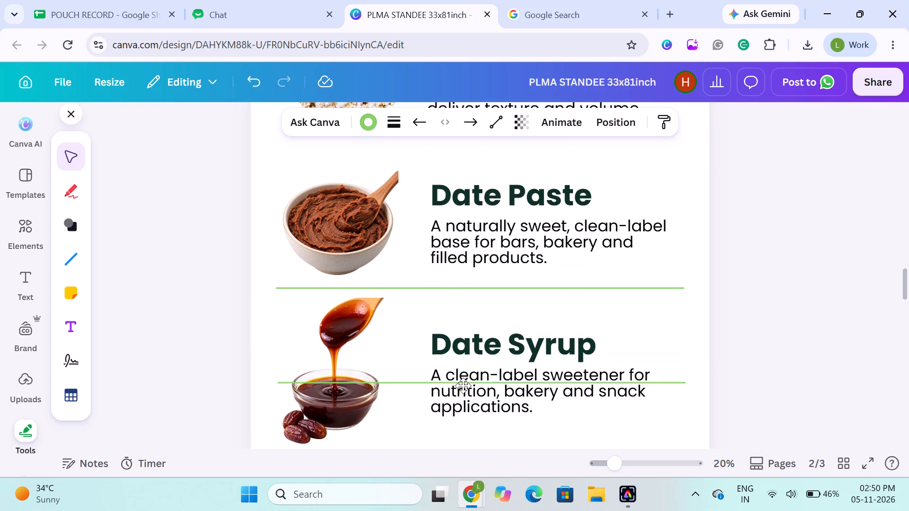
pyautogui.scroll(-1, 463, 386)
pyautogui.moveTo(463, 386); pyautogui.dragTo(476, 254)
pyautogui.scroll(2, 476, 254)
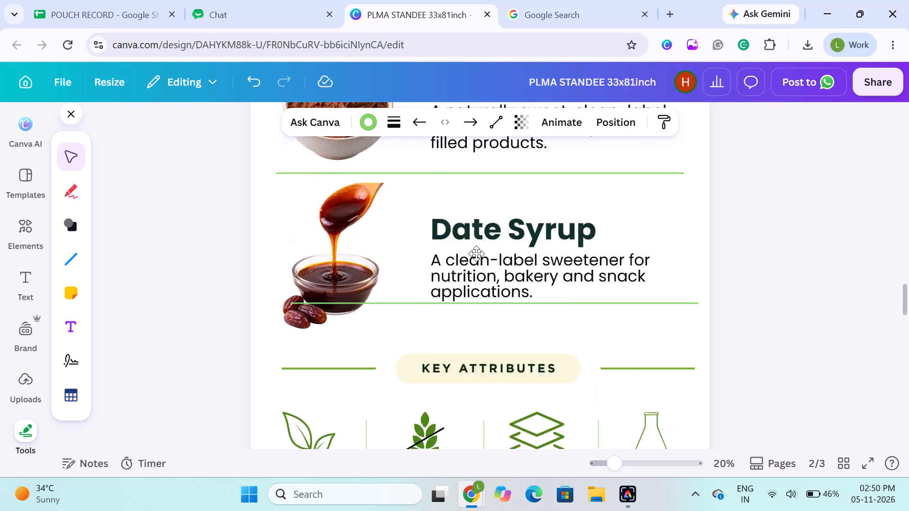
pyautogui.scroll(1, 476, 254)
pyautogui.moveTo(476, 254); pyautogui.dragTo(444, 356)
pyautogui.scroll(1, 476, 254)
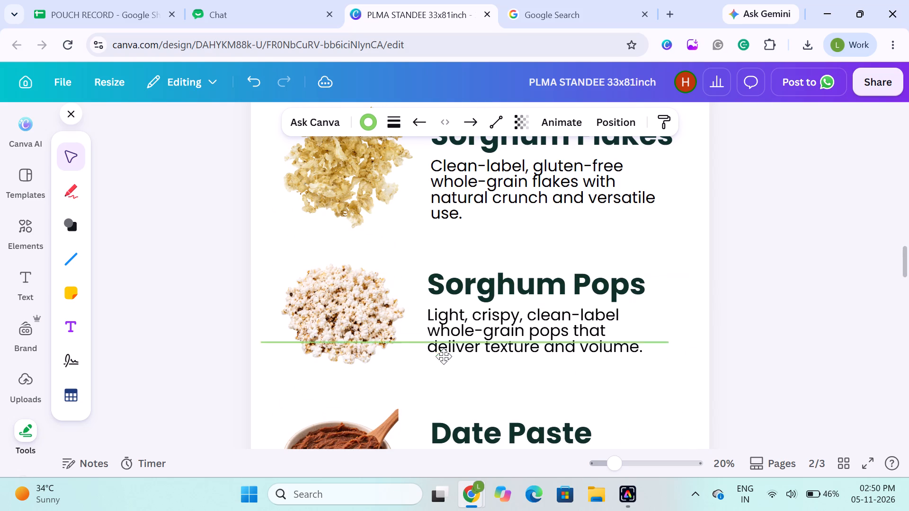
pyautogui.moveTo(444, 356); pyautogui.dragTo(455, 388)
# Duplicate the divider with the same spacing so the new copy sits between Sorghum Flakes and Sorghum Pops.
pyautogui.hotkey('ctrl', 'd')
pyautogui.scroll(1, 460, 273)
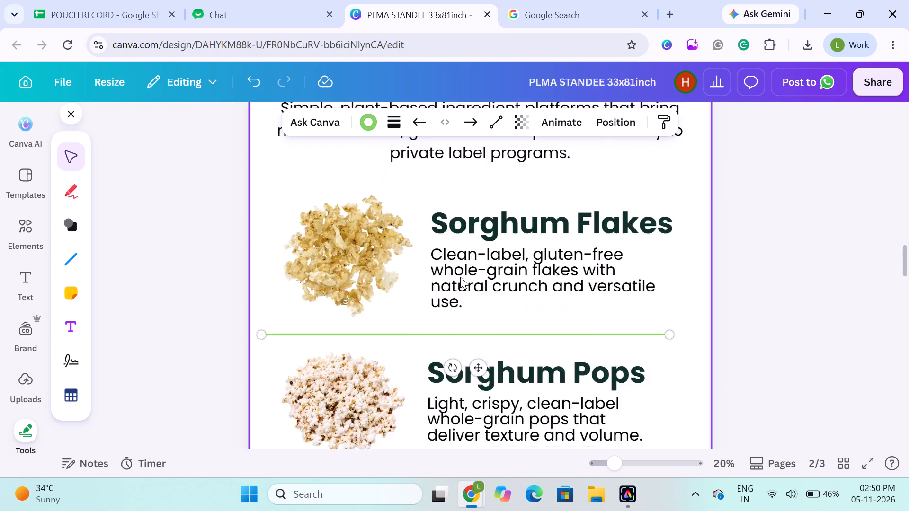
pyautogui.scroll(1, 460, 277)
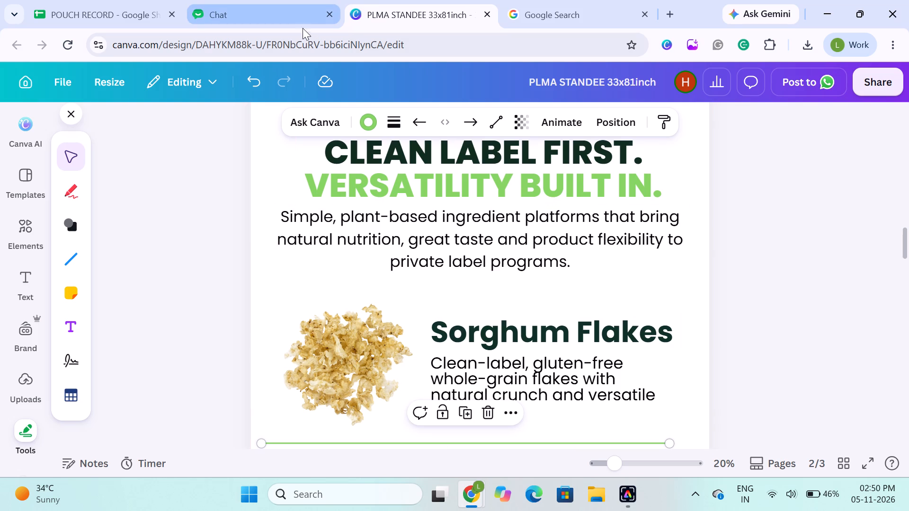
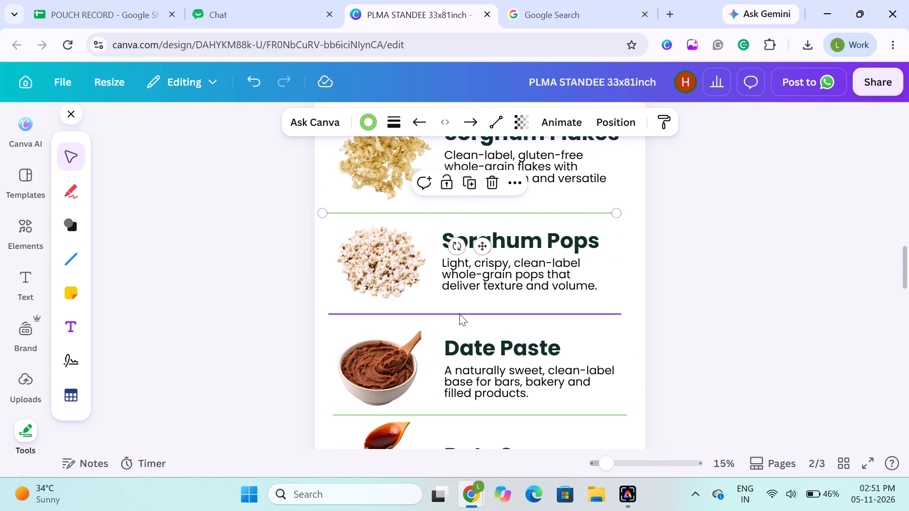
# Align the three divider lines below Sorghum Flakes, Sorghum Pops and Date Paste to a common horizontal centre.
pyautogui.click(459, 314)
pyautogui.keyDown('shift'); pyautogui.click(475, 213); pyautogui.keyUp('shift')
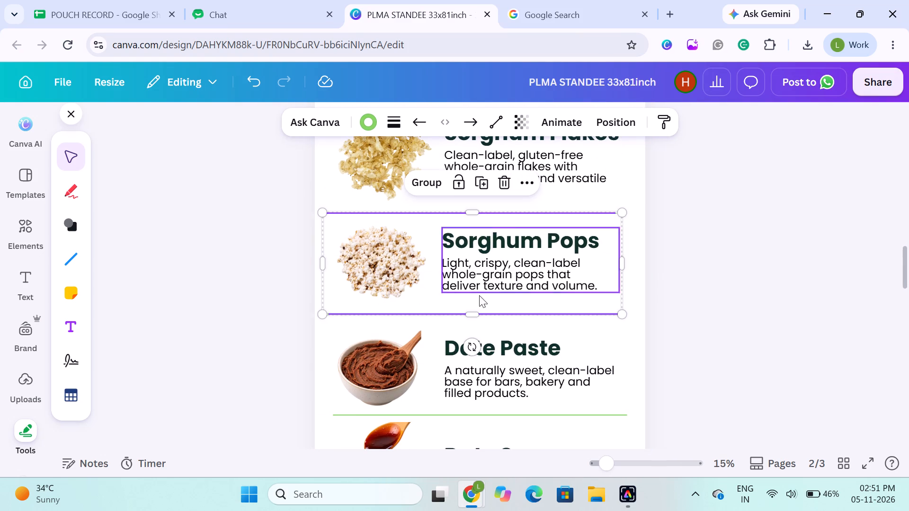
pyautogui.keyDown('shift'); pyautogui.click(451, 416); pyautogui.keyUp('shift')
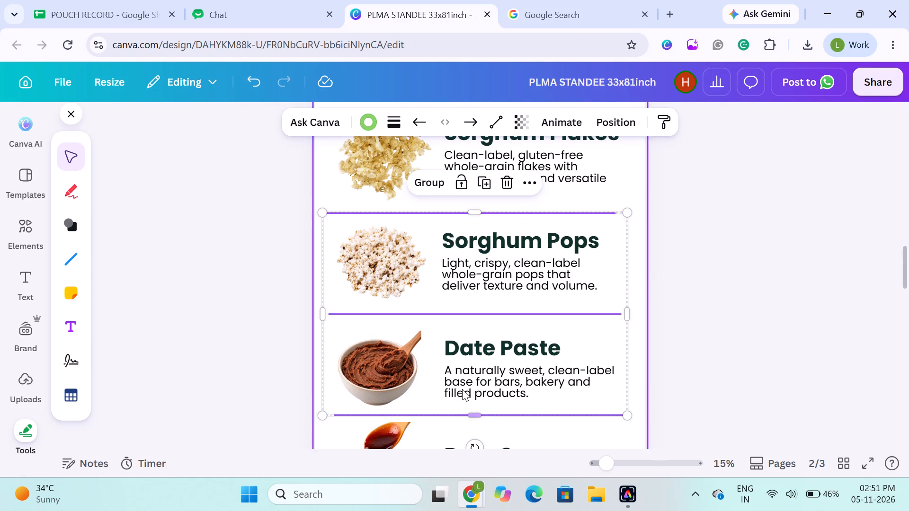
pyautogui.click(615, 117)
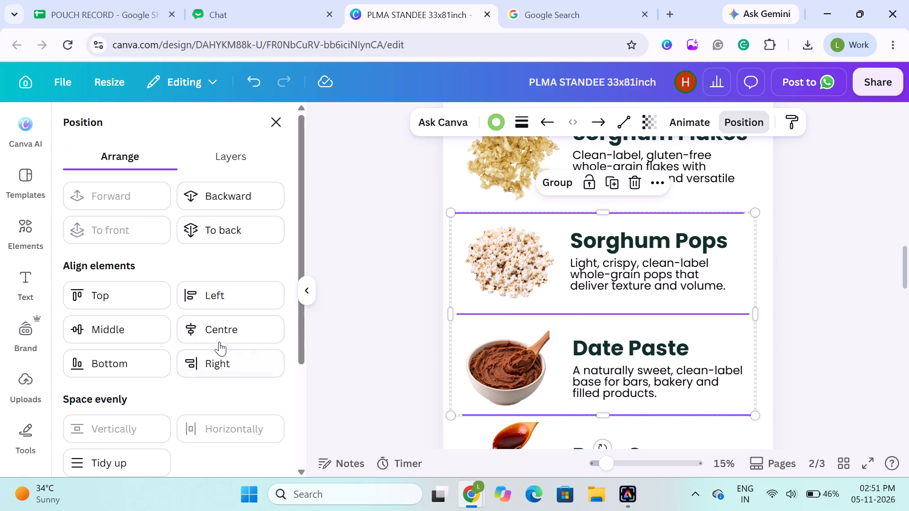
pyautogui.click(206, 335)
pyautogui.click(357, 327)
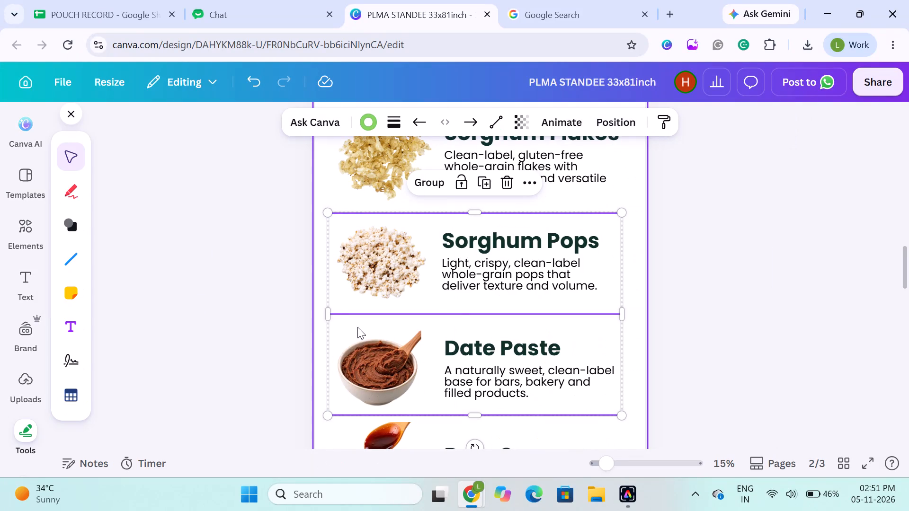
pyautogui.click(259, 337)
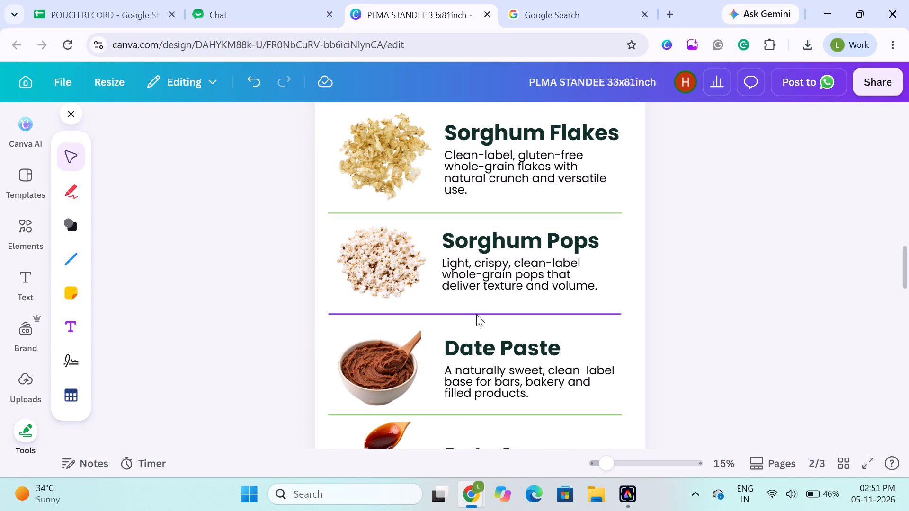
# Reposition the dividers above and below Sorghum Pops so their ends line up, placing the lower one about 2.2 inches below the Sorghum Pops photo.
pyautogui.click(476, 314)
pyautogui.click(473, 314)
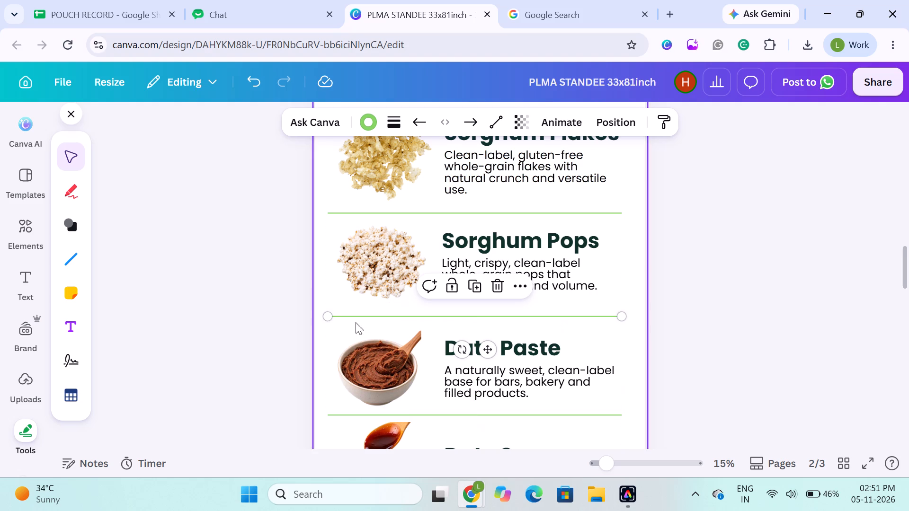
pyautogui.click(288, 314)
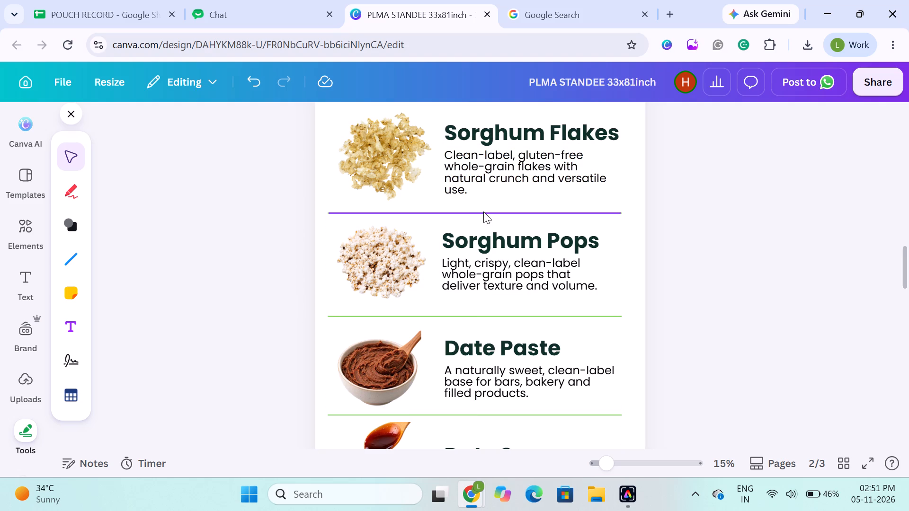
pyautogui.moveTo(480, 214); pyautogui.dragTo(486, 216)
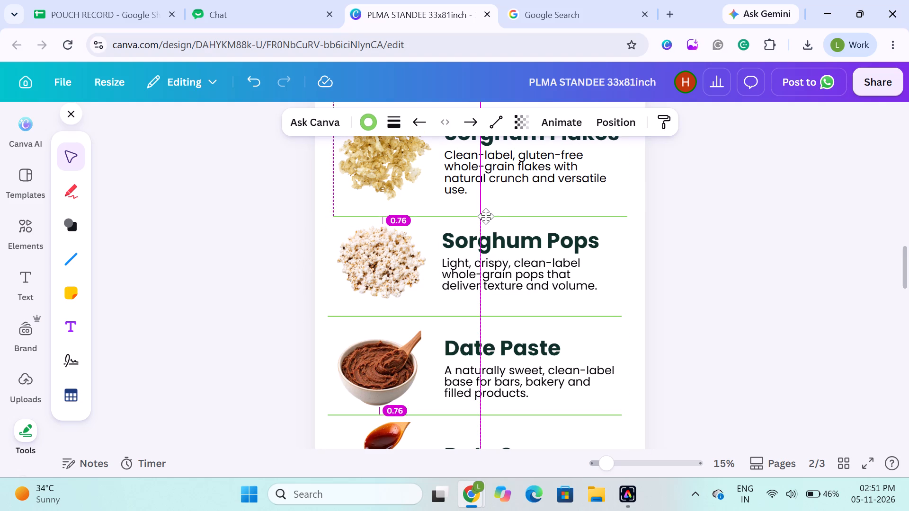
pyautogui.moveTo(486, 216); pyautogui.dragTo(488, 214)
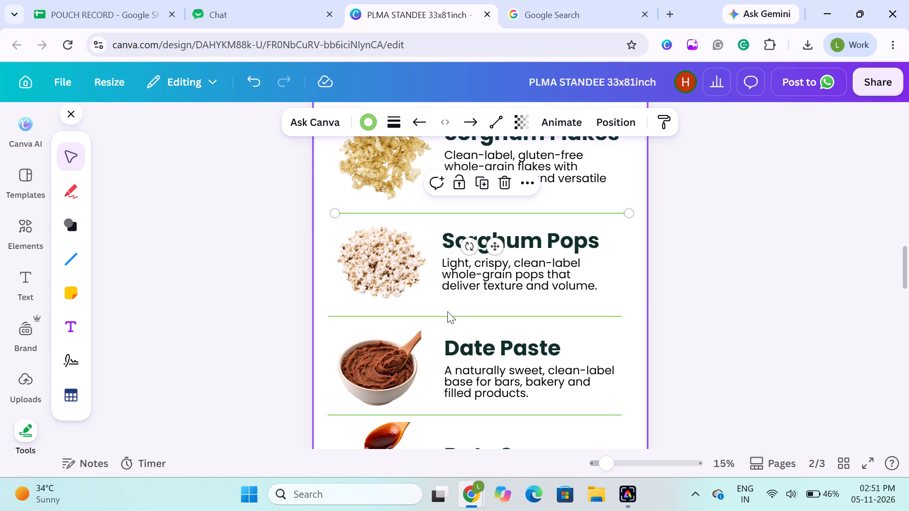
pyautogui.moveTo(451, 317); pyautogui.dragTo(454, 317)
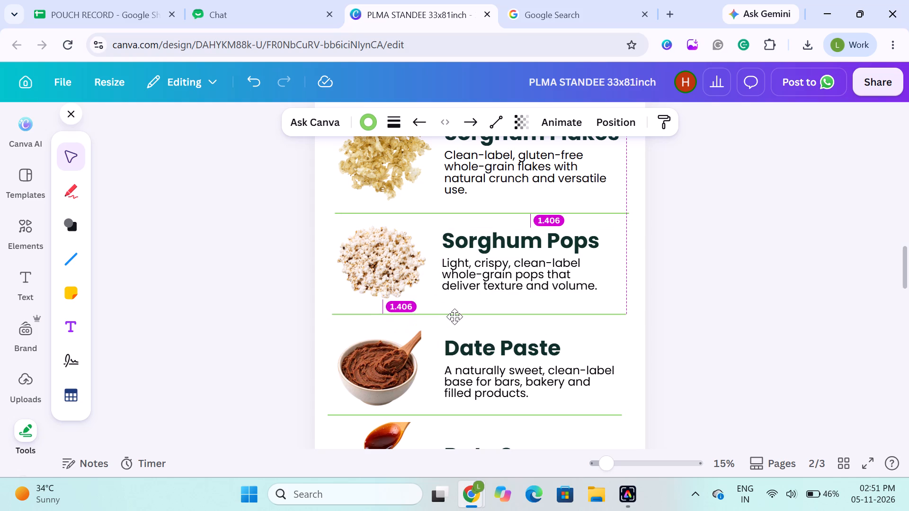
pyautogui.moveTo(454, 317); pyautogui.dragTo(457, 320)
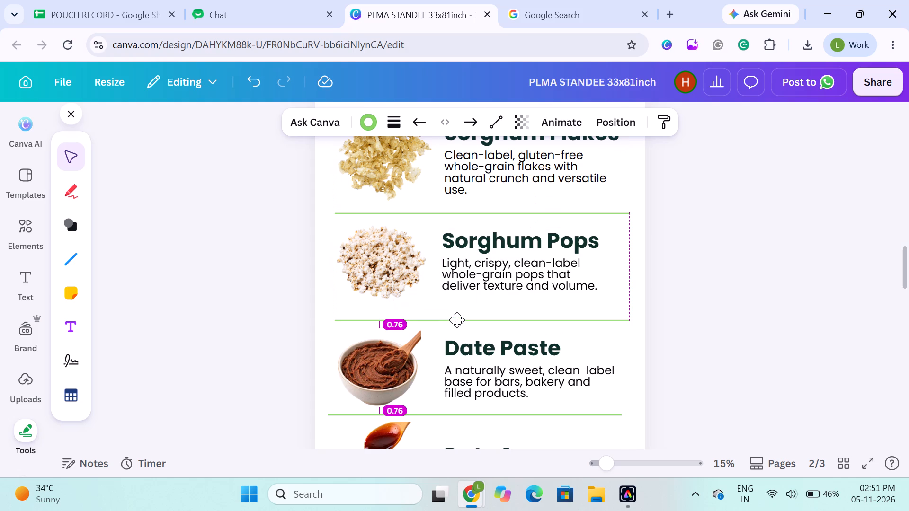
pyautogui.moveTo(457, 320); pyautogui.dragTo(459, 319)
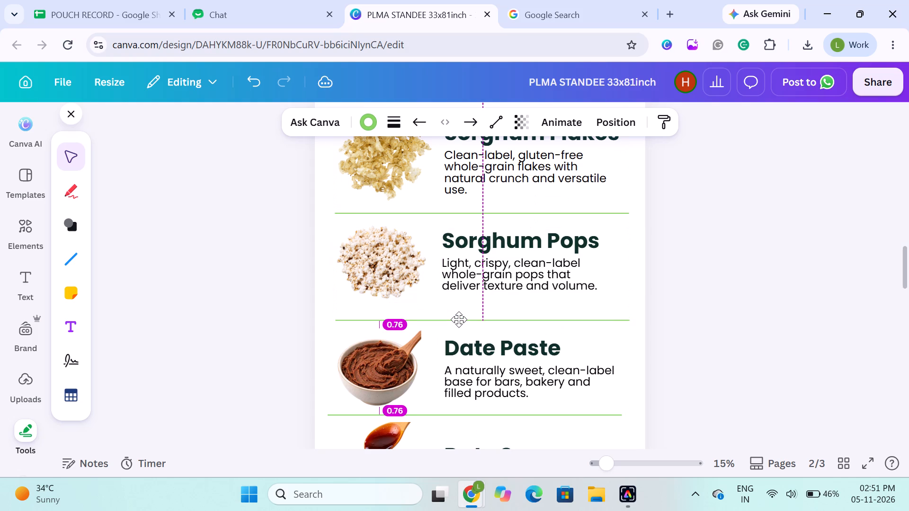
pyautogui.moveTo(459, 319); pyautogui.dragTo(459, 320)
pyautogui.moveTo(459, 320); pyautogui.dragTo(459, 323)
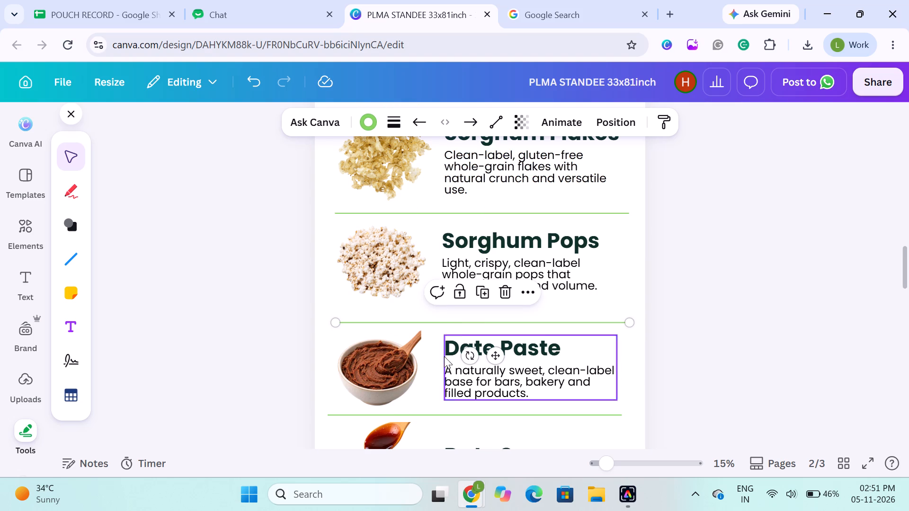
# Nudge the Date Syrup photo and its text block down together, away from the divider above them.
pyautogui.scroll(-2, 445, 410)
pyautogui.click(247, 355)
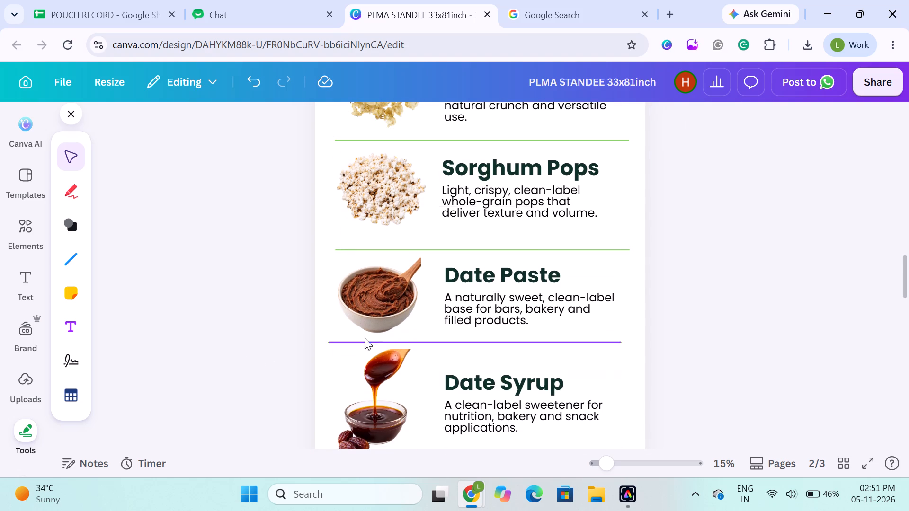
pyautogui.moveTo(230, 362); pyautogui.dragTo(502, 429)
pyautogui.scroll(-1, 498, 428)
pyautogui.press('Down')
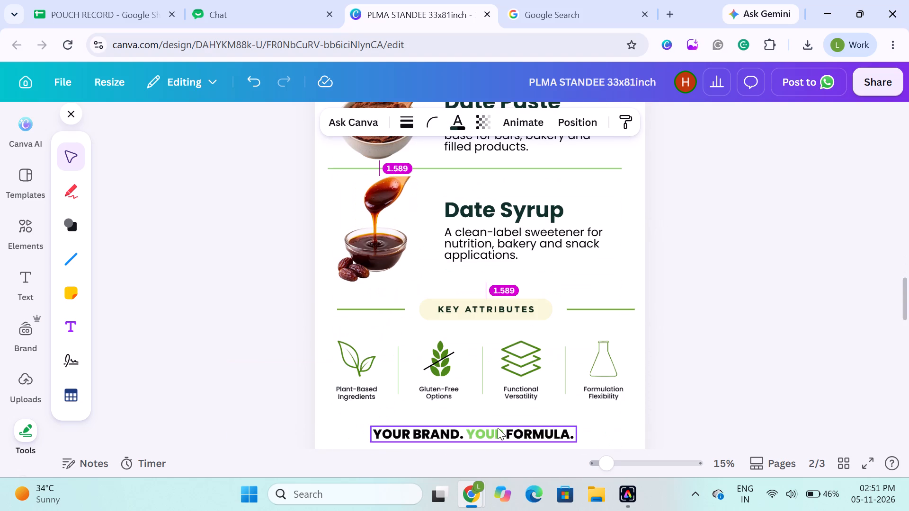
pyautogui.press('Down')
pyautogui.press('Down')
pyautogui.press('Down')
pyautogui.press('Down')
pyautogui.press('Down')
pyautogui.press('Down')
pyautogui.press('Down')
pyautogui.press('Down')
pyautogui.press('Down')
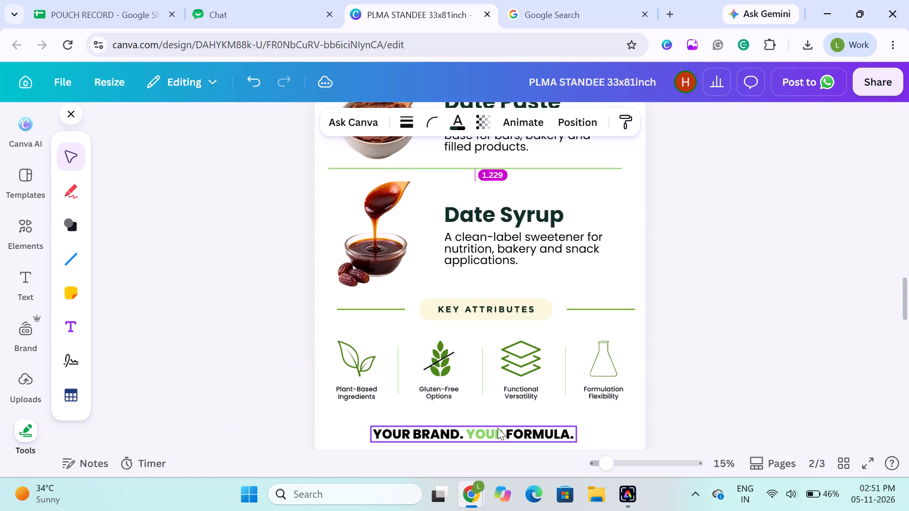
pyautogui.press('Down')
pyautogui.press('Down')
pyautogui.press('Down')
pyautogui.press('Down')
pyautogui.press('Down')
pyautogui.scroll(1, 498, 428)
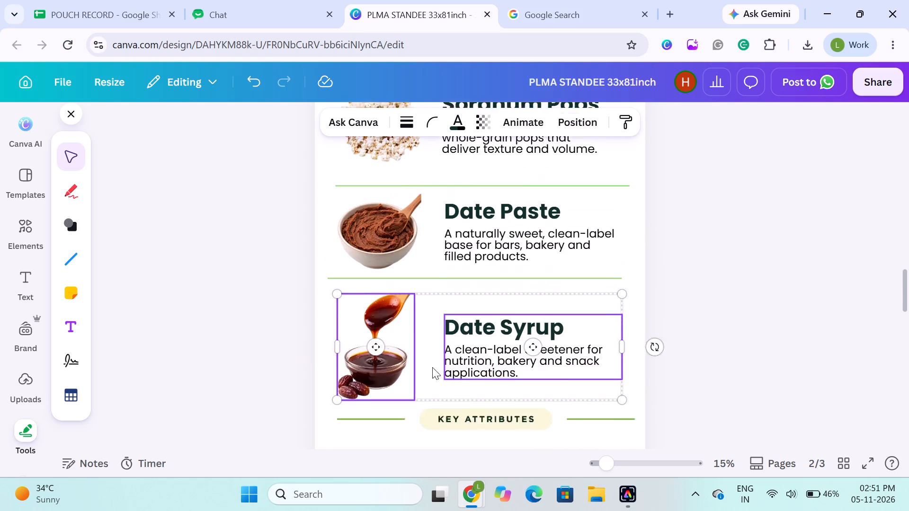
pyautogui.scroll(1, 432, 367)
pyautogui.click(213, 342)
# Move the divider between Date Paste and Date Syrup down to just below the tip of the syrup spoon, roughly in line with the other dividers.
pyautogui.click(413, 234)
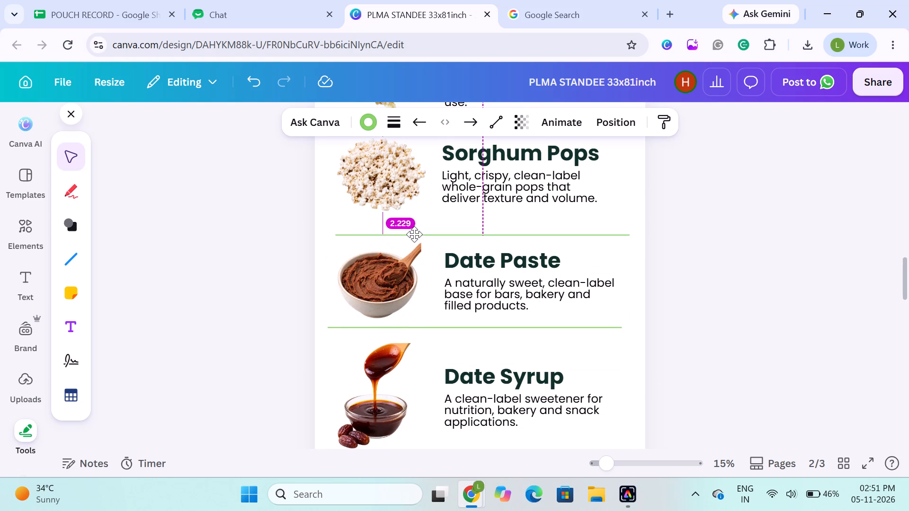
pyautogui.scroll(1, 412, 235)
pyautogui.scroll(-1, 399, 294)
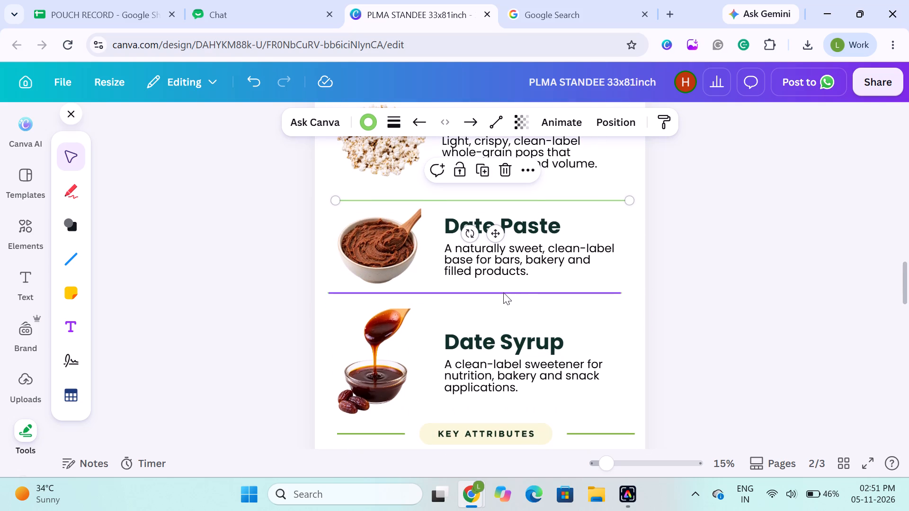
pyautogui.moveTo(503, 292); pyautogui.dragTo(504, 298)
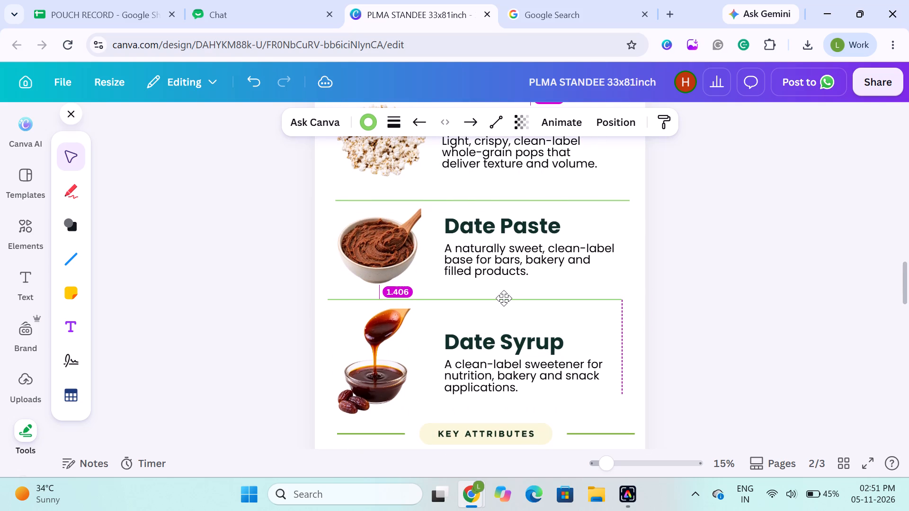
pyautogui.moveTo(504, 298); pyautogui.dragTo(491, 357)
pyautogui.scroll(1, 504, 302)
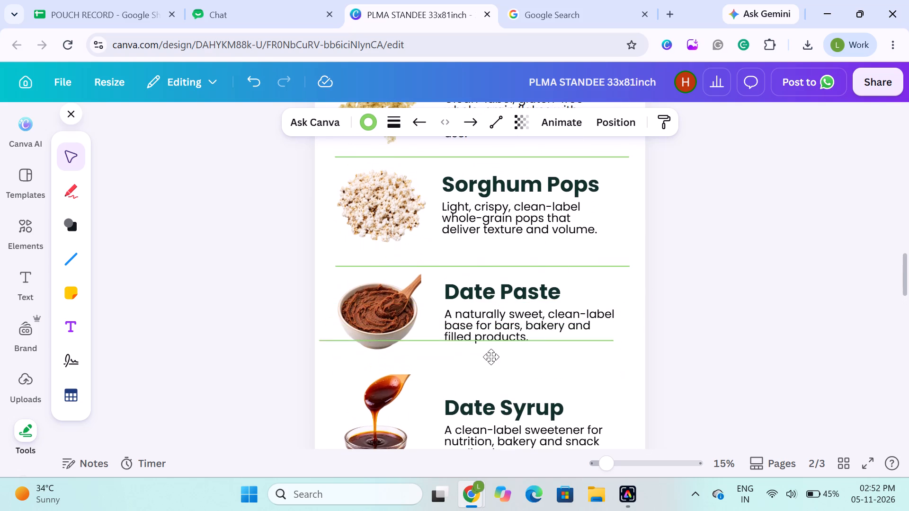
pyautogui.moveTo(491, 357); pyautogui.dragTo(509, 368)
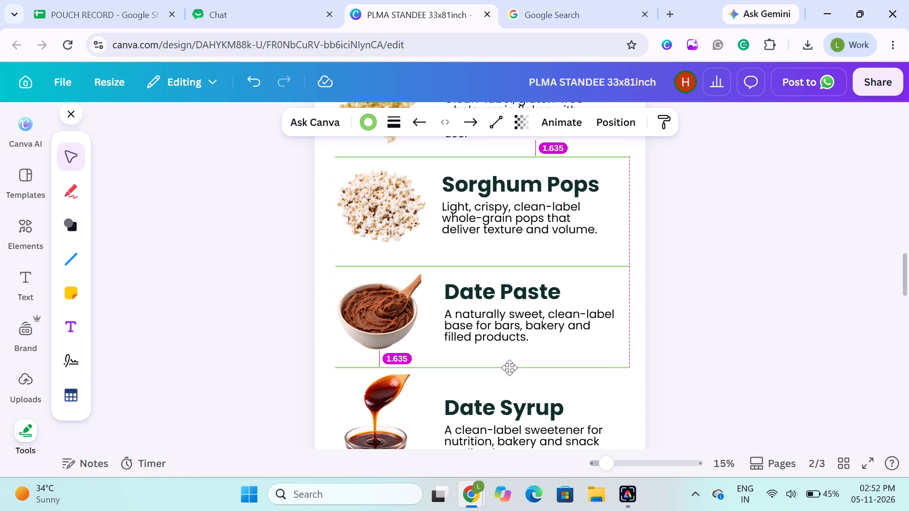
pyautogui.moveTo(509, 368); pyautogui.dragTo(509, 376)
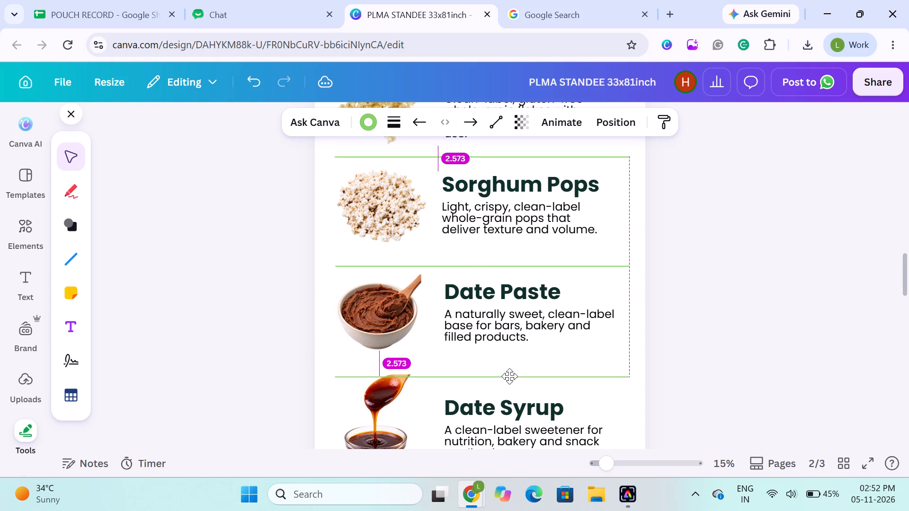
pyautogui.moveTo(509, 376); pyautogui.dragTo(508, 379)
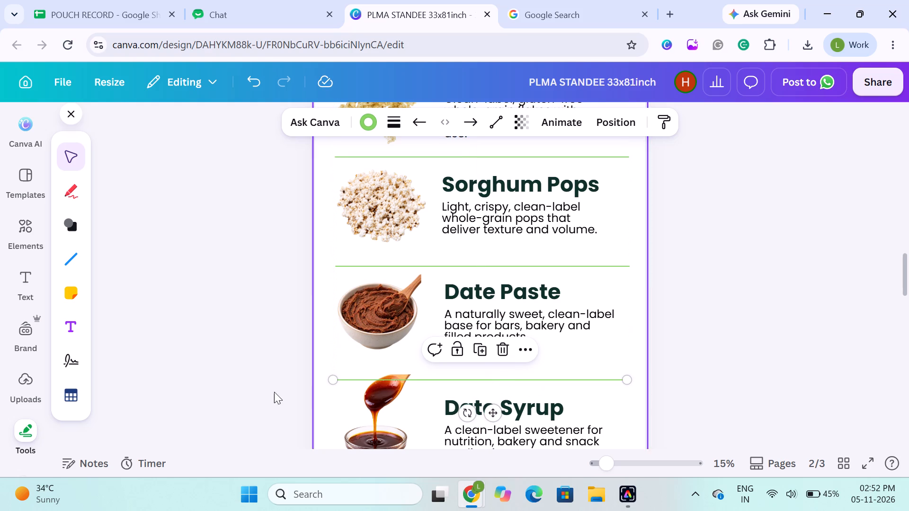
pyautogui.click(208, 379)
# Nudge the logo, its subtitle, the headline and the intro paragraph up together to about 3.6 inches above the Sorghum Flakes photo.
pyautogui.scroll(-2, 214, 373)
pyautogui.click(242, 280)
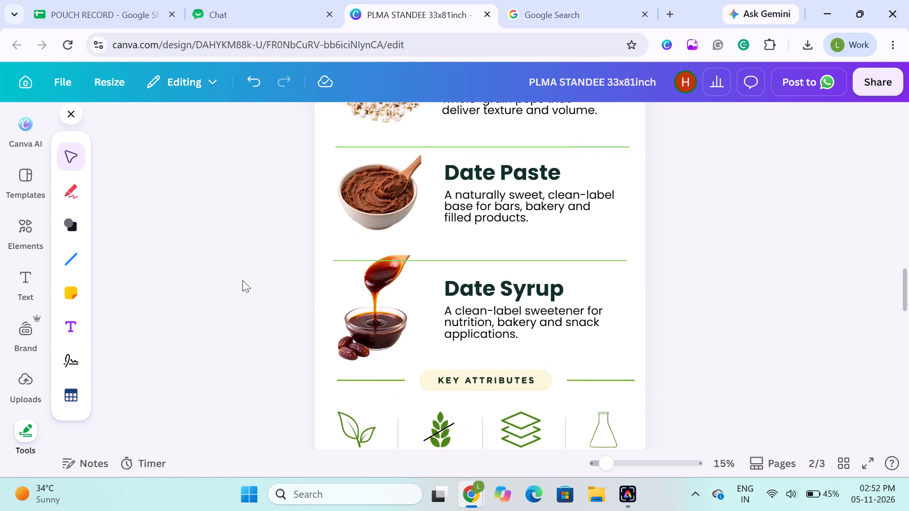
pyautogui.click(197, 283)
pyautogui.scroll(3, 197, 282)
pyautogui.click(180, 236)
pyautogui.scroll(1, 180, 236)
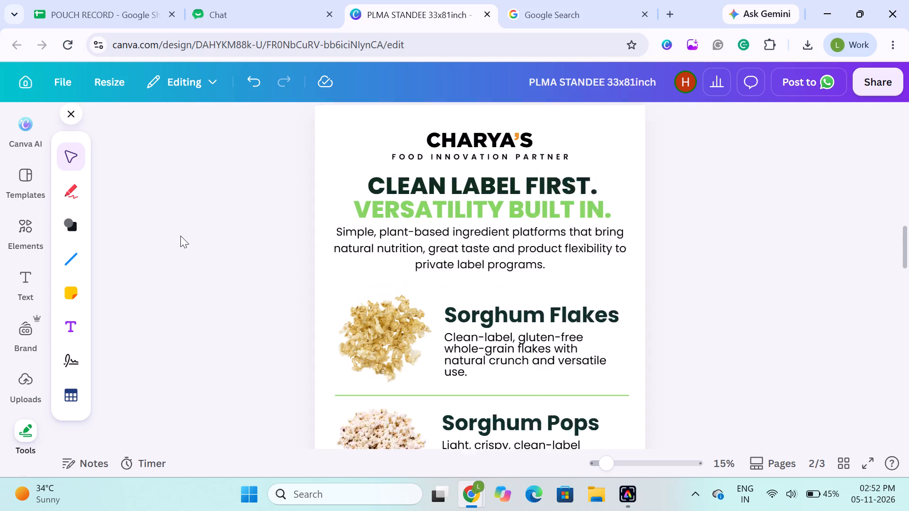
pyautogui.scroll(1, 180, 236)
pyautogui.scroll(-1, 261, 259)
pyautogui.scroll(1, 245, 201)
pyautogui.moveTo(248, 169); pyautogui.dragTo(387, 220)
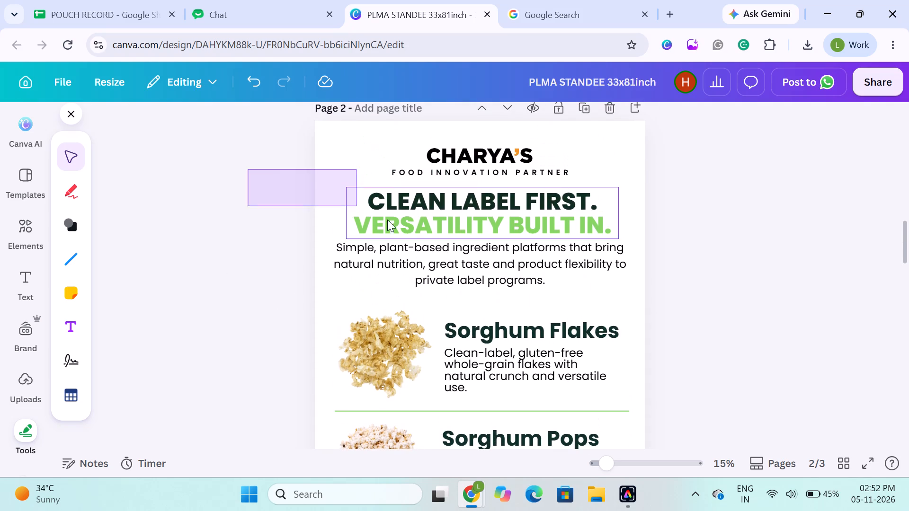
pyautogui.moveTo(387, 220); pyautogui.dragTo(621, 277)
pyautogui.click(201, 204)
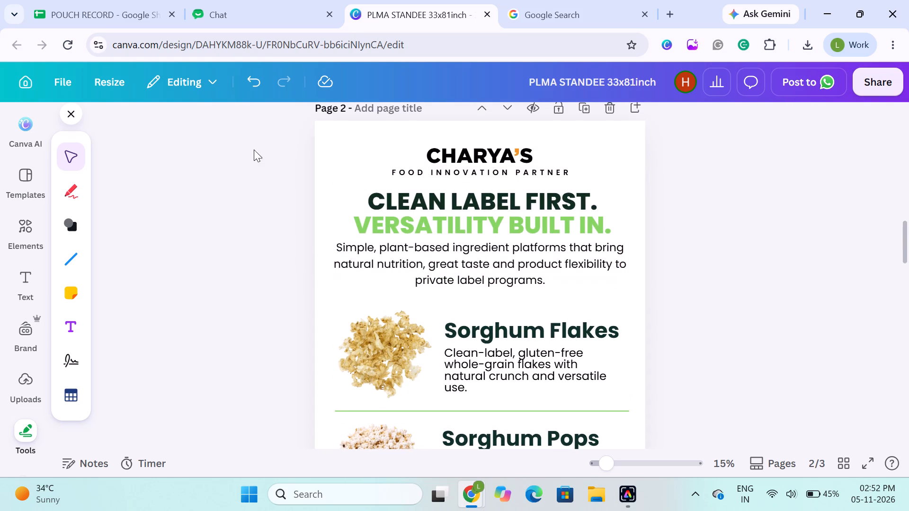
pyautogui.moveTo(265, 144); pyautogui.dragTo(569, 278)
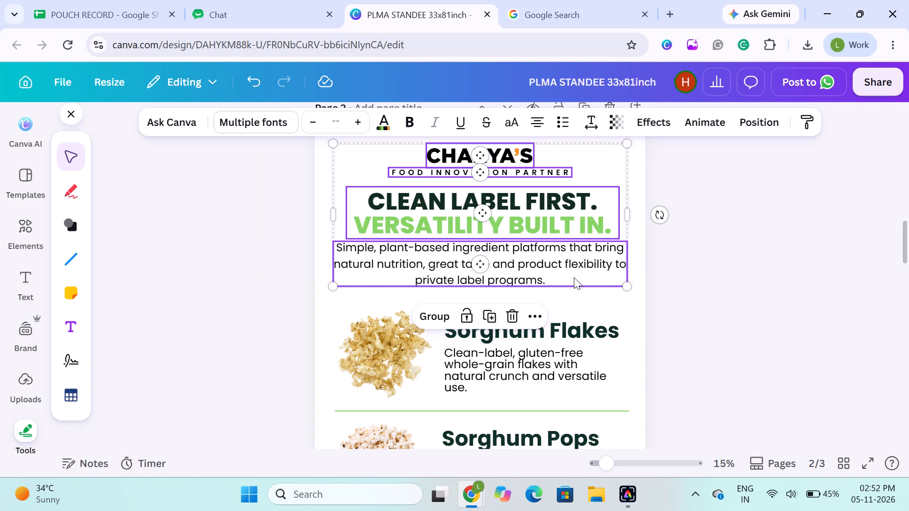
pyautogui.press('Up')
pyautogui.press('Up')
pyautogui.press('Up')
pyautogui.press('Up')
pyautogui.press('Up')
pyautogui.press('Up')
pyautogui.press('Up')
pyautogui.press('Up')
pyautogui.press('Up')
pyautogui.scroll(1, 574, 277)
pyautogui.press('Up')
pyautogui.press('Up')
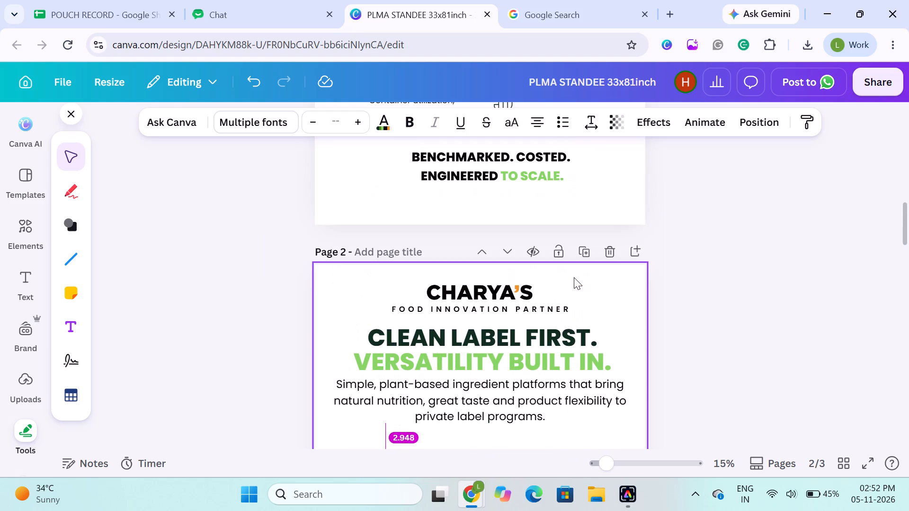
pyautogui.press('Up')
pyautogui.press('Up')
pyautogui.press('Up')
pyautogui.press('Up')
pyautogui.press('Up')
pyautogui.press('Up')
pyautogui.press('Up')
pyautogui.press('Up')
pyautogui.press('Up')
pyautogui.press('Up')
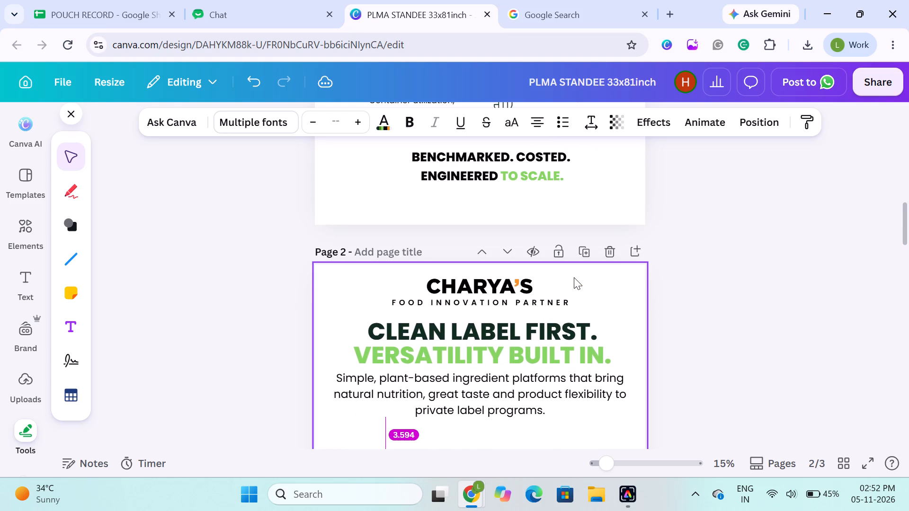
# Align the Sorghum Flakes photo and its text block along their top edges and group them.
pyautogui.scroll(-4, 574, 277)
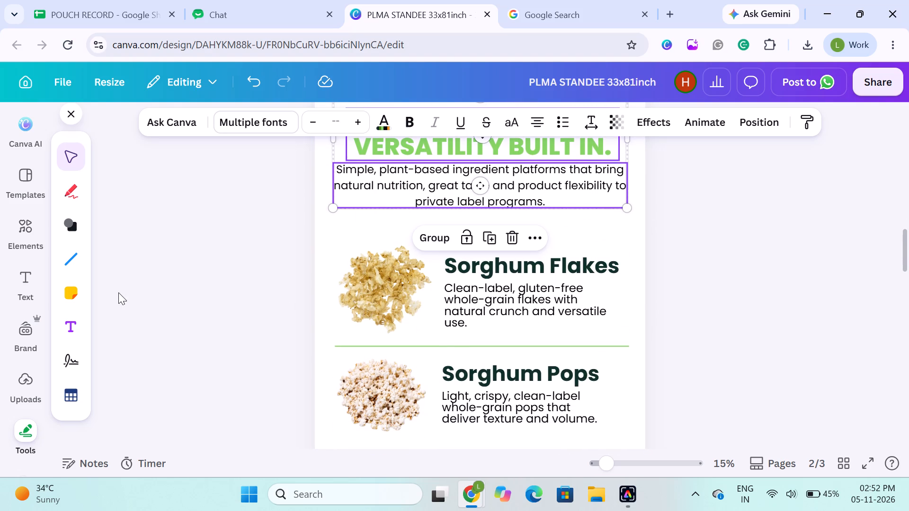
pyautogui.click(118, 292)
pyautogui.moveTo(232, 273); pyautogui.dragTo(616, 350)
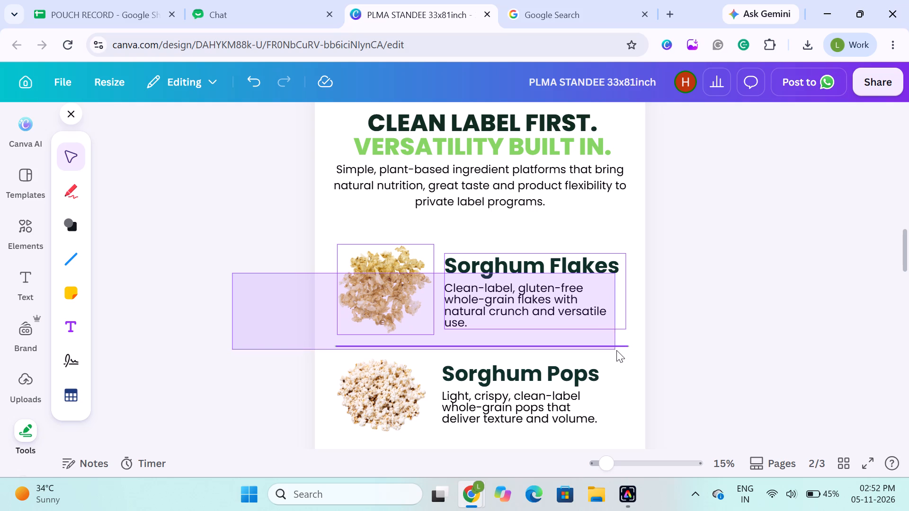
pyautogui.moveTo(616, 350); pyautogui.dragTo(616, 328)
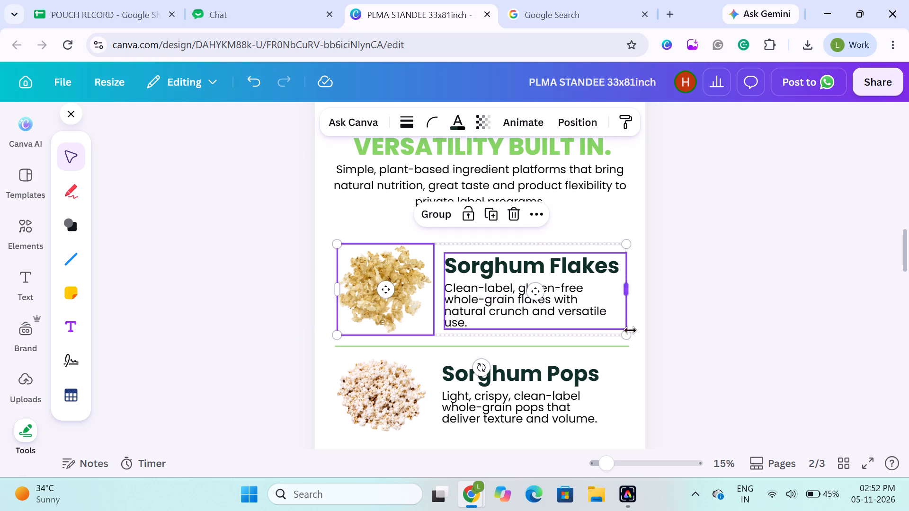
pyautogui.click(579, 118)
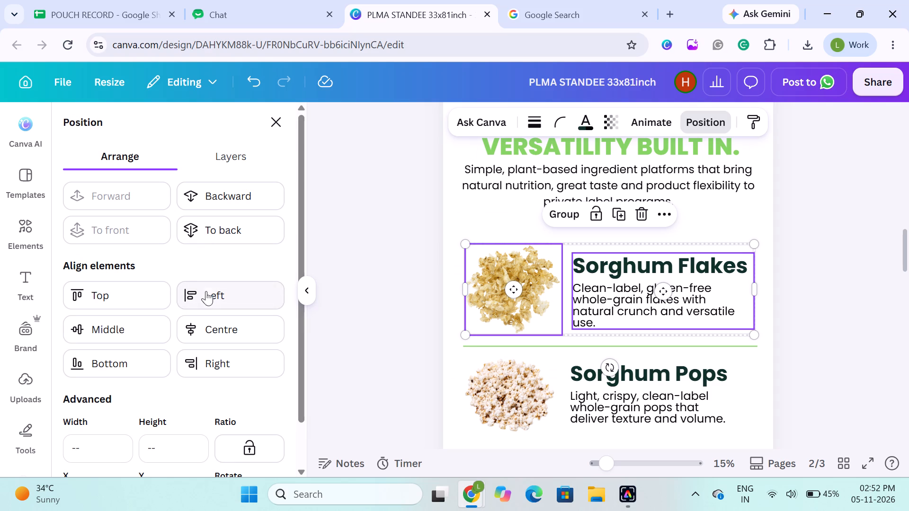
pyautogui.click(149, 298)
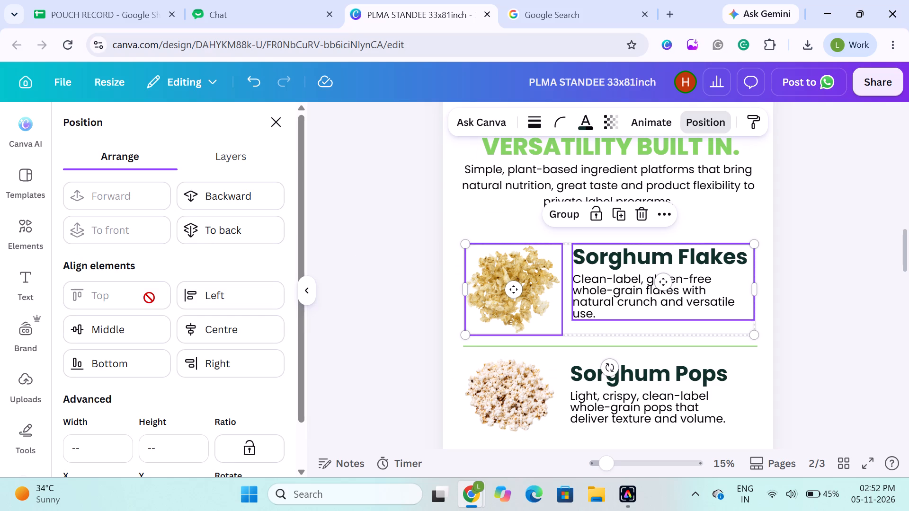
pyautogui.click(557, 222)
pyautogui.click(379, 263)
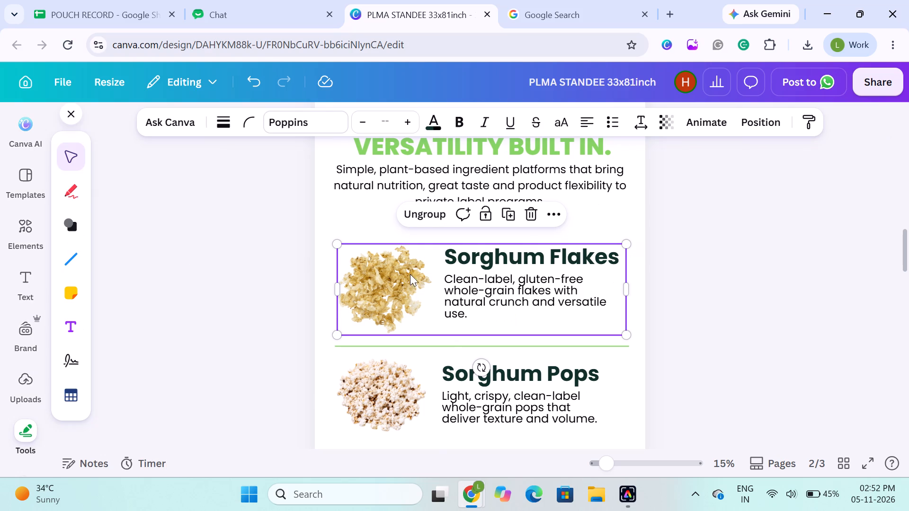
pyautogui.click(408, 295)
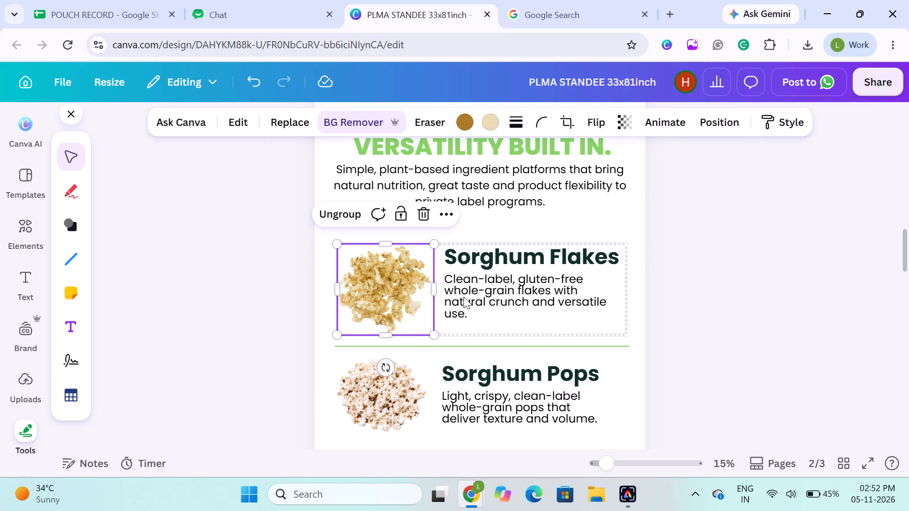
pyautogui.click(463, 297)
pyautogui.click(205, 273)
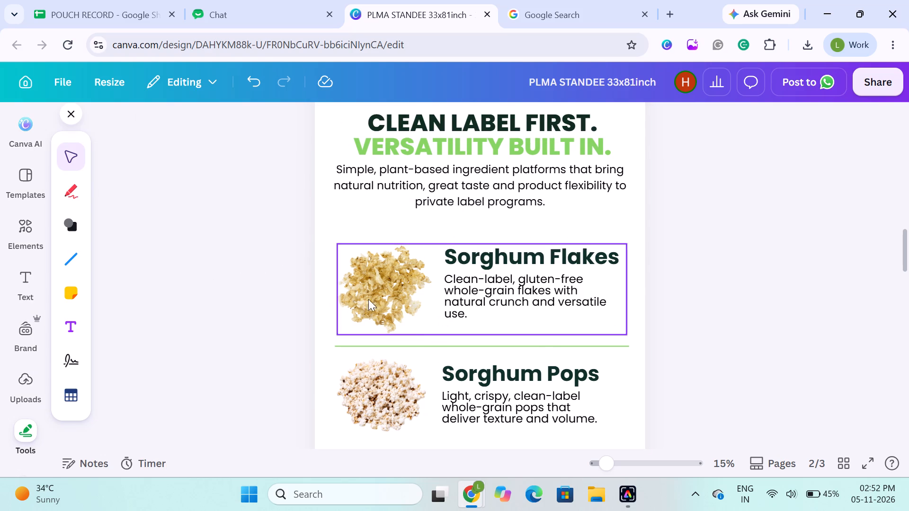
# Align the Sorghum Pops photo and its text block along their top edges and group them.
pyautogui.click(392, 391)
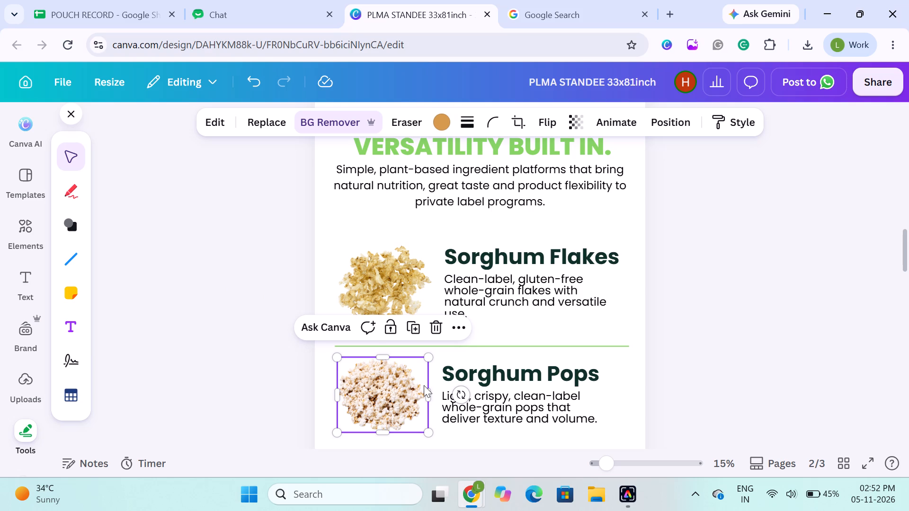
pyautogui.keyDown('shift'); pyautogui.click(451, 377); pyautogui.keyUp('shift')
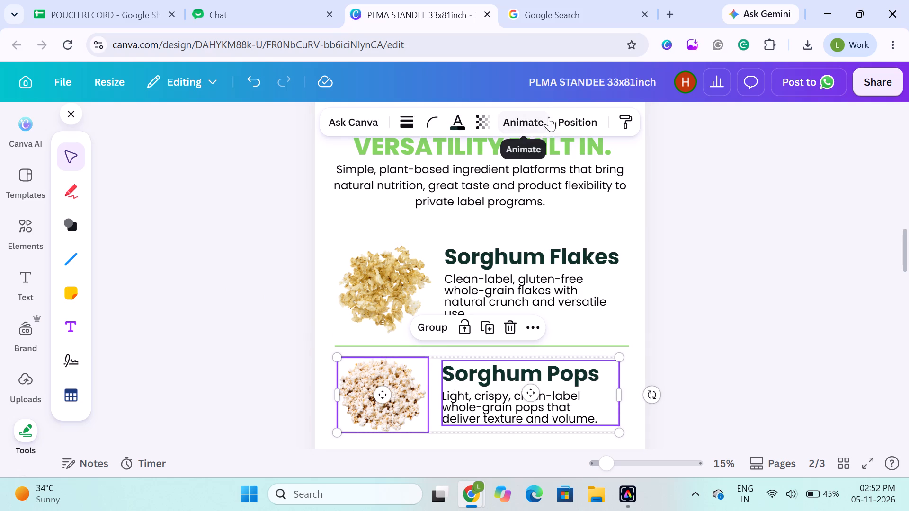
pyautogui.click(565, 115)
pyautogui.click(99, 298)
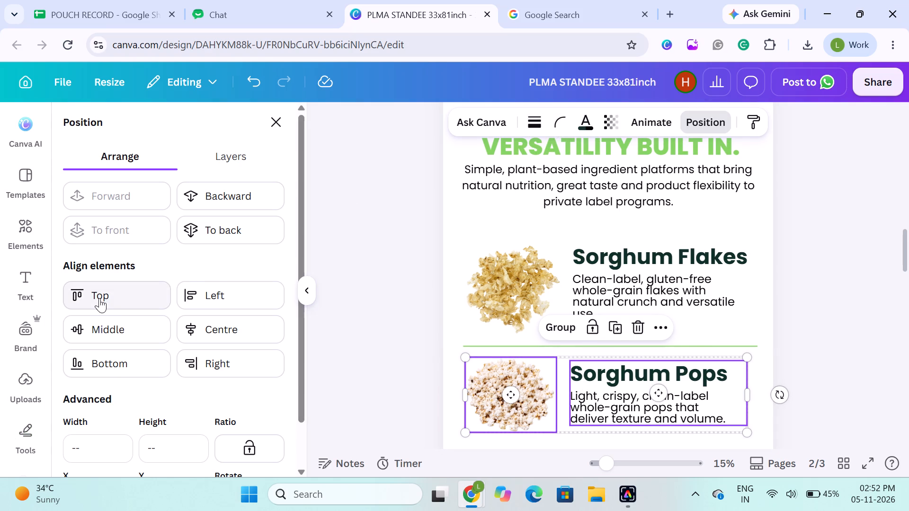
pyautogui.click(559, 335)
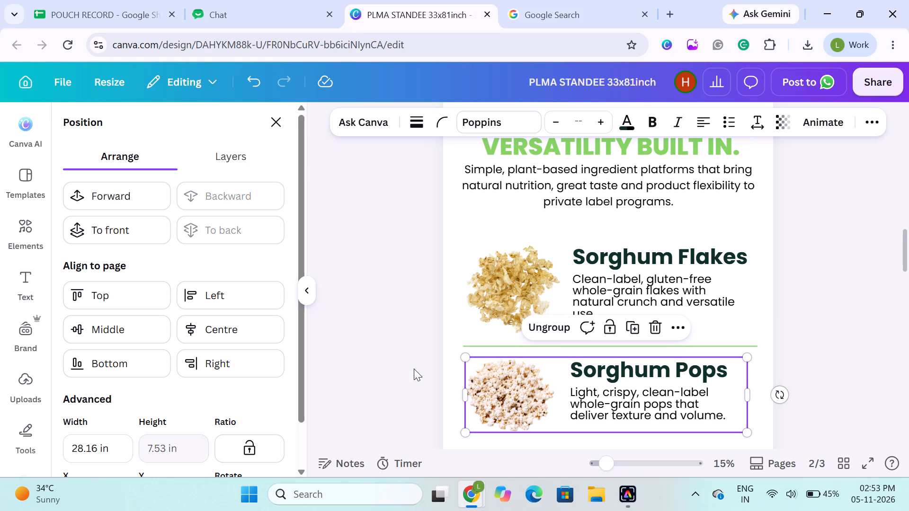
pyautogui.click(414, 369)
# Align the Date Paste photo and its text block along their top edges and group them.
pyautogui.scroll(-2, 414, 369)
pyautogui.click(400, 259)
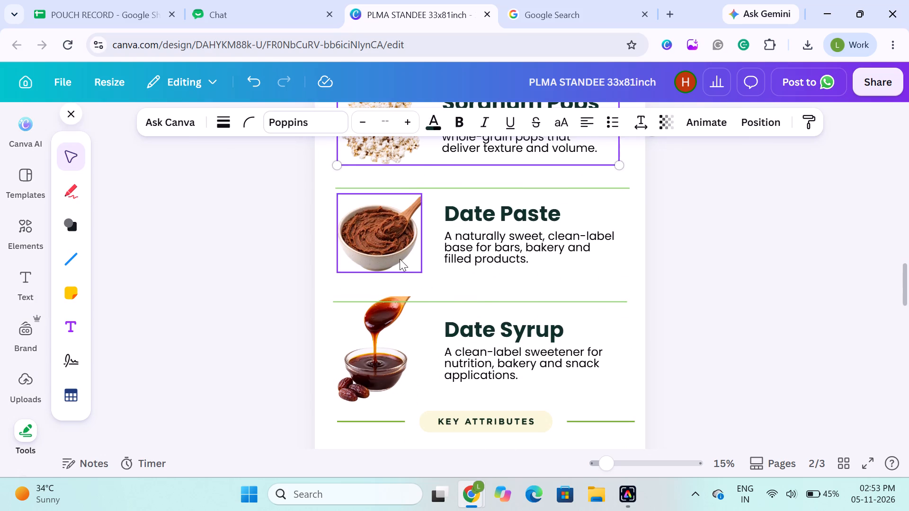
pyautogui.press('Return')
pyautogui.press('Return')
pyautogui.press('Return')
pyautogui.press('Return')
pyautogui.press('Return')
pyautogui.press('Return')
pyautogui.press('Return')
pyautogui.press('Return')
pyautogui.press('Return')
pyautogui.press('Return')
pyautogui.press('Return')
pyautogui.press('Return')
pyautogui.press('Return')
pyautogui.press('Return')
pyautogui.press('Return')
pyautogui.press('Return')
pyautogui.press('Return')
pyautogui.press('Return')
pyautogui.press('Return')
pyautogui.press('Return')
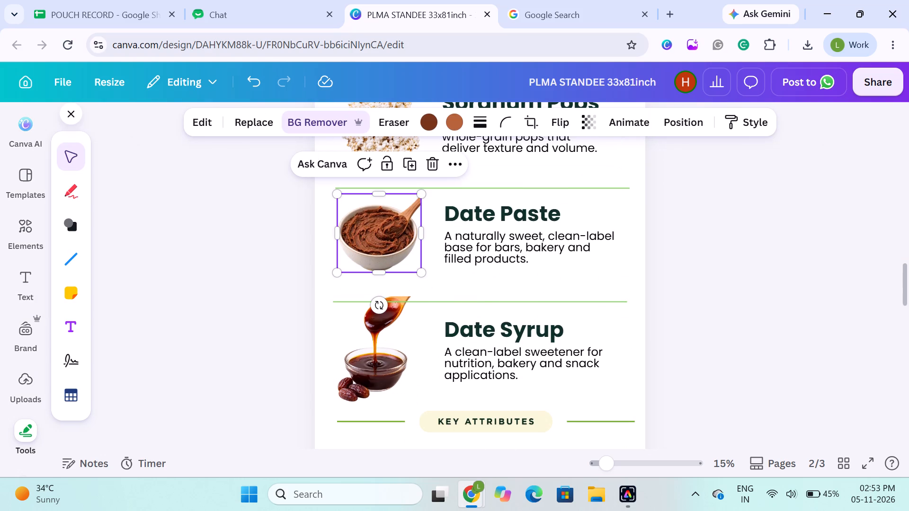
pyautogui.keyDown('shift'); pyautogui.click(470, 235); pyautogui.keyUp('shift')
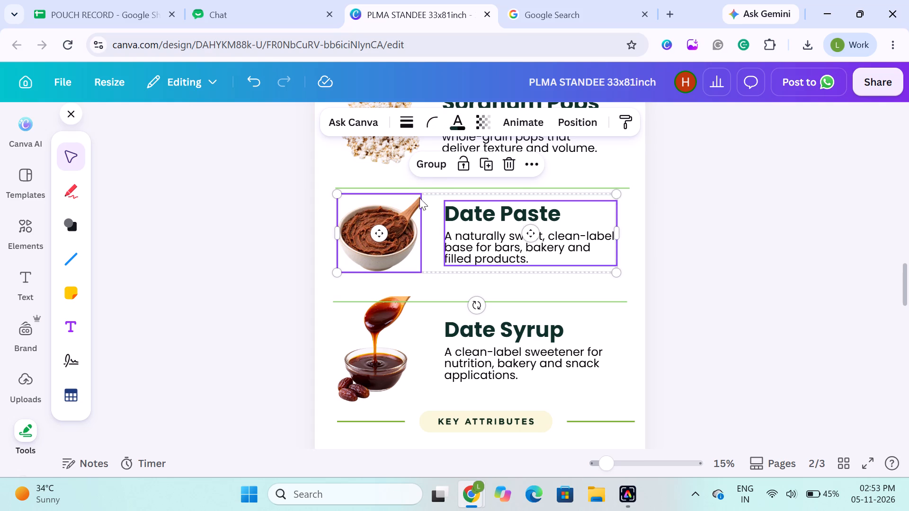
pyautogui.click(563, 118)
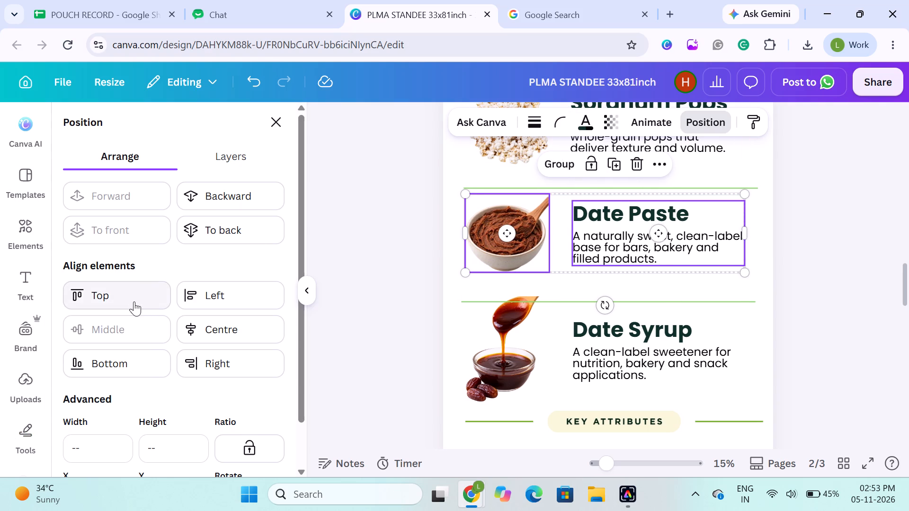
pyautogui.click(134, 301)
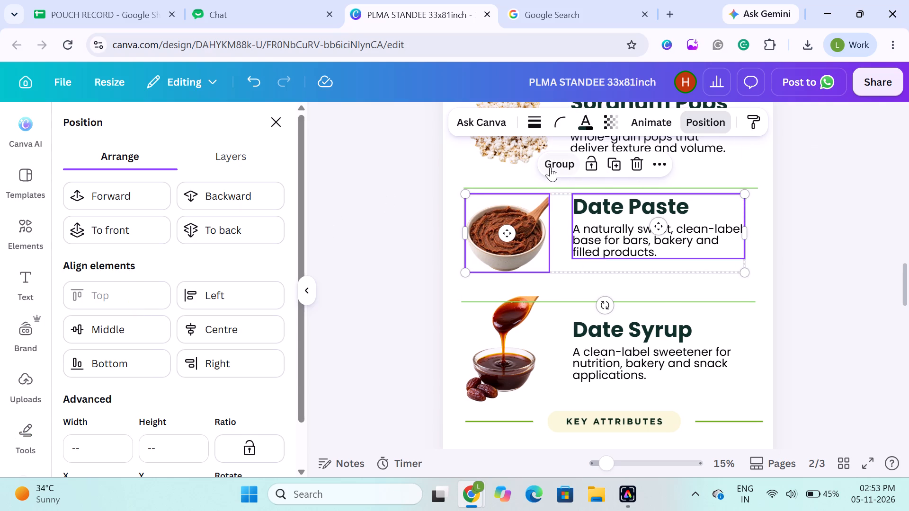
pyautogui.click(550, 167)
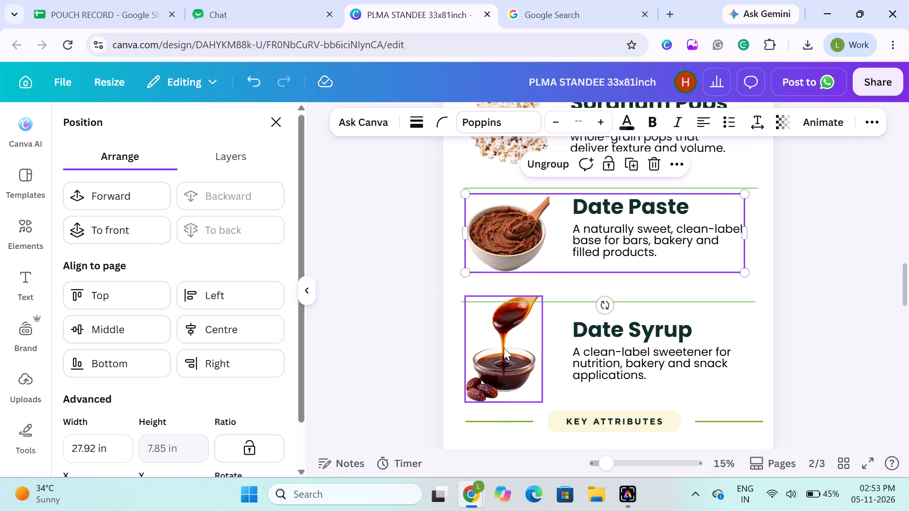
# Align the Date Syrup photo and its text block along their top edges and group them.
pyautogui.click(504, 348)
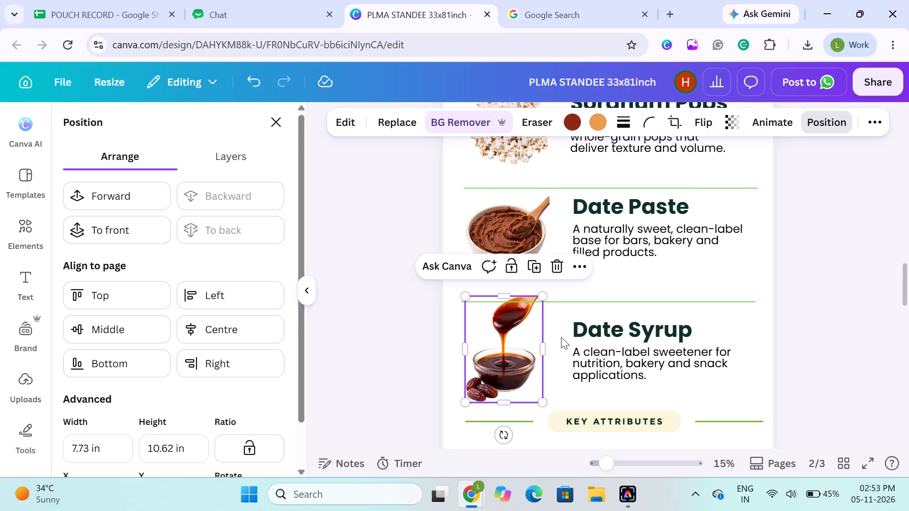
pyautogui.keyDown('shift'); pyautogui.click(582, 328); pyautogui.keyUp('shift')
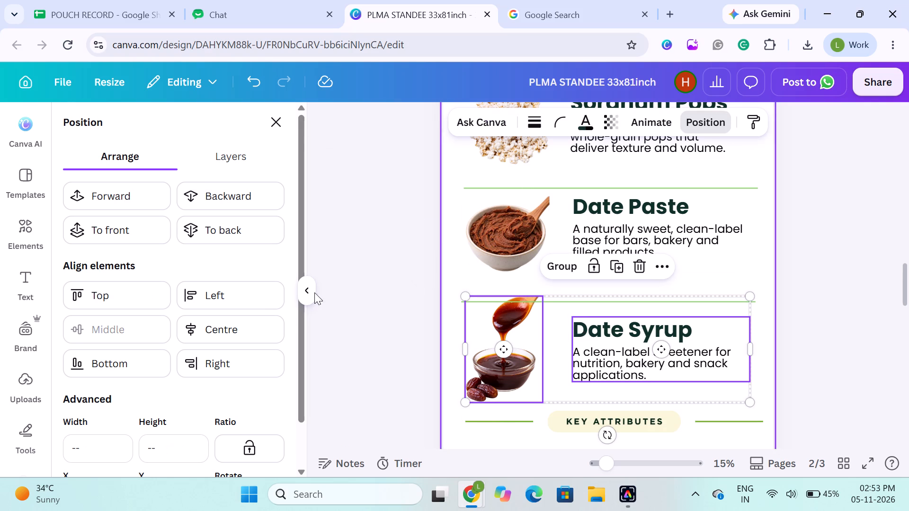
pyautogui.click(134, 294)
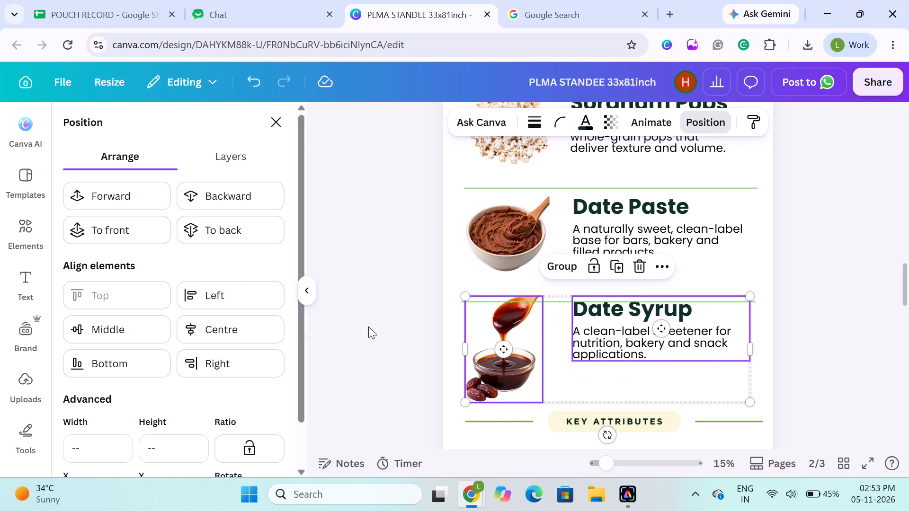
pyautogui.click(572, 269)
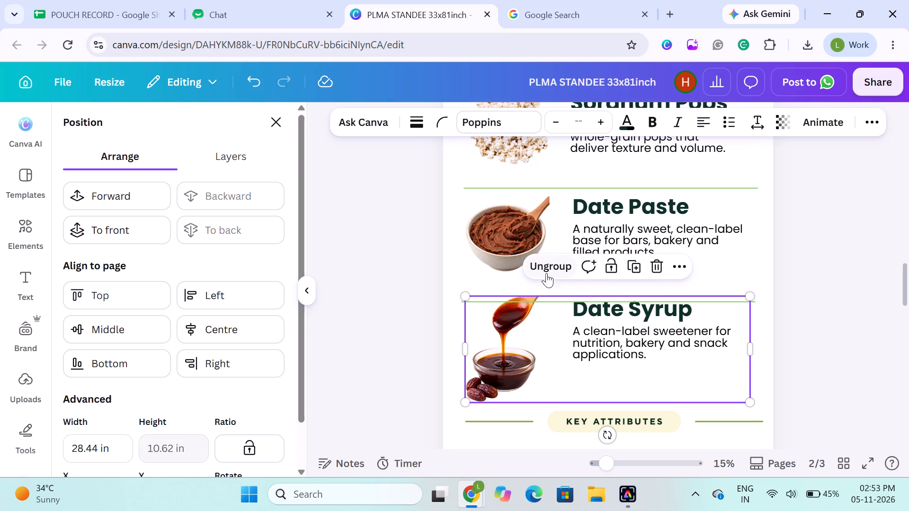
pyautogui.click(396, 336)
# Nudge the KEY ATTRIBUTES heading, the icon row and the YOUR BRAND. YOUR FORMULA. tagline down together, leaving a small margin above the page's bottom edge.
pyautogui.scroll(-1, 396, 336)
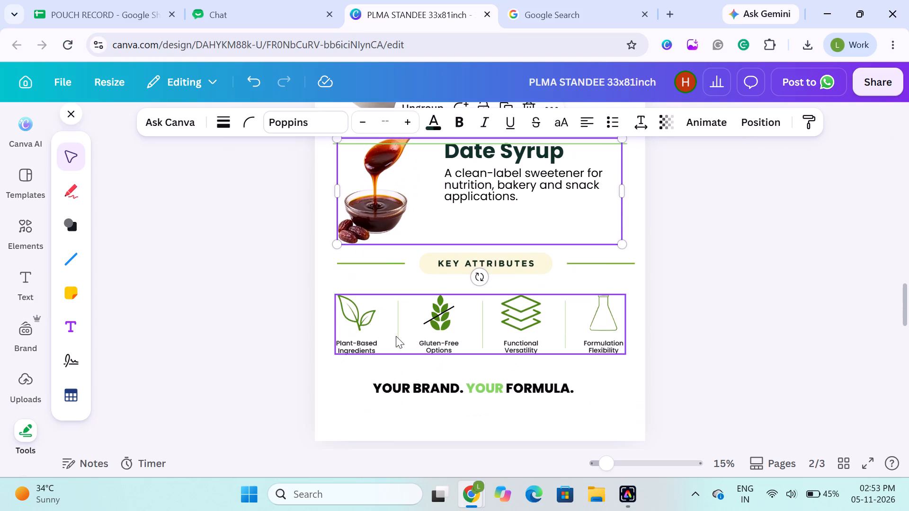
pyautogui.moveTo(271, 286); pyautogui.dragTo(520, 423)
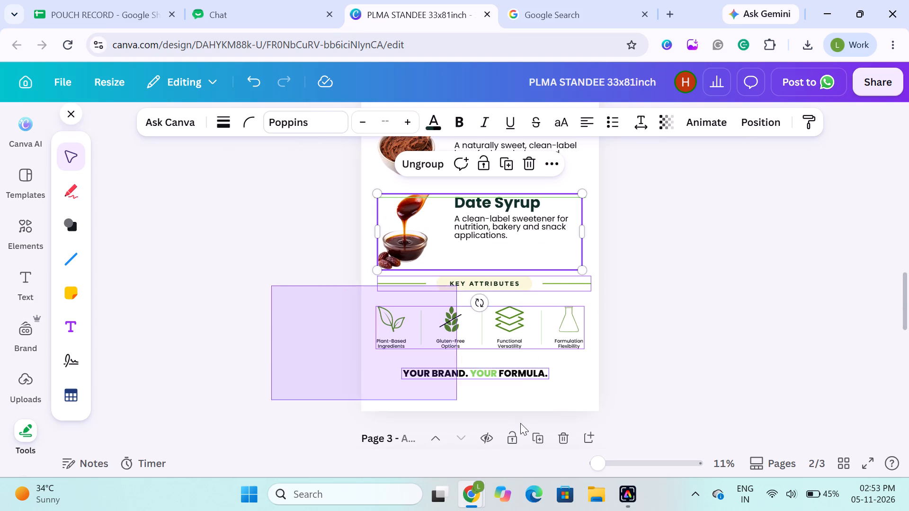
pyautogui.moveTo(520, 423); pyautogui.dragTo(581, 396)
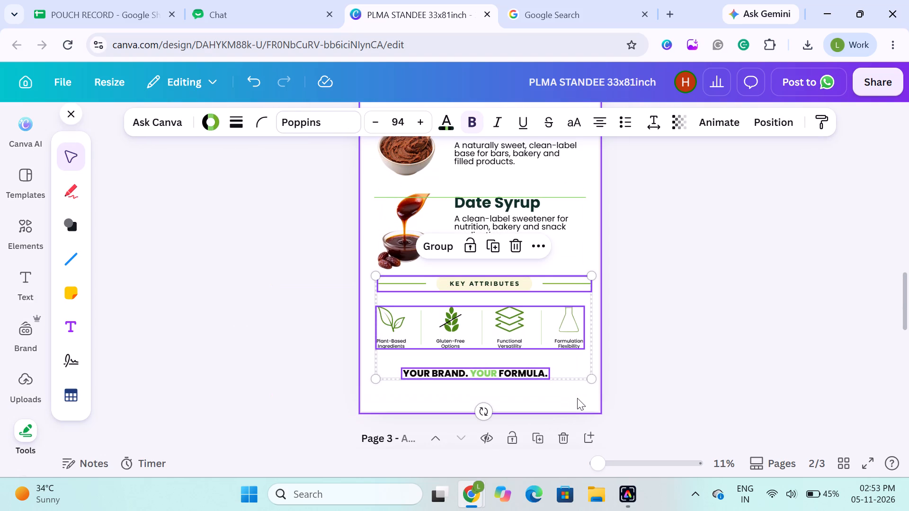
pyautogui.press('Down')
pyautogui.press('Down')
pyautogui.press('Down')
pyautogui.press('Down')
pyautogui.press('Down')
pyautogui.press('Down')
pyautogui.press('Down')
pyautogui.press('Down')
pyautogui.press('Down')
pyautogui.press('Down')
pyautogui.press('Down')
pyautogui.press('Down')
pyautogui.press('Down')
pyautogui.press('Down')
pyautogui.press('Down')
pyautogui.press('Down')
pyautogui.press('Down')
pyautogui.press('Down')
pyautogui.press('Down')
pyautogui.press('Down')
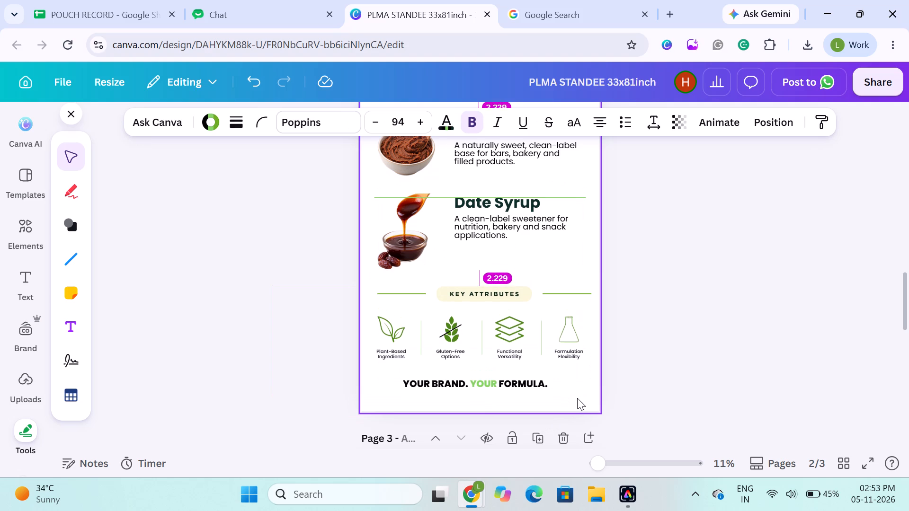
pyautogui.press('Down')
pyautogui.press('Down')
pyautogui.press('Down')
pyautogui.press('Down')
pyautogui.press('Down')
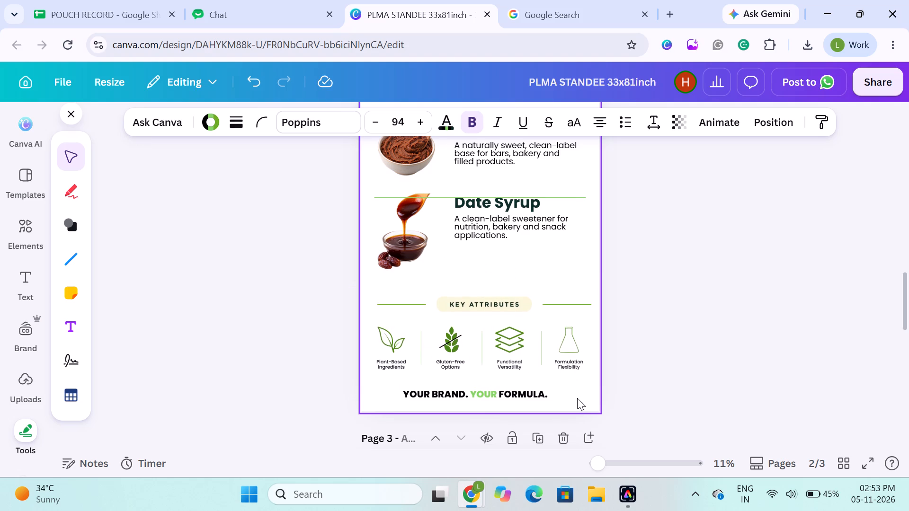
pyautogui.press('Down')
pyautogui.press('Down')
pyautogui.press('Down')
pyautogui.press('Up')
pyautogui.press('Up')
pyautogui.press('Up')
pyautogui.press('Up')
pyautogui.press('Up')
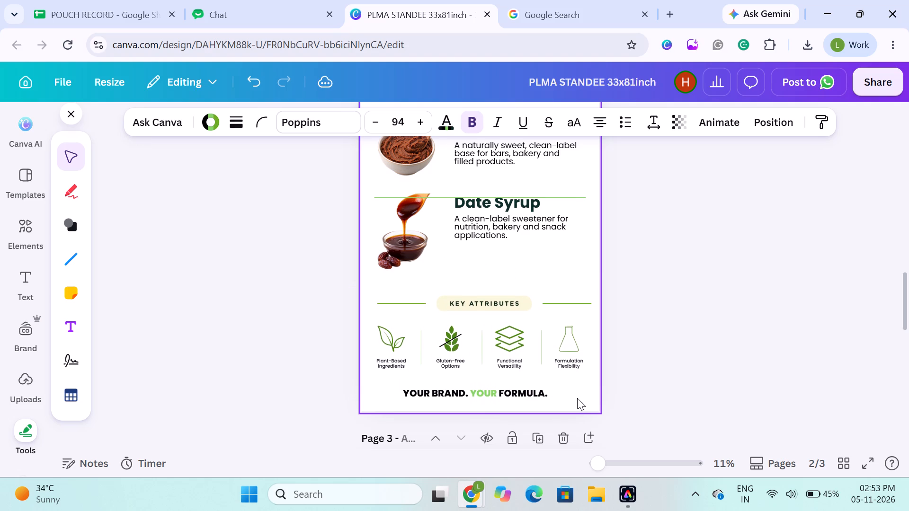
pyautogui.click(307, 370)
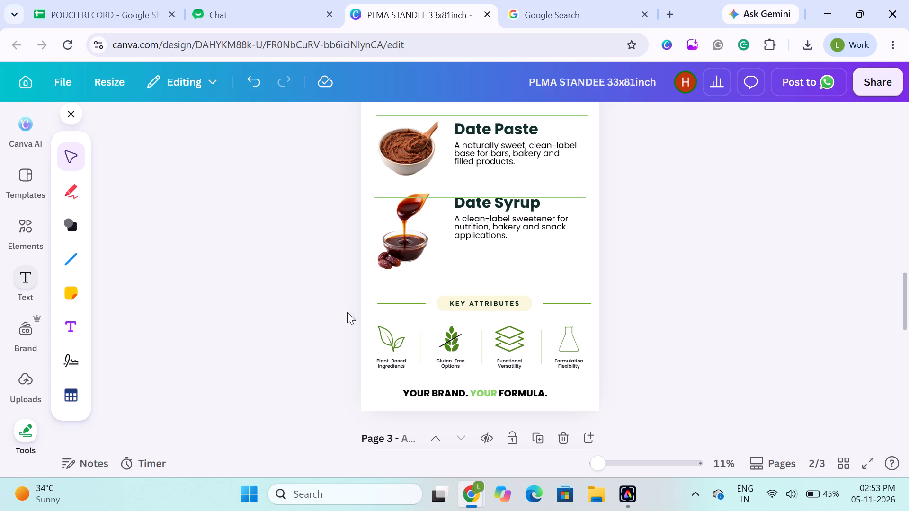
# Nudge only the KEY ATTRIBUTES heading with its side lines slightly down, closer to the icon row.
pyautogui.moveTo(288, 310); pyautogui.dragTo(297, 312)
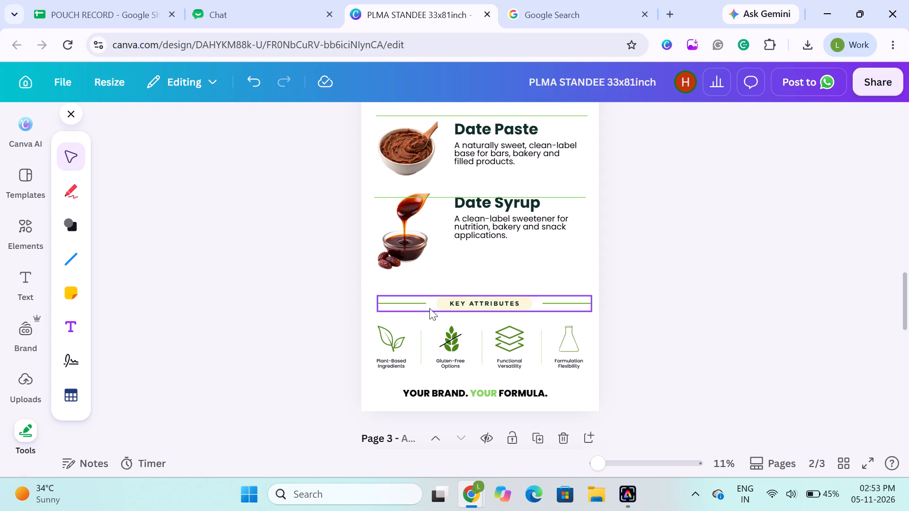
pyautogui.click(421, 303)
pyautogui.press('Down')
pyautogui.press('Down')
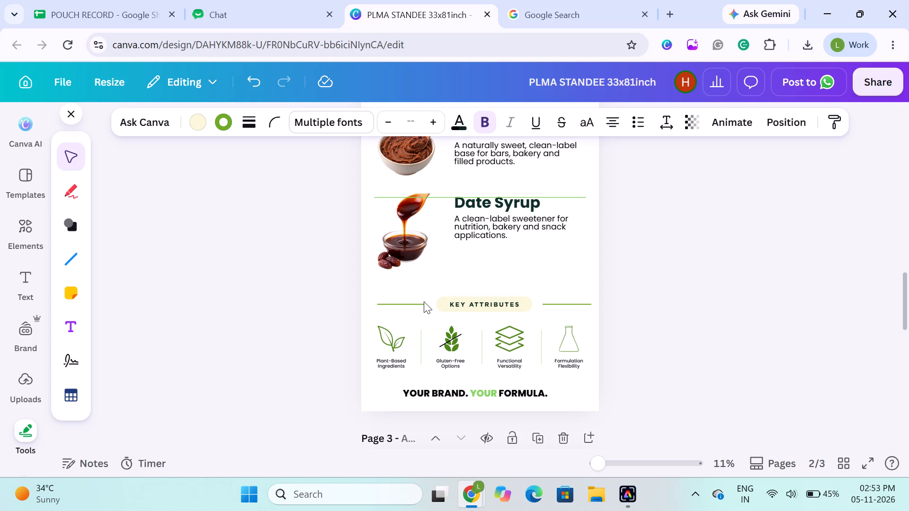
pyautogui.press('Down')
pyautogui.press('Down')
pyautogui.press('Down')
pyautogui.press('Down')
pyautogui.press('Down')
pyautogui.press('Down')
pyautogui.press('Down')
pyautogui.press('Down')
pyautogui.press('Down')
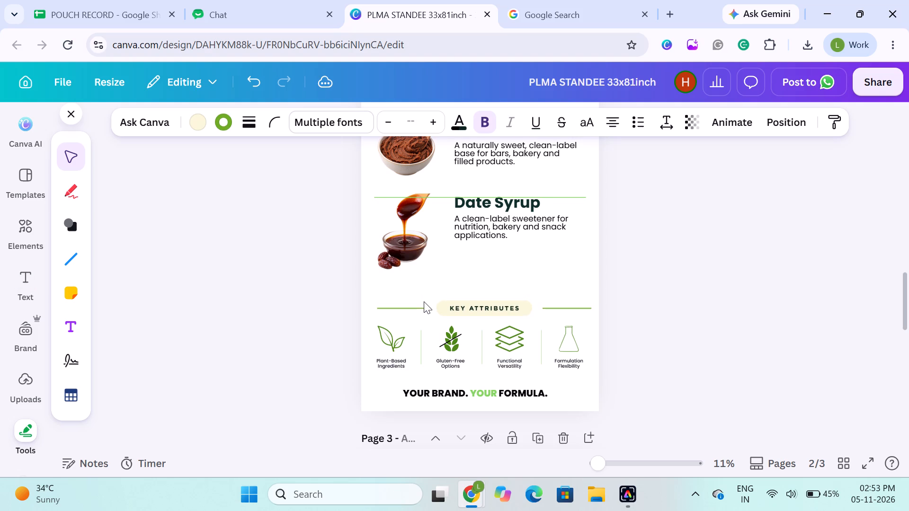
pyautogui.click(269, 236)
# Move the Date Syrup group straight down so the spoon and title clear the divider above them.
pyautogui.click(448, 218)
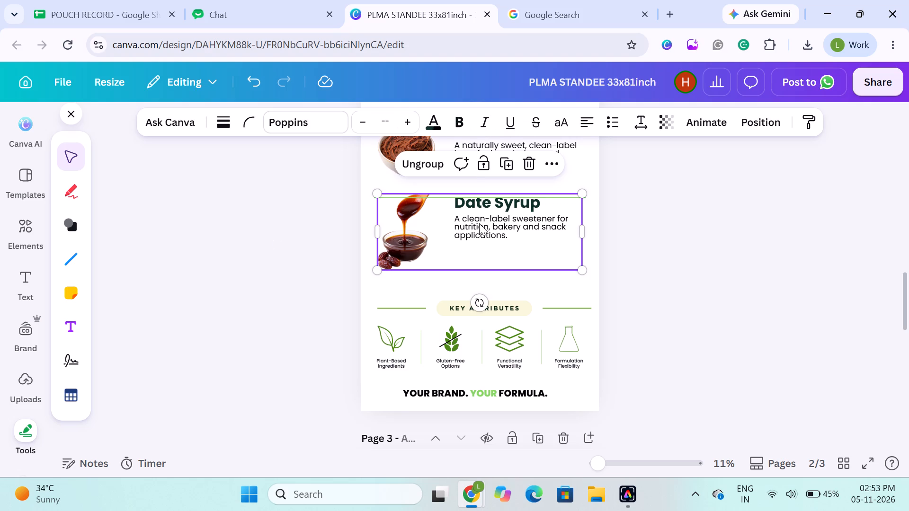
pyautogui.moveTo(479, 223); pyautogui.dragTo(479, 246)
pyautogui.click(307, 246)
# Group the divider lines directly above and below the Date Paste section.
pyautogui.scroll(1, 307, 246)
pyautogui.click(421, 206)
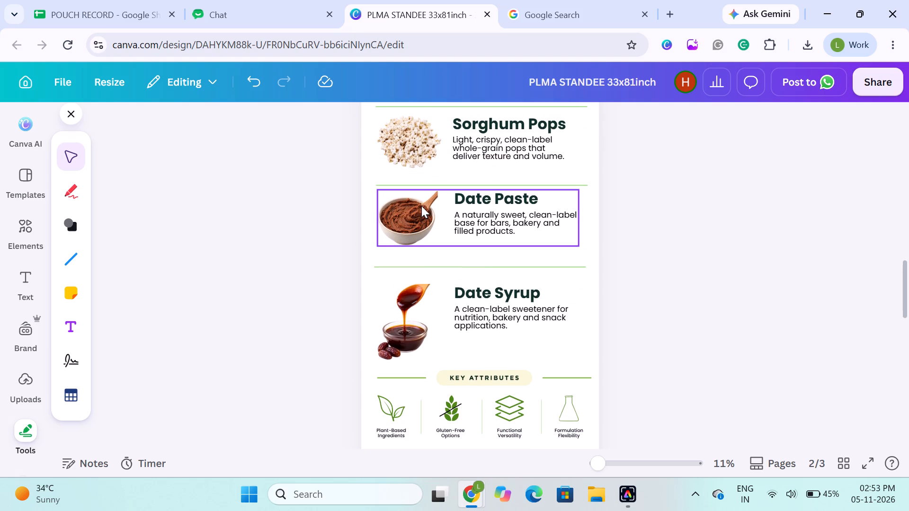
pyautogui.click(461, 185)
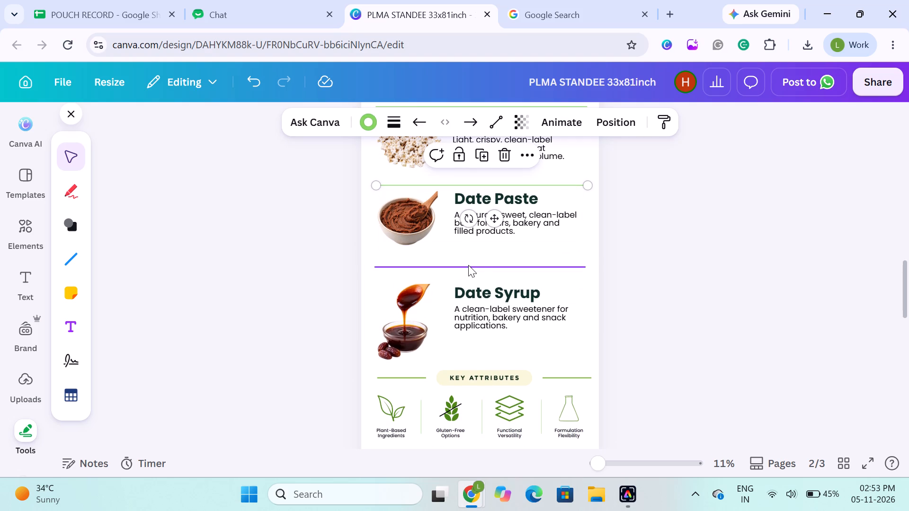
pyautogui.keyDown('shift'); pyautogui.click(468, 265); pyautogui.keyUp('shift')
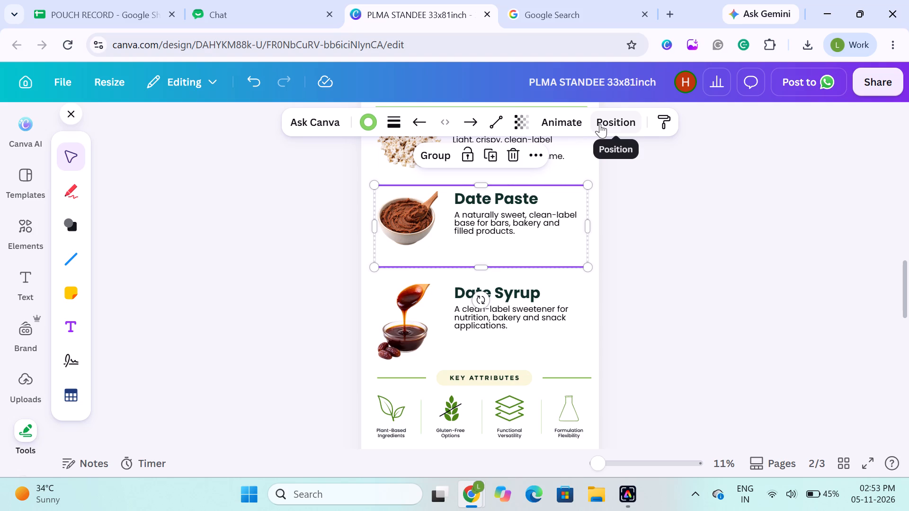
pyautogui.click(600, 123)
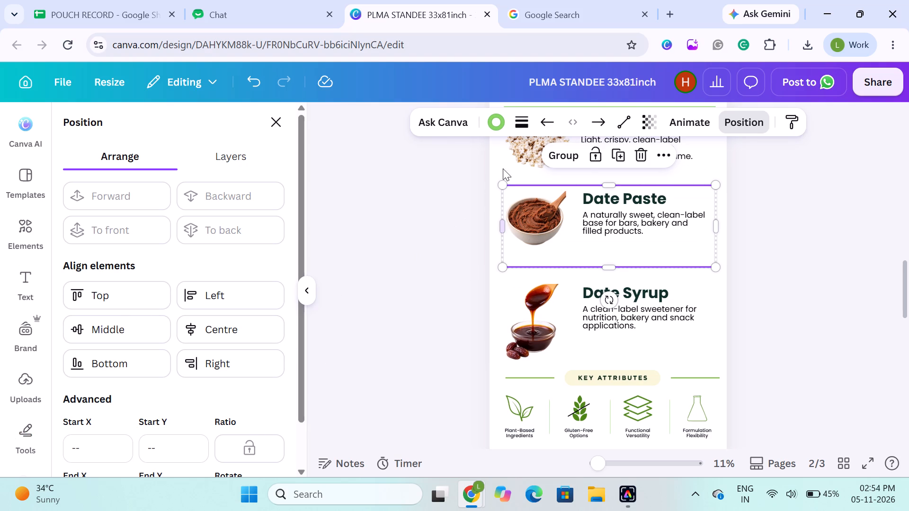
pyautogui.click(562, 159)
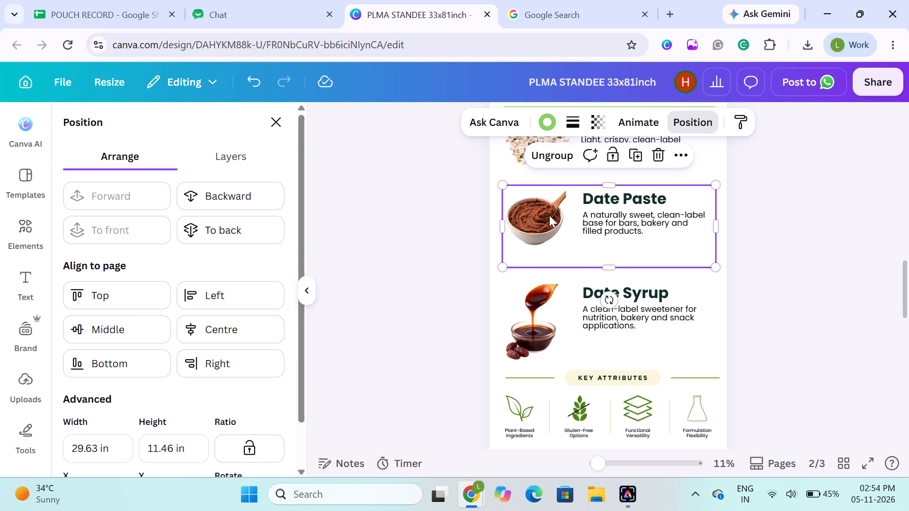
# Align the Date Paste group to the middle and centre of the grouped divider pair.
pyautogui.click(580, 211)
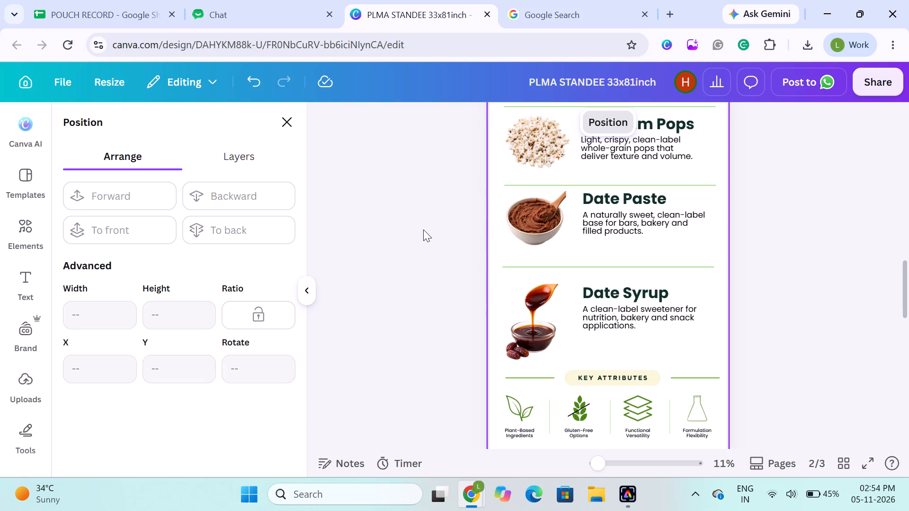
pyautogui.click(423, 229)
pyautogui.click(527, 254)
pyautogui.click(563, 112)
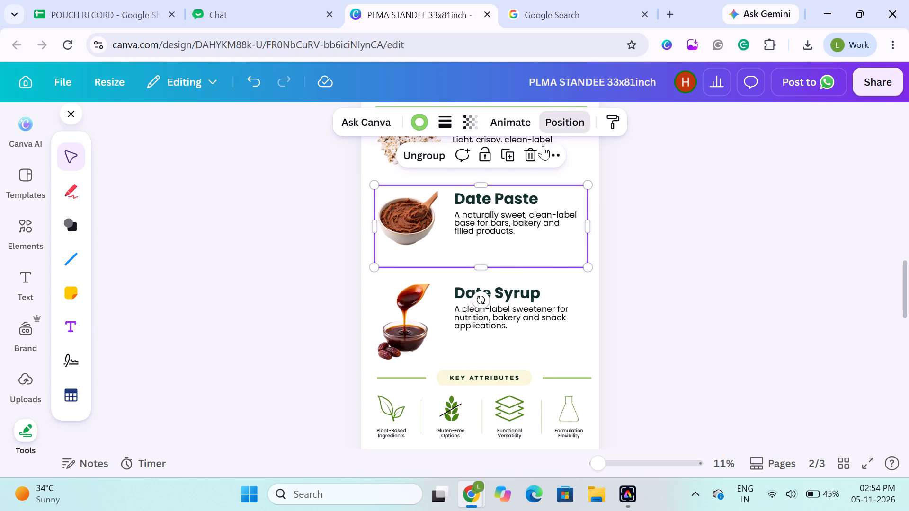
pyautogui.click(251, 194)
pyautogui.click(607, 216)
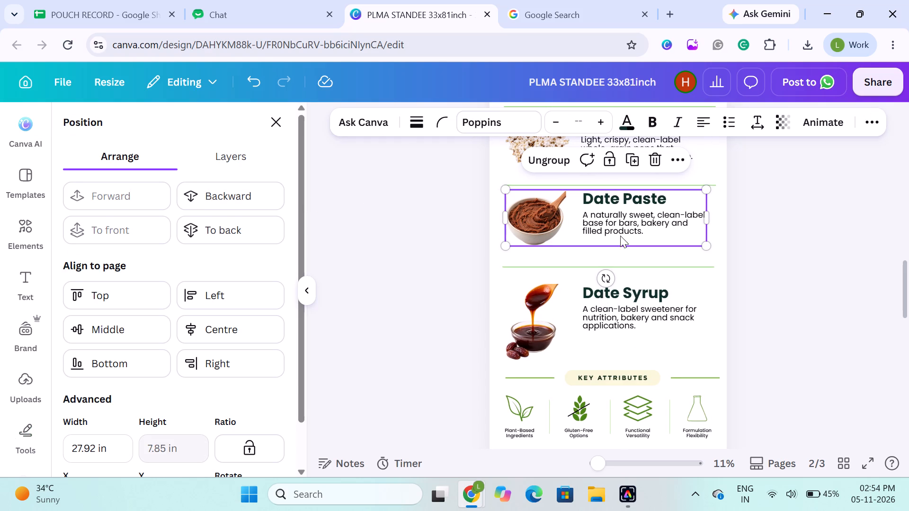
pyautogui.keyDown('shift'); pyautogui.click(624, 255); pyautogui.keyUp('shift')
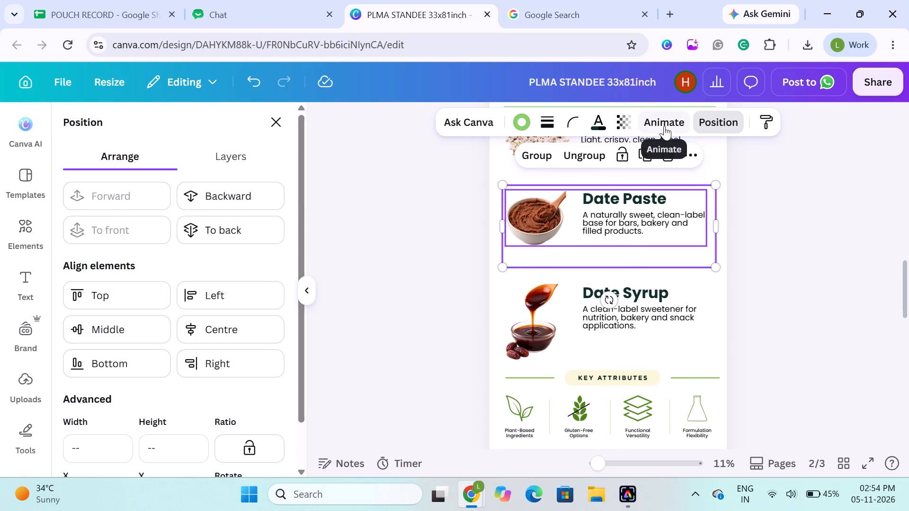
pyautogui.click(148, 333)
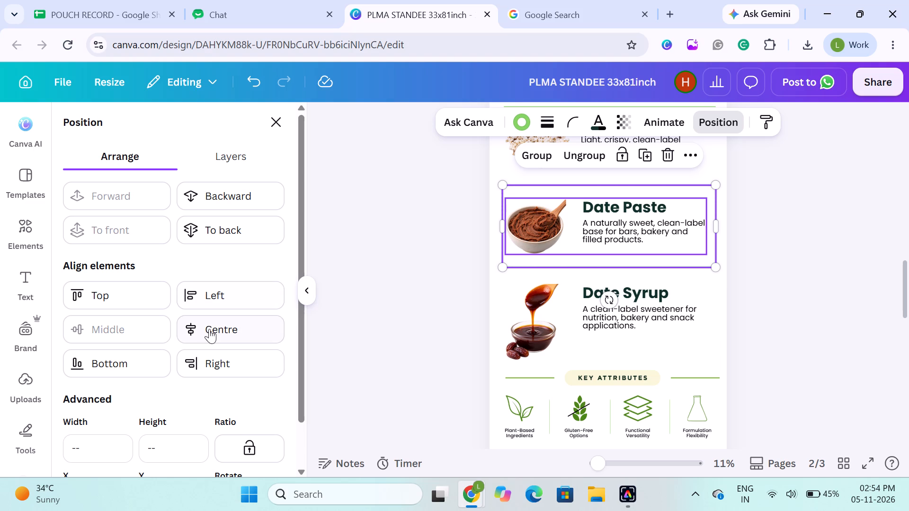
pyautogui.click(241, 331)
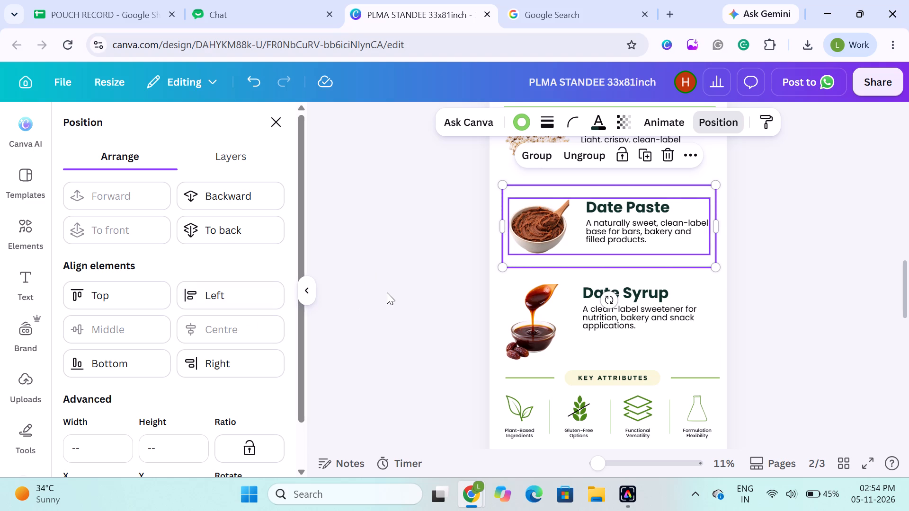
pyautogui.click(401, 285)
pyautogui.click(307, 274)
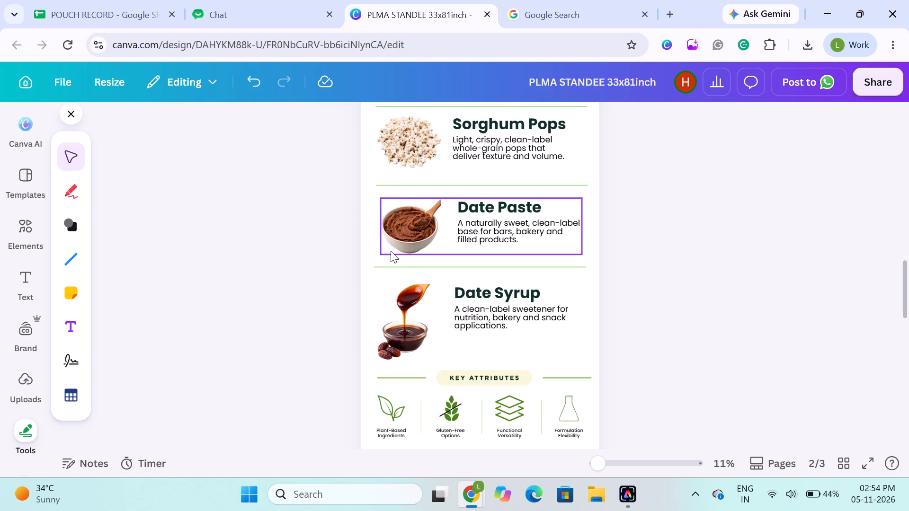
pyautogui.click(284, 246)
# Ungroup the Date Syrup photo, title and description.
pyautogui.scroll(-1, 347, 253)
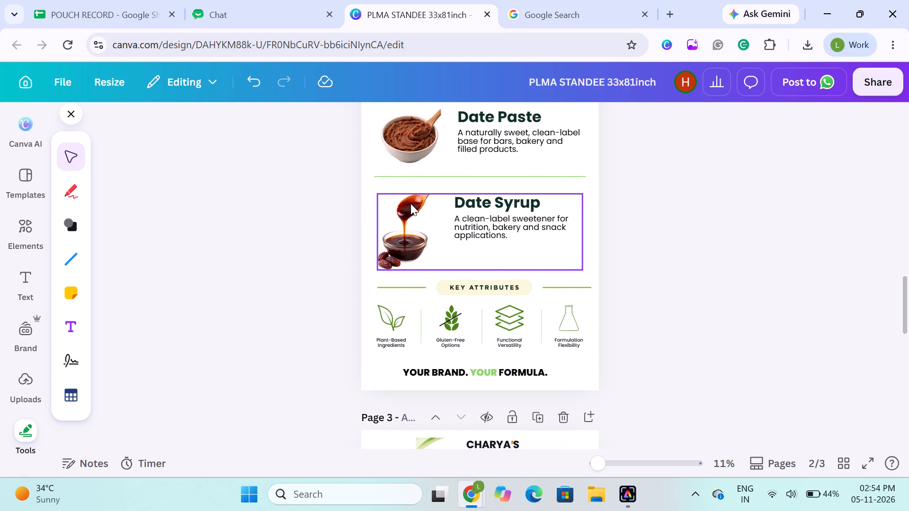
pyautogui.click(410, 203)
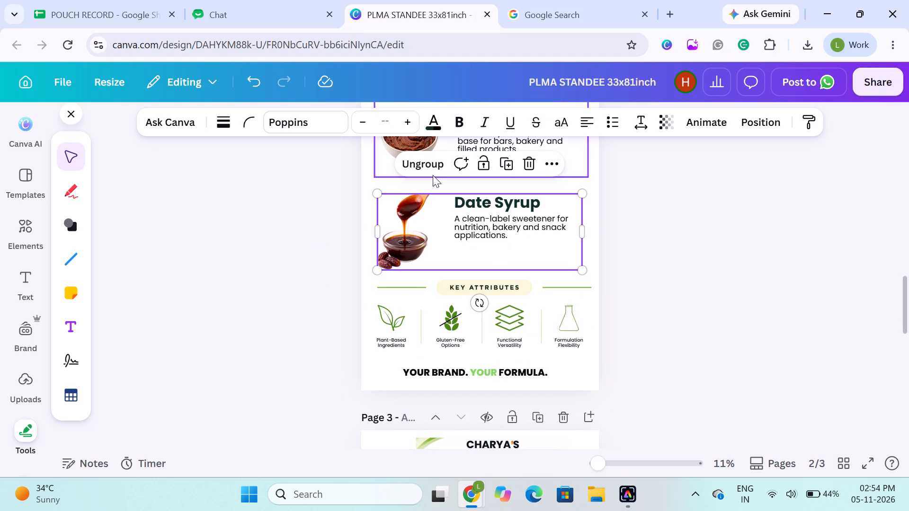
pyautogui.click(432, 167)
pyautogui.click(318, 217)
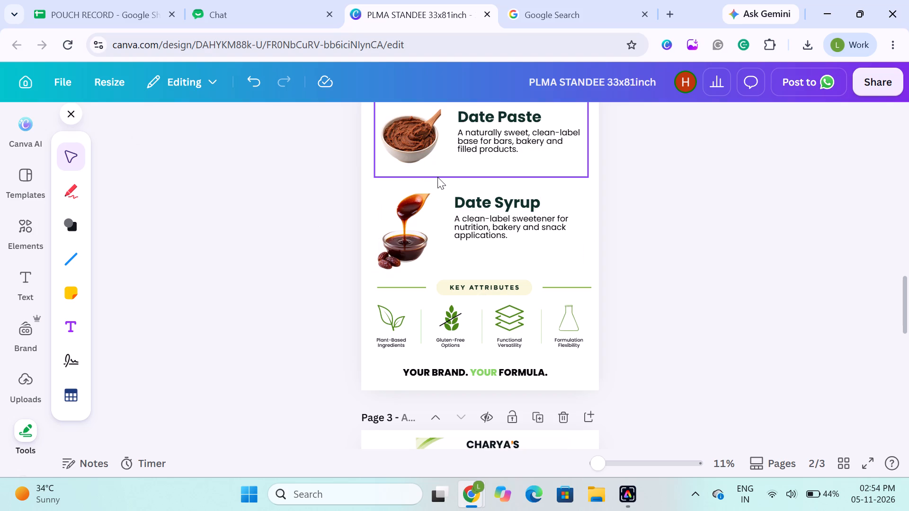
# Ungroup the two divider lines around the Date Paste section.
pyautogui.click(442, 175)
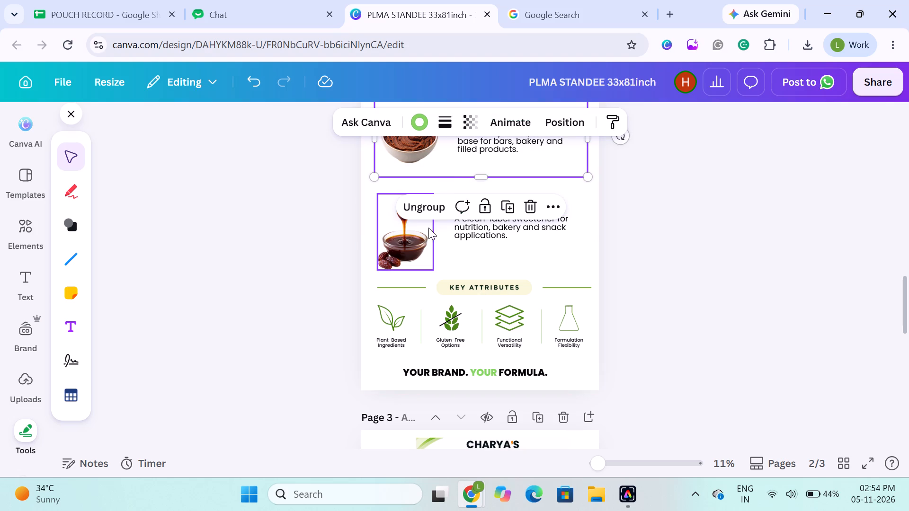
pyautogui.click(322, 194)
pyautogui.scroll(1, 322, 194)
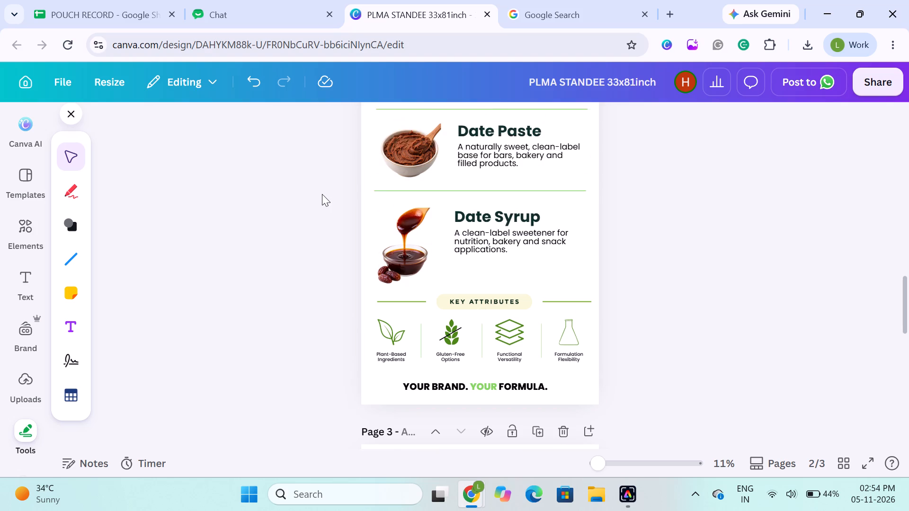
pyautogui.scroll(1, 322, 194)
pyautogui.click(411, 265)
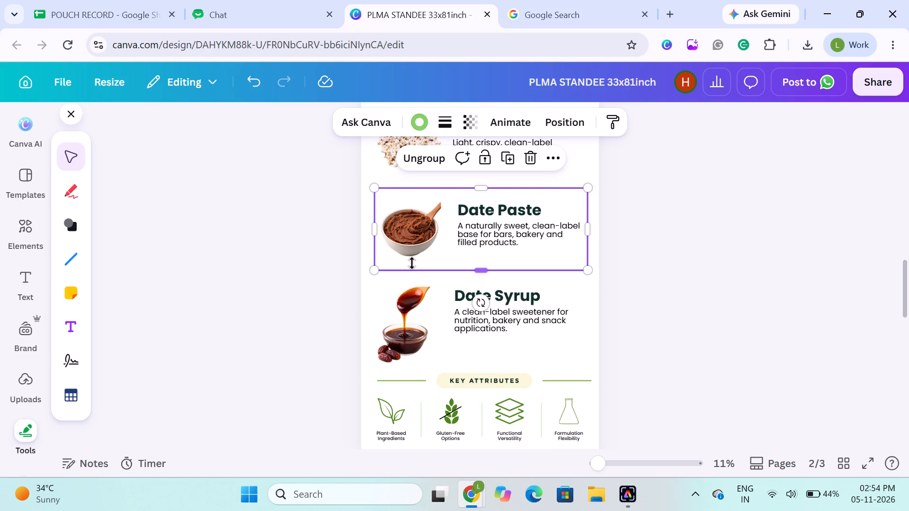
pyautogui.click(425, 159)
pyautogui.click(322, 217)
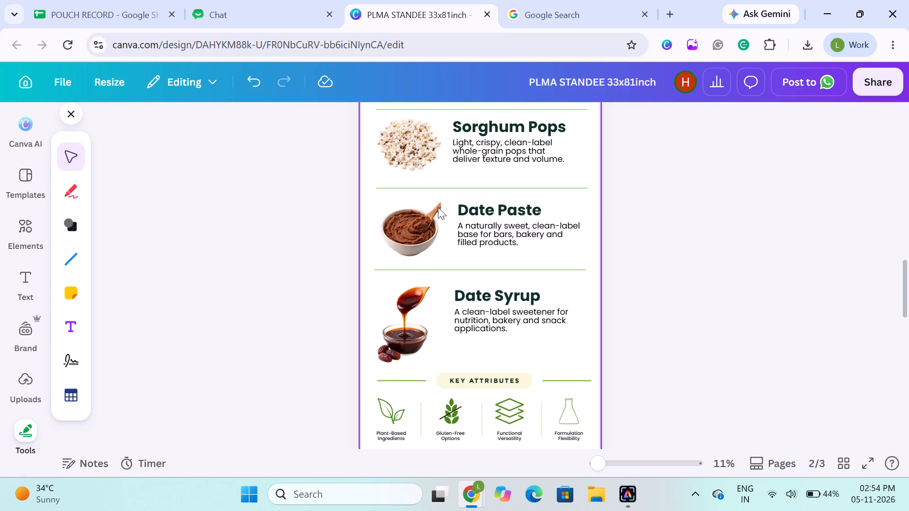
pyautogui.click(441, 221)
pyautogui.click(348, 224)
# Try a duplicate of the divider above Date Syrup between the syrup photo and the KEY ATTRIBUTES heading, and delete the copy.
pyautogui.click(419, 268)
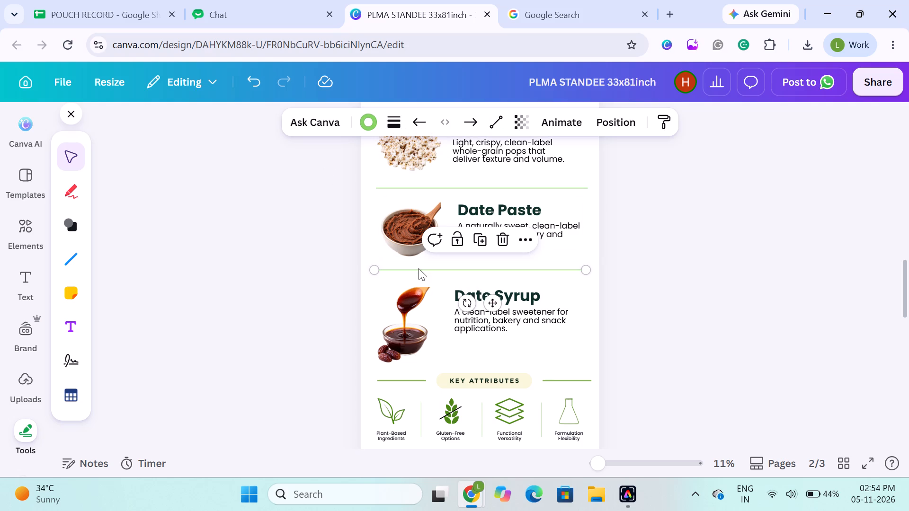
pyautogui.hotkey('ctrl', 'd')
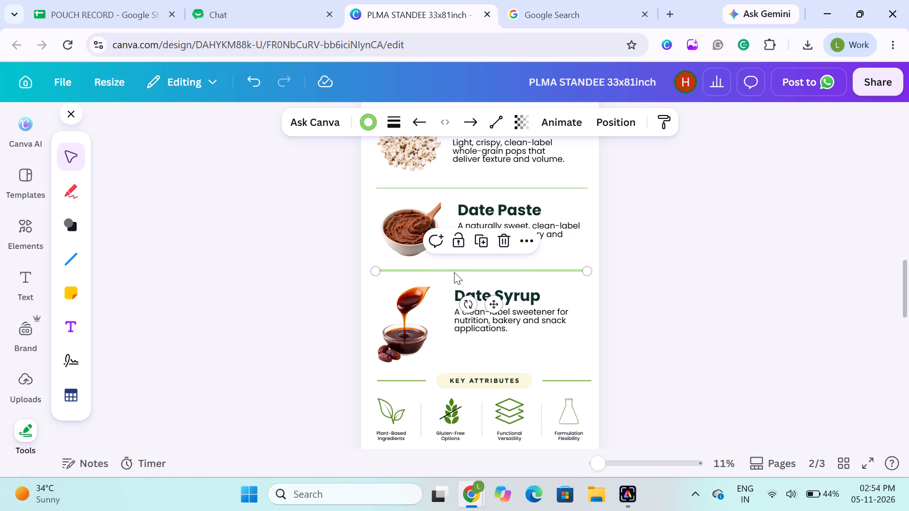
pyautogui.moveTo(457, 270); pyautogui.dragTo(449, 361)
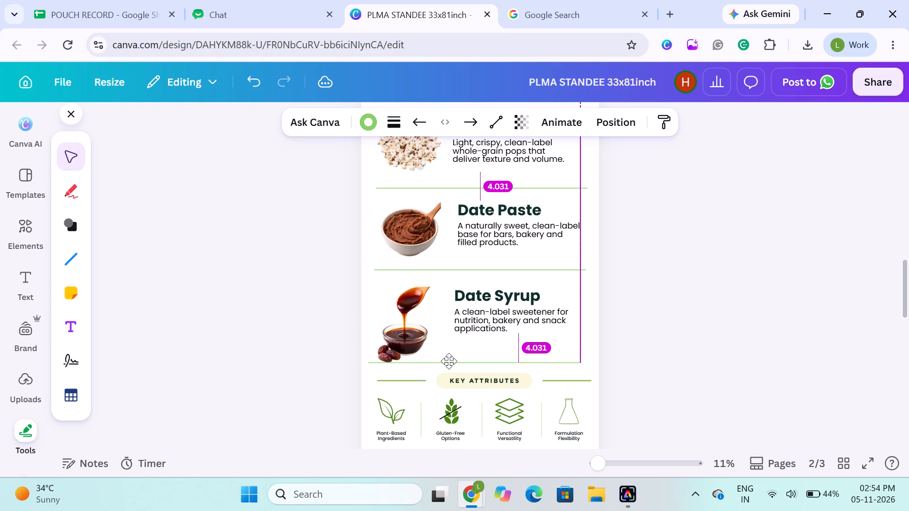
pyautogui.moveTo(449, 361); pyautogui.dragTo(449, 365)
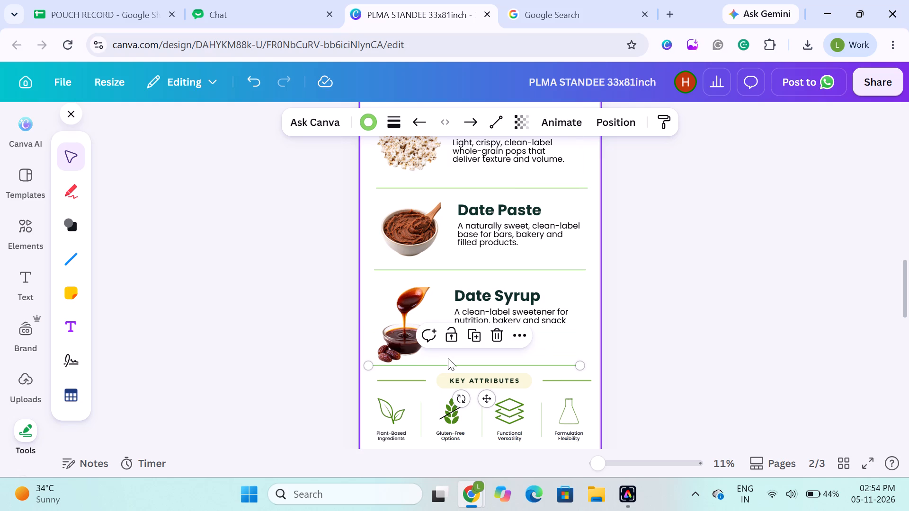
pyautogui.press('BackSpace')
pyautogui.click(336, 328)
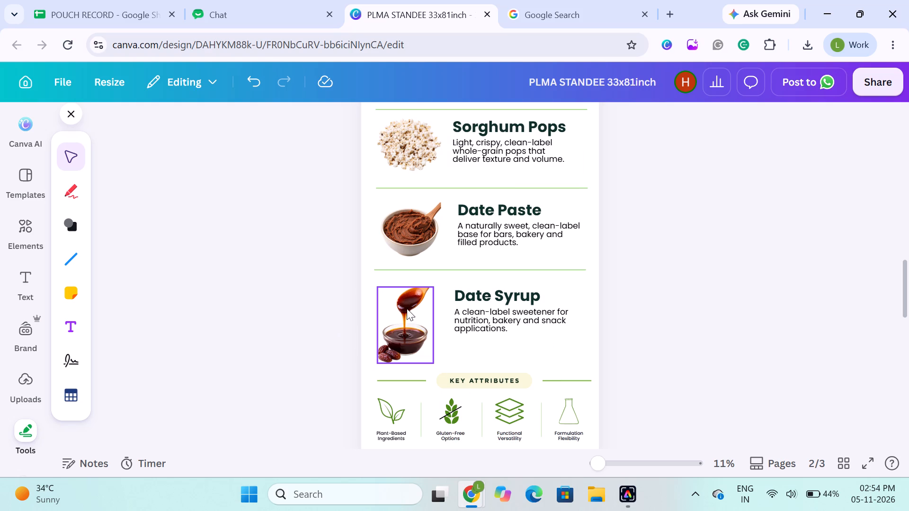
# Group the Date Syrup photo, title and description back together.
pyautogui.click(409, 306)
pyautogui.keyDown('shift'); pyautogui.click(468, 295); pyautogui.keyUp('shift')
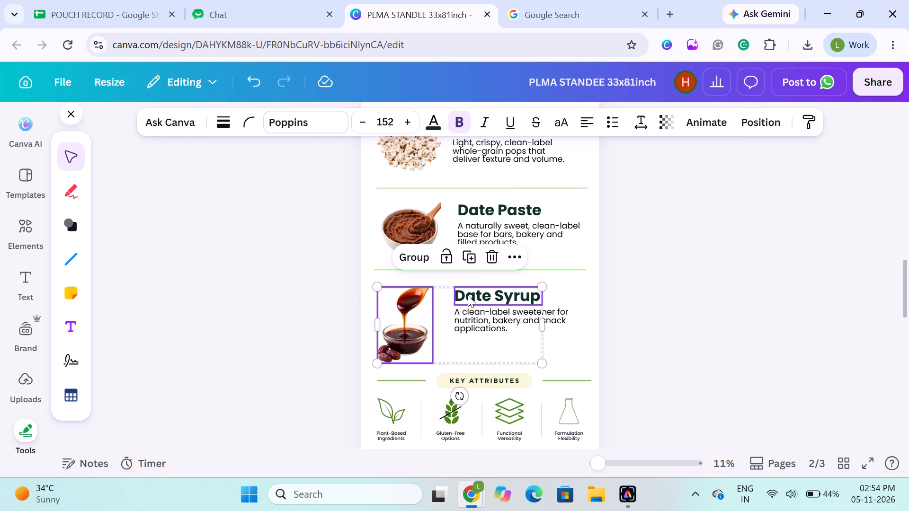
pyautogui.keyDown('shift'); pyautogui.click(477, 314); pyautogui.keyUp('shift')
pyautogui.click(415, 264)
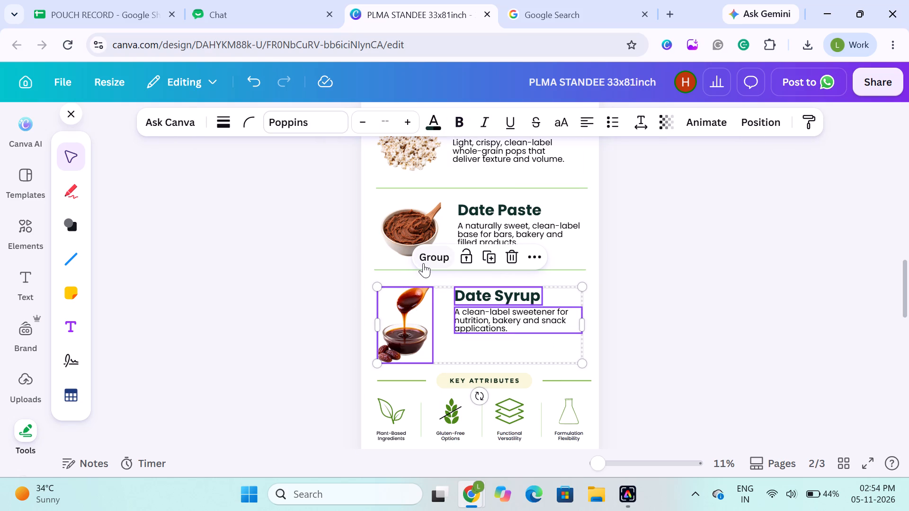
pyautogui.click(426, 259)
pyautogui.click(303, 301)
# Reposition the Date Syrup group slightly lower, balancing its gaps to the divider above and the KEY ATTRIBUTES heading below.
pyautogui.moveTo(426, 305); pyautogui.dragTo(425, 312)
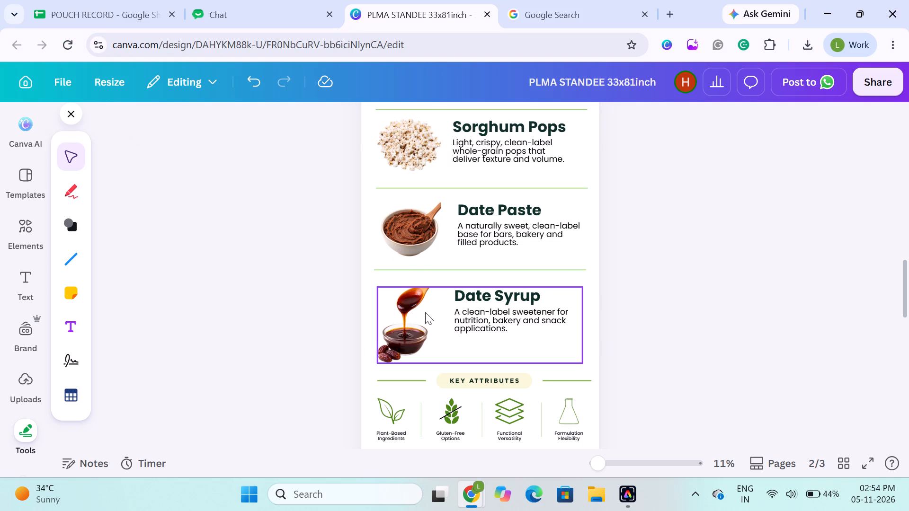
pyautogui.moveTo(425, 312); pyautogui.dragTo(426, 311)
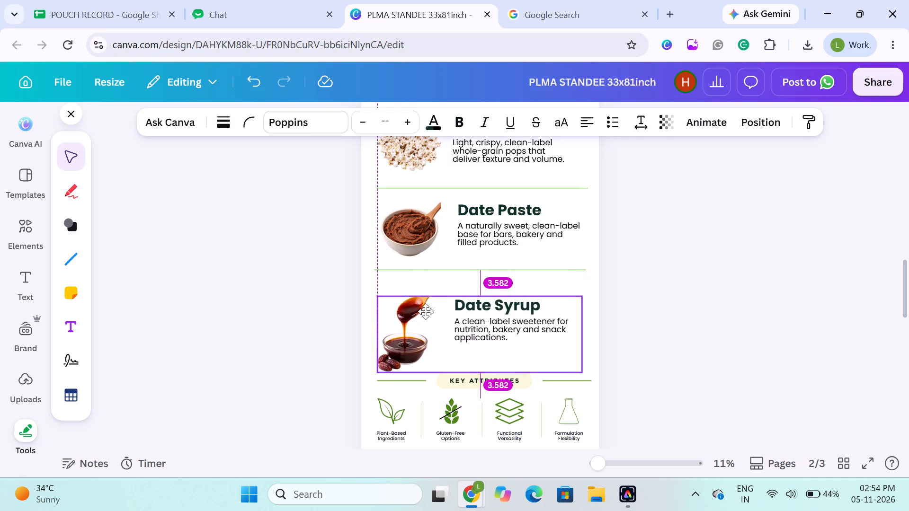
pyautogui.moveTo(426, 311); pyautogui.dragTo(426, 305)
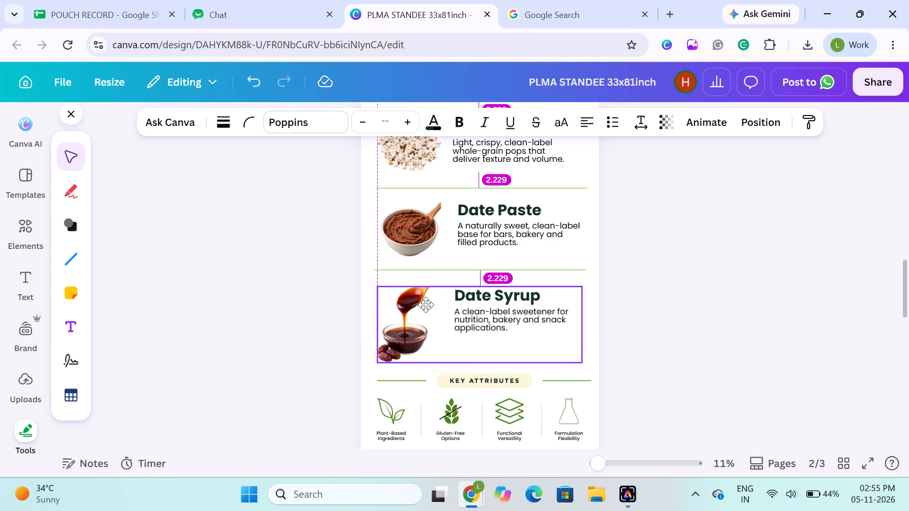
pyautogui.moveTo(426, 305); pyautogui.dragTo(426, 312)
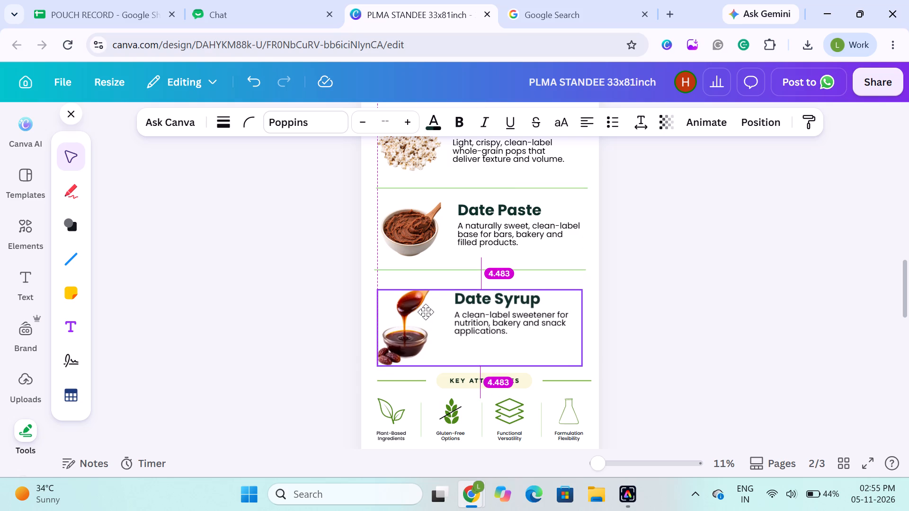
pyautogui.moveTo(426, 312); pyautogui.dragTo(423, 324)
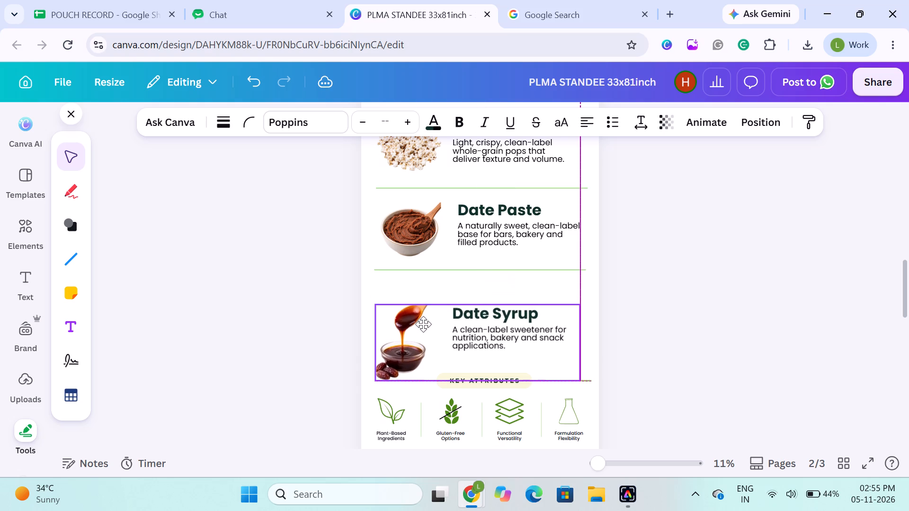
pyautogui.moveTo(423, 324); pyautogui.dragTo(423, 309)
pyautogui.click(335, 300)
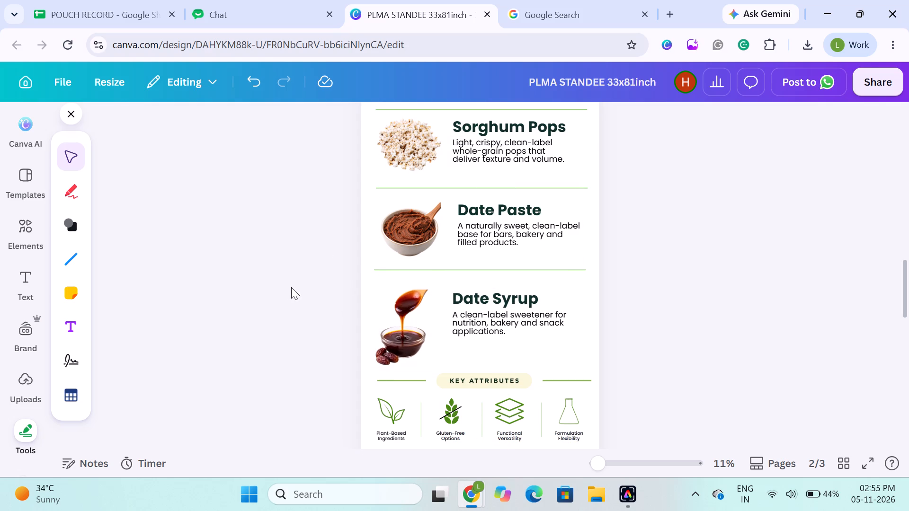
pyautogui.click(290, 287)
pyautogui.scroll(1, 290, 287)
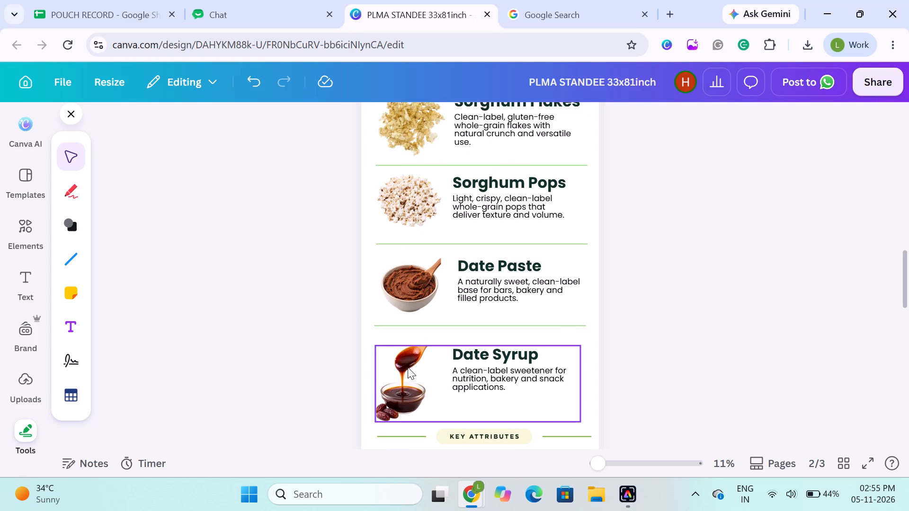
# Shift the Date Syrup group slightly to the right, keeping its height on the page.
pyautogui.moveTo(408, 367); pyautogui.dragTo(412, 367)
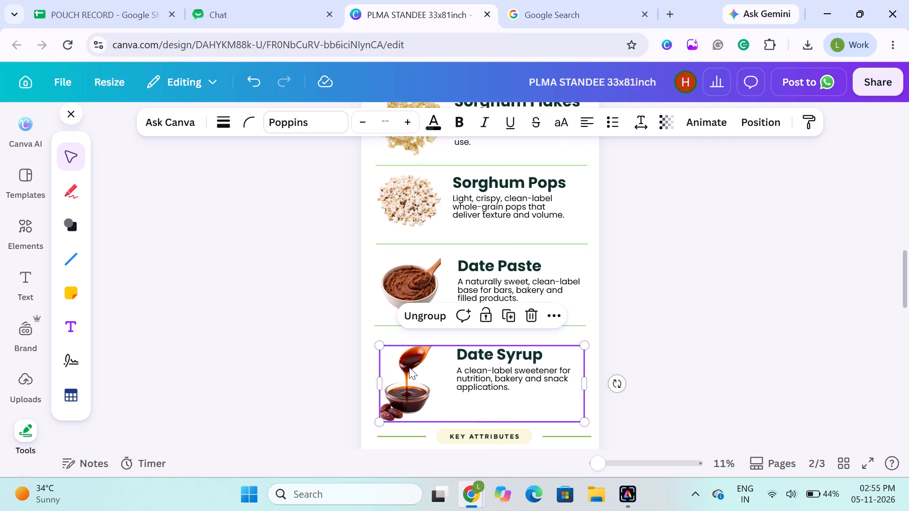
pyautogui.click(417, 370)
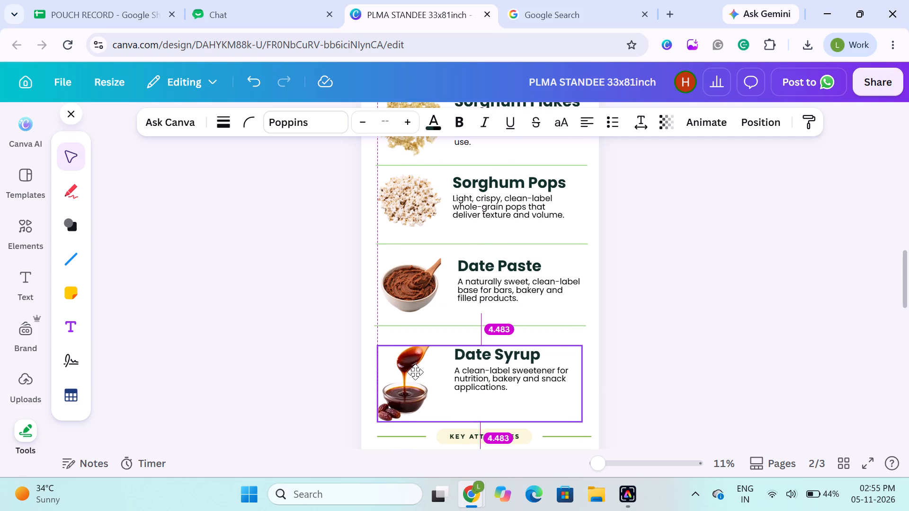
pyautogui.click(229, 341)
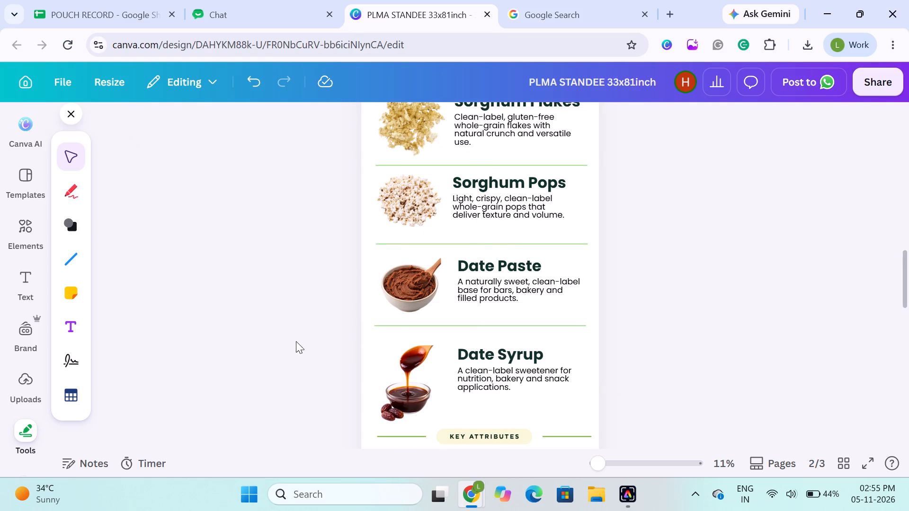
# Duplicate the divider above Date Syrup and place the copy across the bottom of the syrup bowl, above KEY ATTRIBUTES.
pyautogui.click(436, 327)
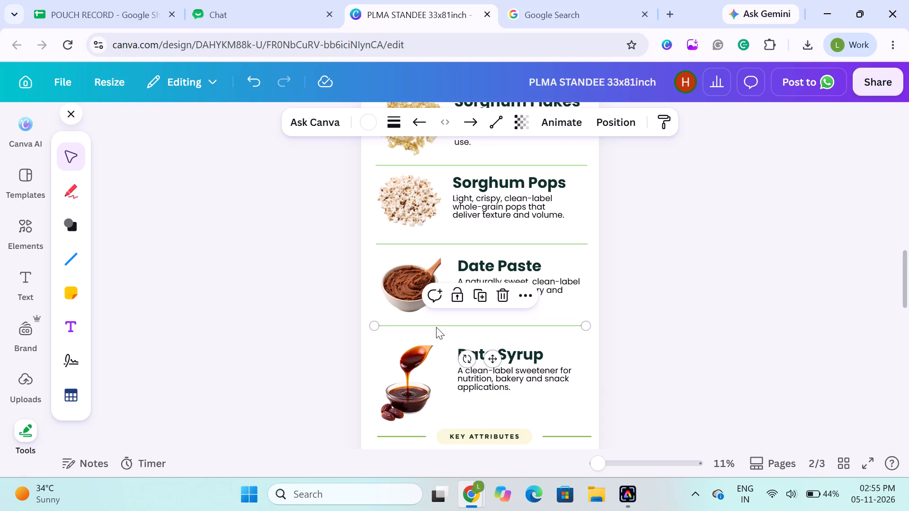
pyautogui.hotkey('ctrl', 'd')
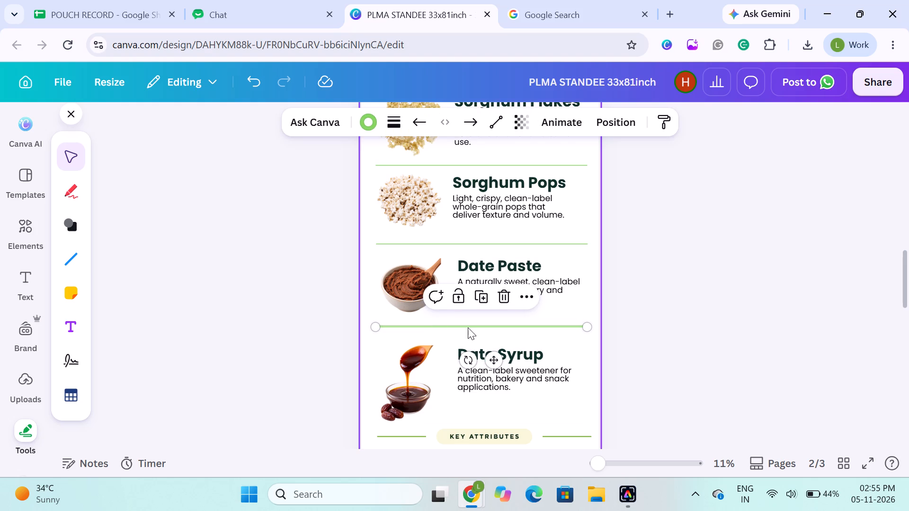
pyautogui.moveTo(469, 326); pyautogui.dragTo(475, 402)
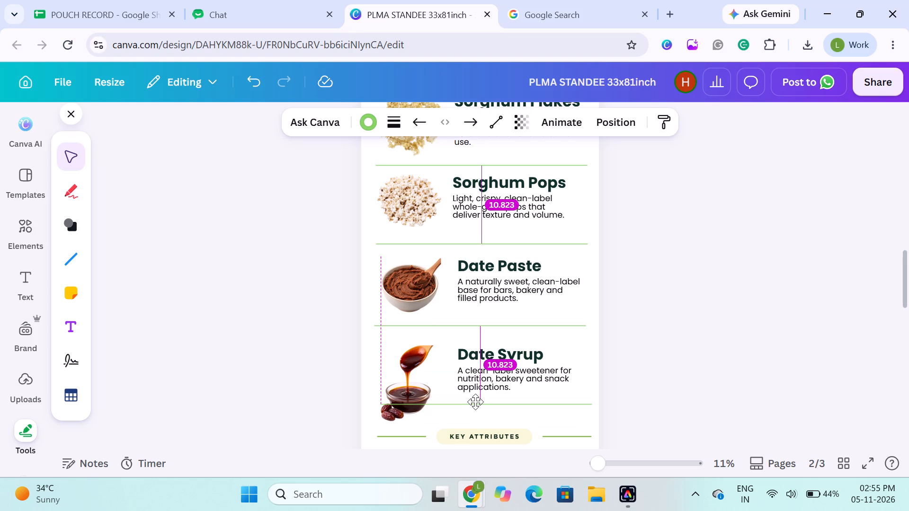
pyautogui.moveTo(475, 402); pyautogui.dragTo(476, 405)
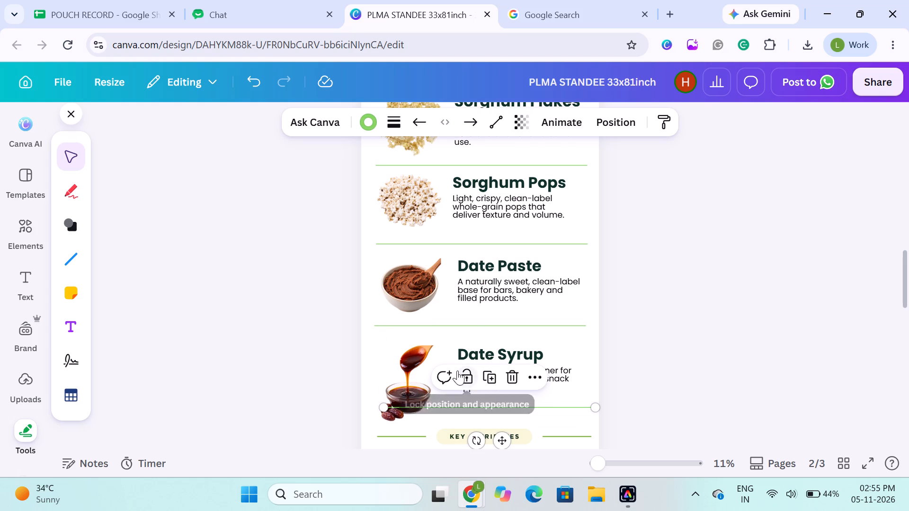
# Centre-align the two dividers around Date Syrup with each other and group them.
pyautogui.click(412, 358)
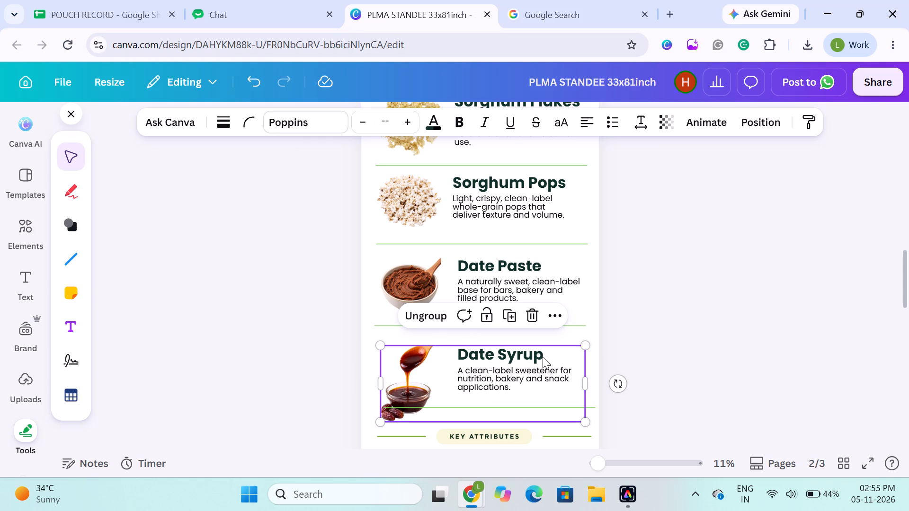
pyautogui.click(684, 378)
pyautogui.click(586, 407)
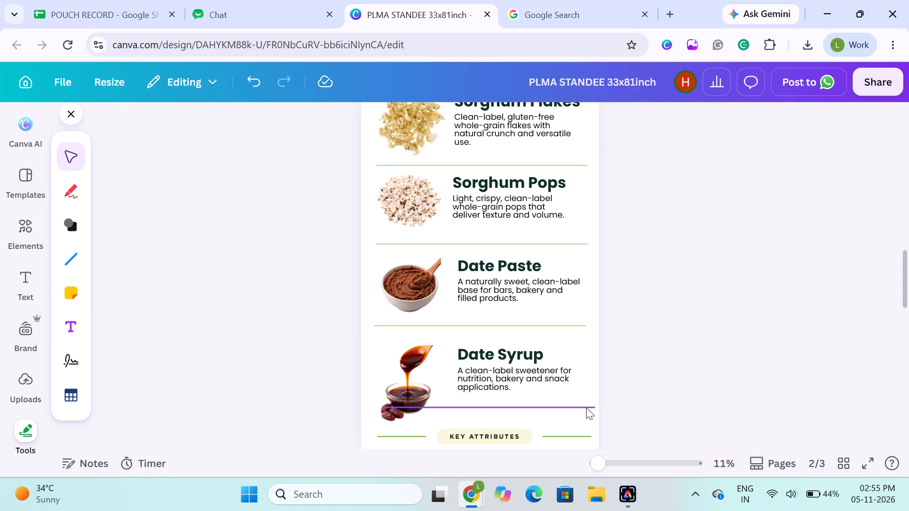
pyautogui.keyDown('shift'); pyautogui.click(579, 328); pyautogui.keyUp('shift')
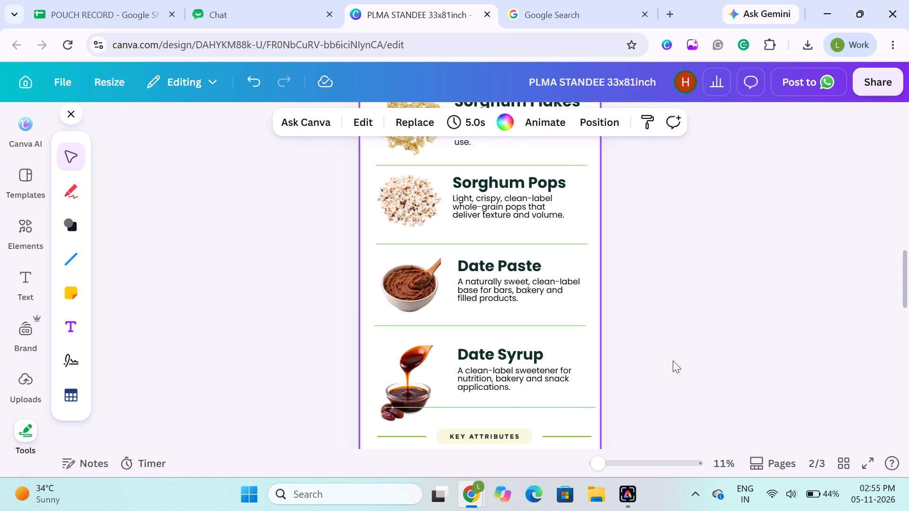
pyautogui.click(674, 361)
pyautogui.click(589, 408)
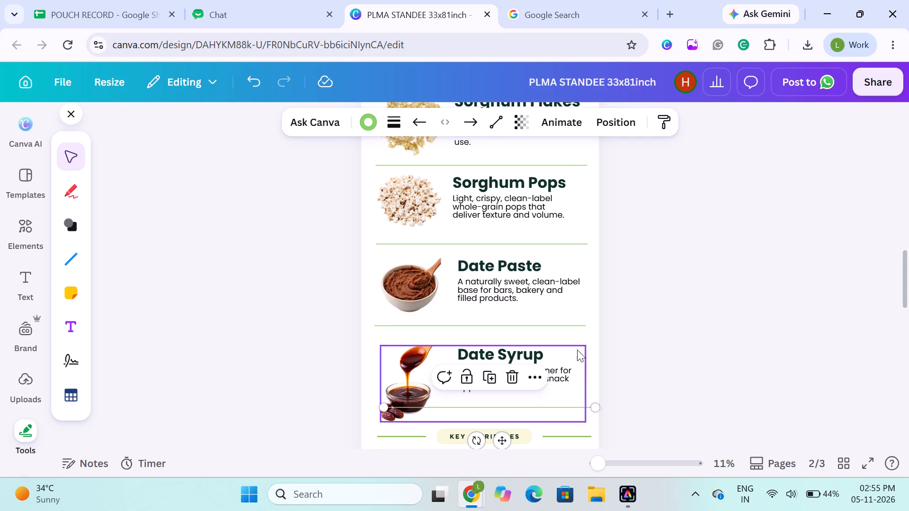
pyautogui.keyDown('shift'); pyautogui.click(572, 326); pyautogui.keyUp('shift')
pyautogui.click(608, 122)
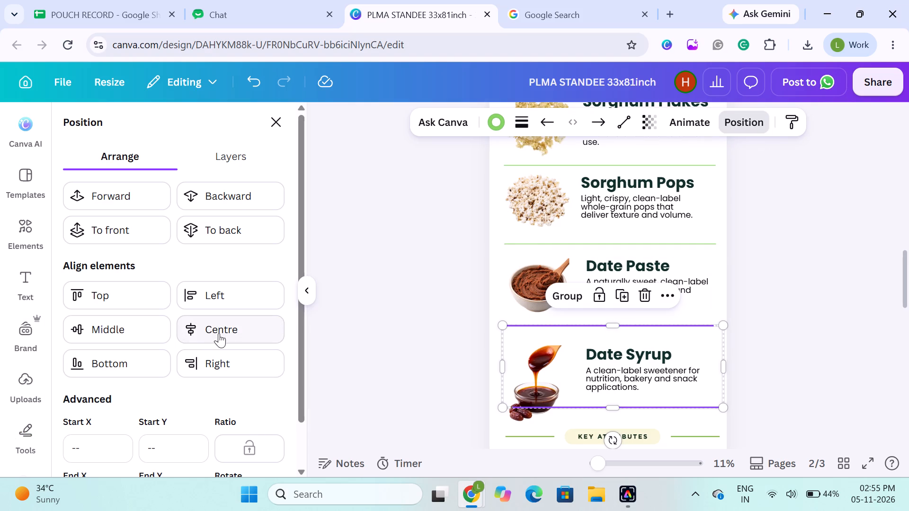
pyautogui.click(238, 335)
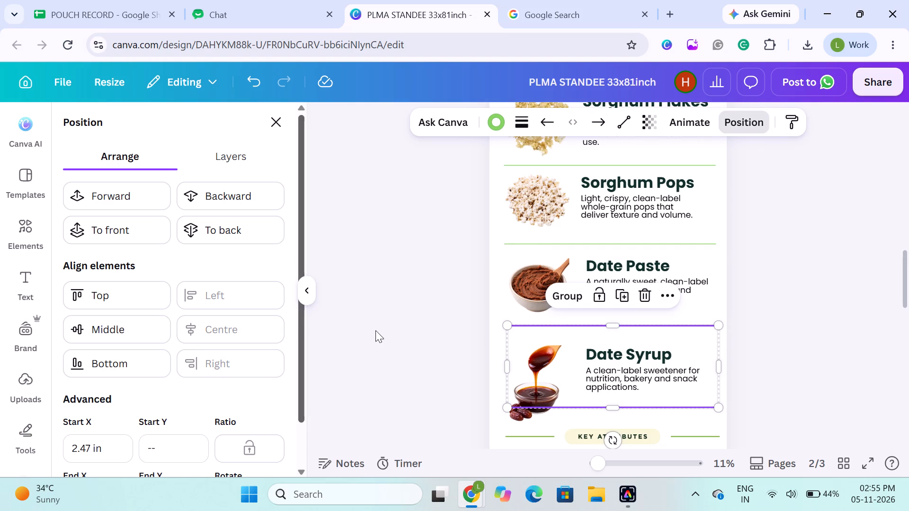
pyautogui.click(560, 297)
# Send the grouped Date Syrup dividers to the back, behind the photo and text.
pyautogui.click(602, 381)
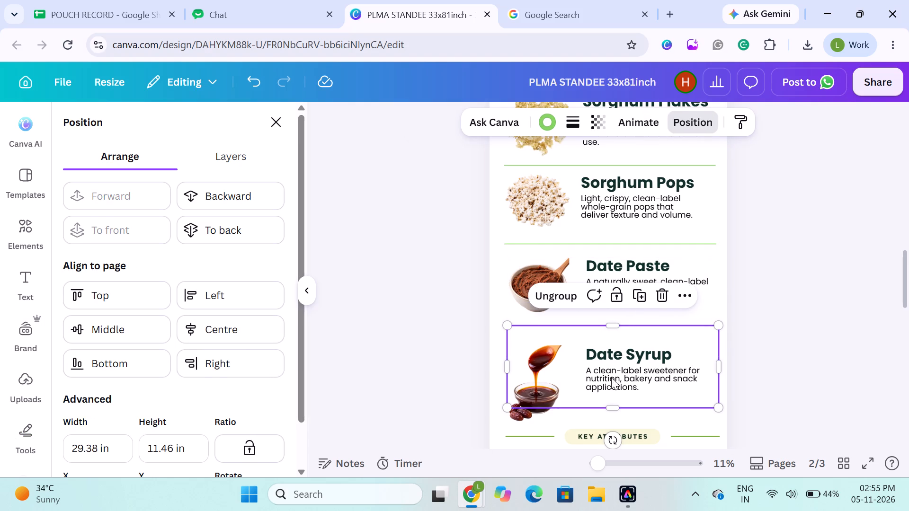
pyautogui.click(579, 359)
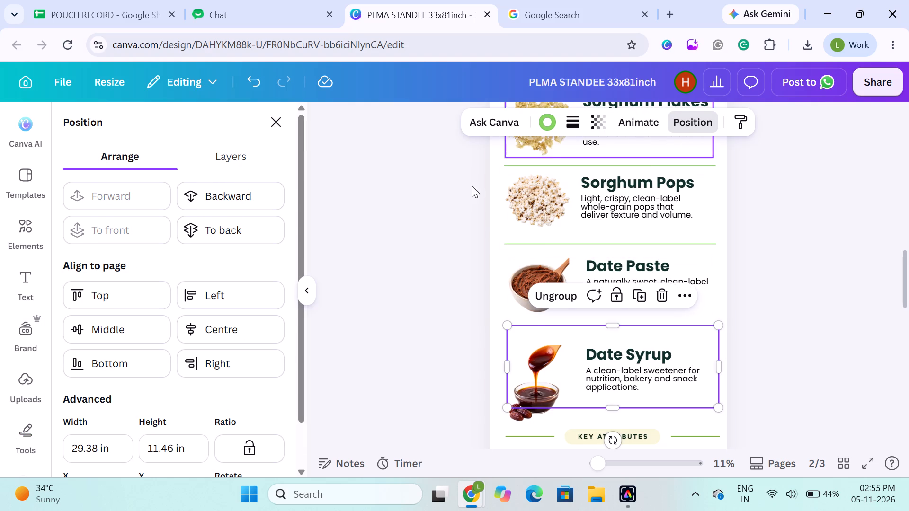
pyautogui.click(250, 227)
# Centre-align the Date Syrup group horizontally with the grouped dividers.
pyautogui.click(594, 367)
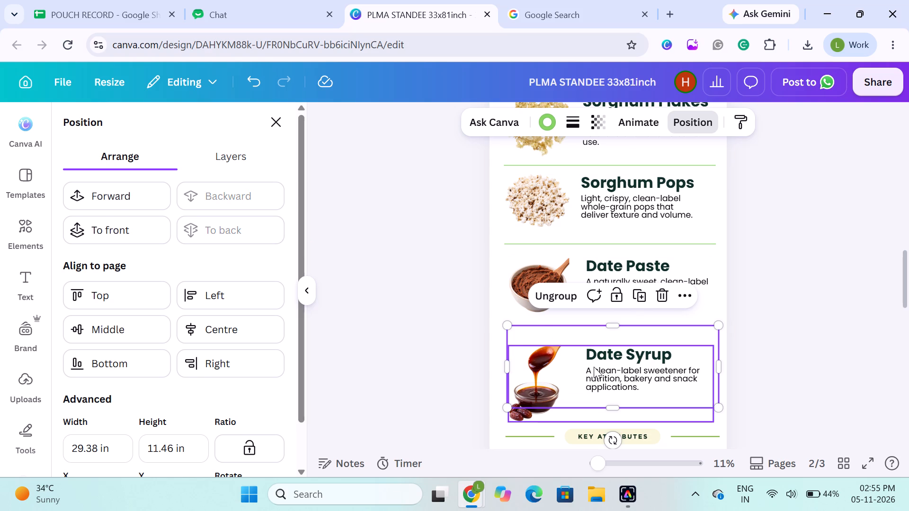
pyautogui.keyDown('shift'); pyautogui.click(614, 337); pyautogui.keyUp('shift')
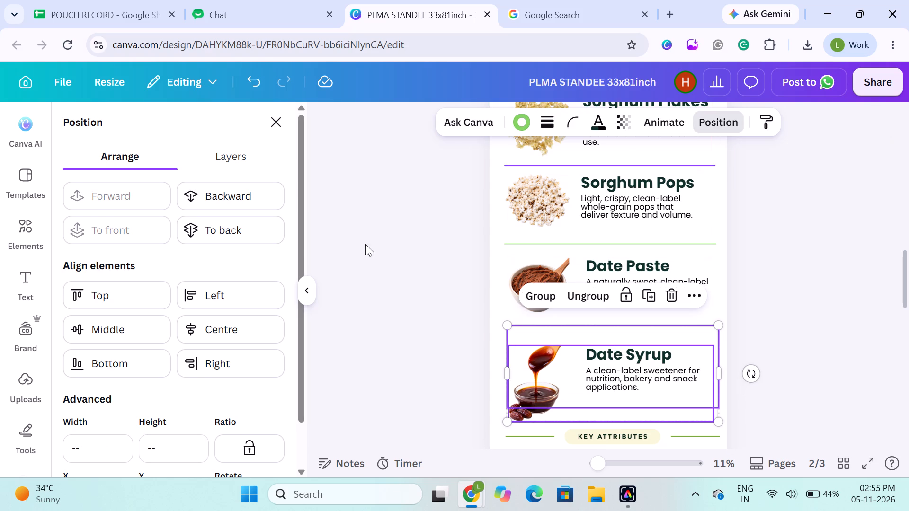
pyautogui.click(205, 334)
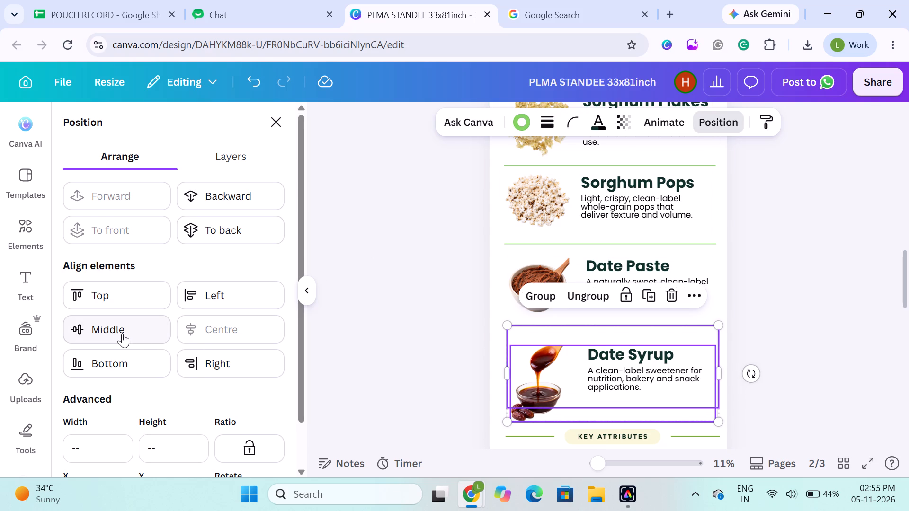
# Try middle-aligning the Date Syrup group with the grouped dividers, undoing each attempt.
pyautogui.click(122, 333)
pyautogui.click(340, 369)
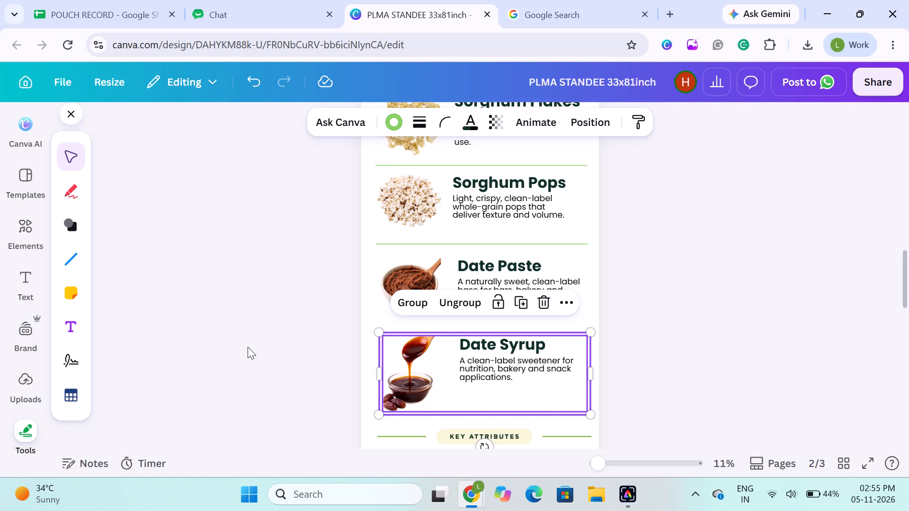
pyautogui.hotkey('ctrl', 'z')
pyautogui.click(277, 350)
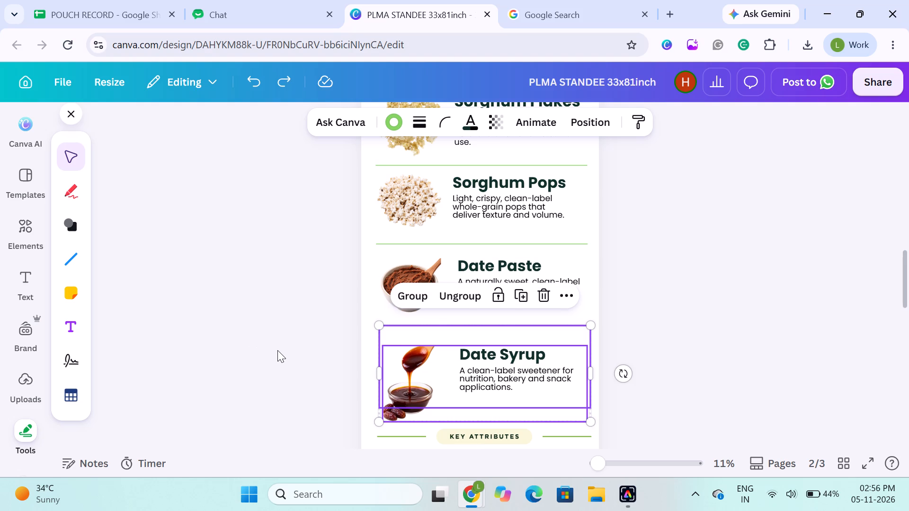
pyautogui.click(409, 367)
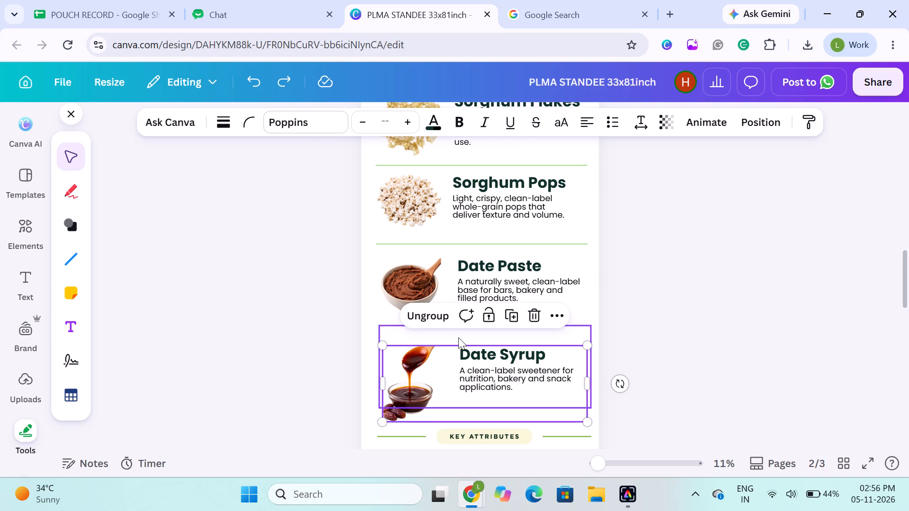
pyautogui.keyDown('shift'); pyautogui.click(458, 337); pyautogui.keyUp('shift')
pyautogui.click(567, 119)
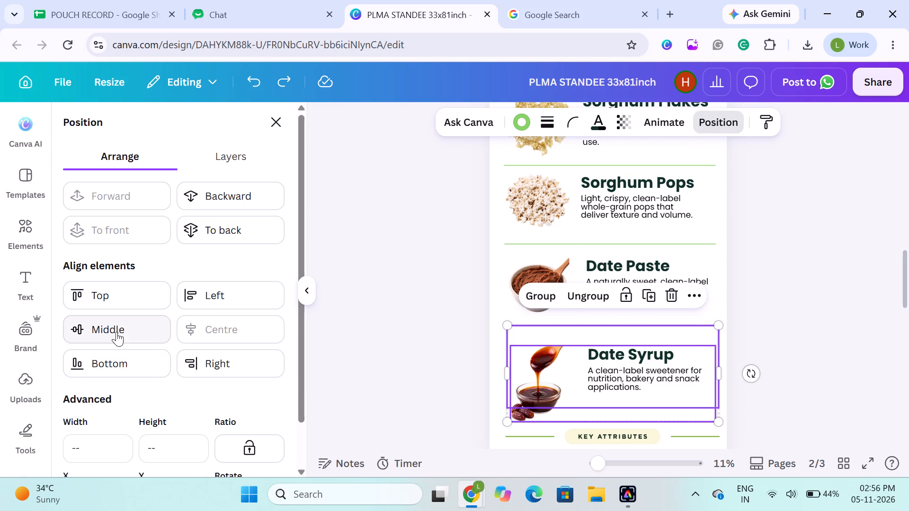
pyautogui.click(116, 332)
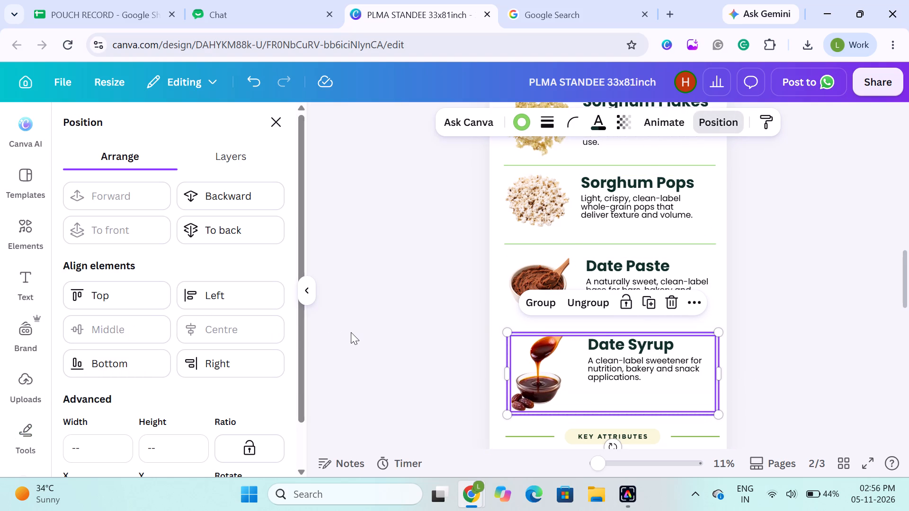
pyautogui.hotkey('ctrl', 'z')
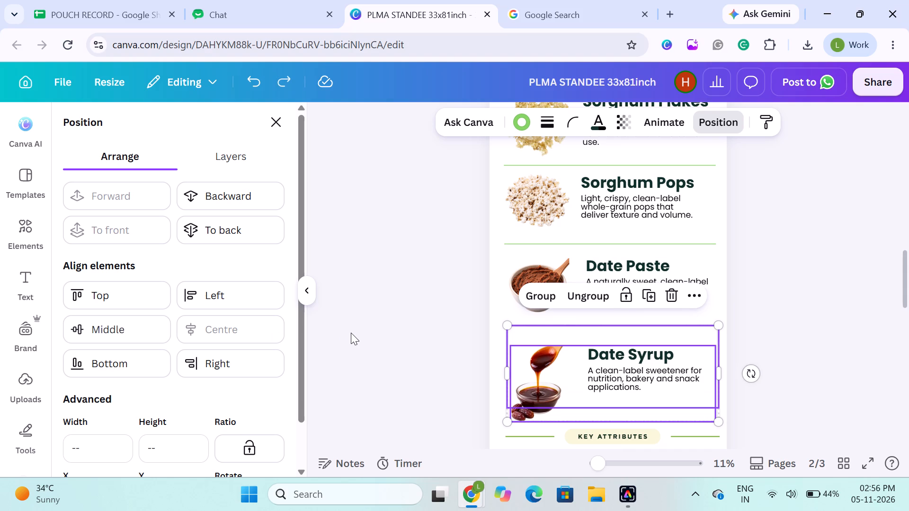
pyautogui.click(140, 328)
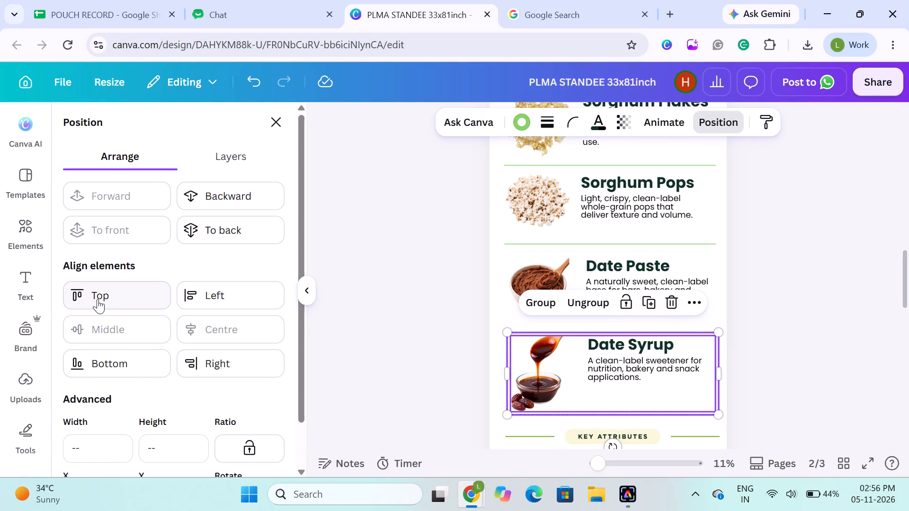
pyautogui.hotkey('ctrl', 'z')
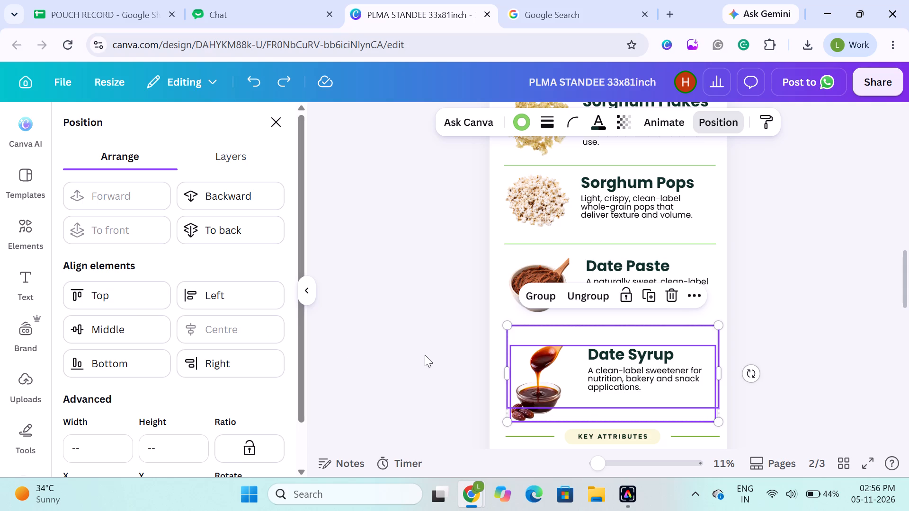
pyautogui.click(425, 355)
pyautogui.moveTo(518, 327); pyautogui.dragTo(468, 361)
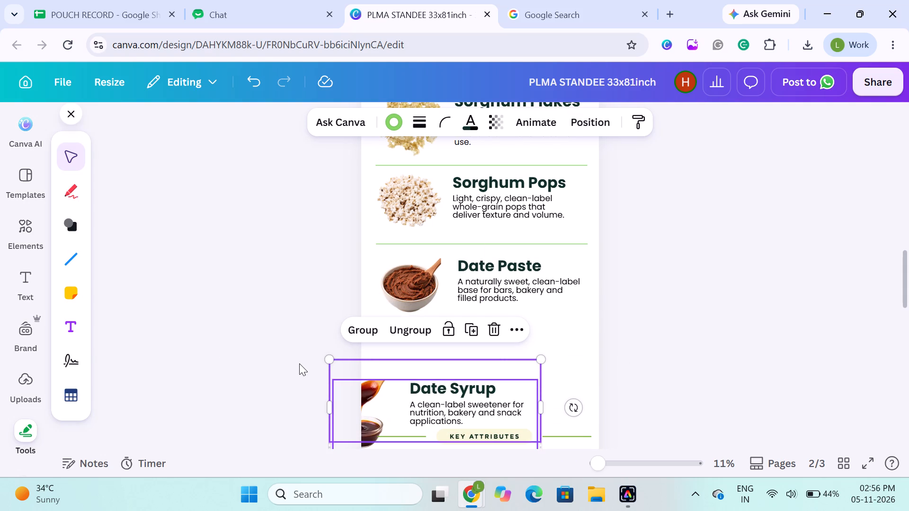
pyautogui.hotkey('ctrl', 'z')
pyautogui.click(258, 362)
# Move the Date Syrup group up between the two grouped dividers and centre-align it with them.
pyautogui.click(453, 378)
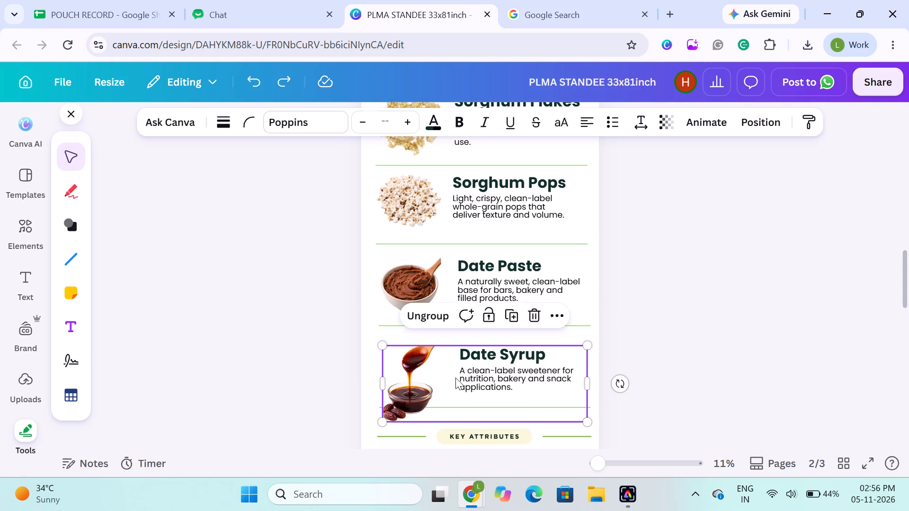
pyautogui.moveTo(459, 378); pyautogui.dragTo(456, 361)
pyautogui.click(493, 325)
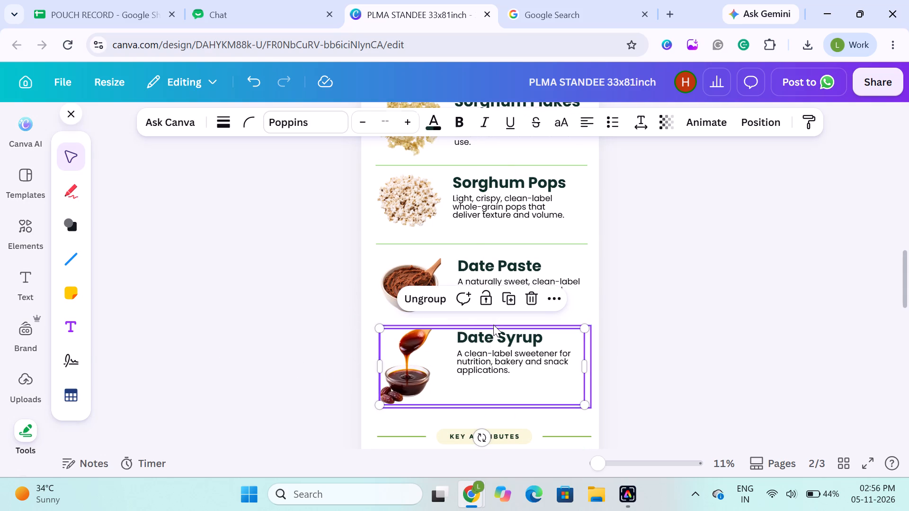
pyautogui.keyDown('shift'); pyautogui.click(519, 375); pyautogui.keyUp('shift')
pyautogui.click(572, 123)
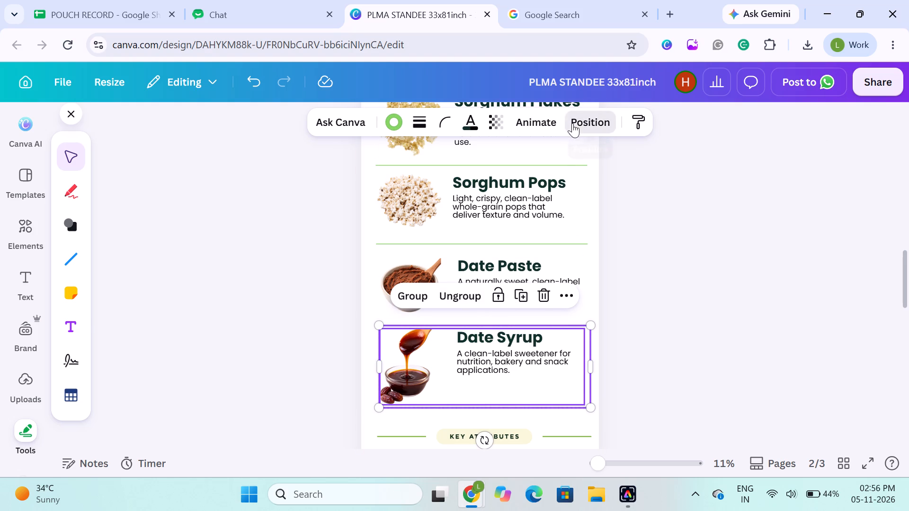
pyautogui.click(222, 334)
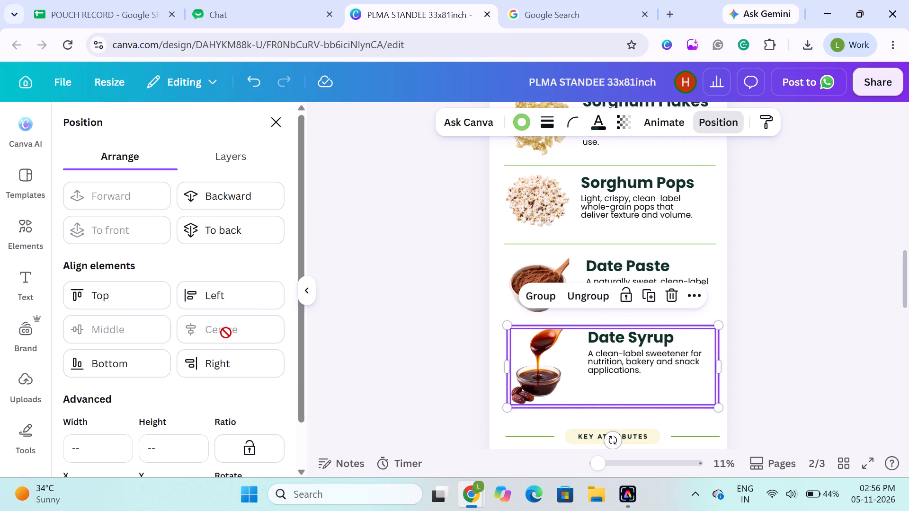
pyautogui.click(410, 326)
pyautogui.click(287, 323)
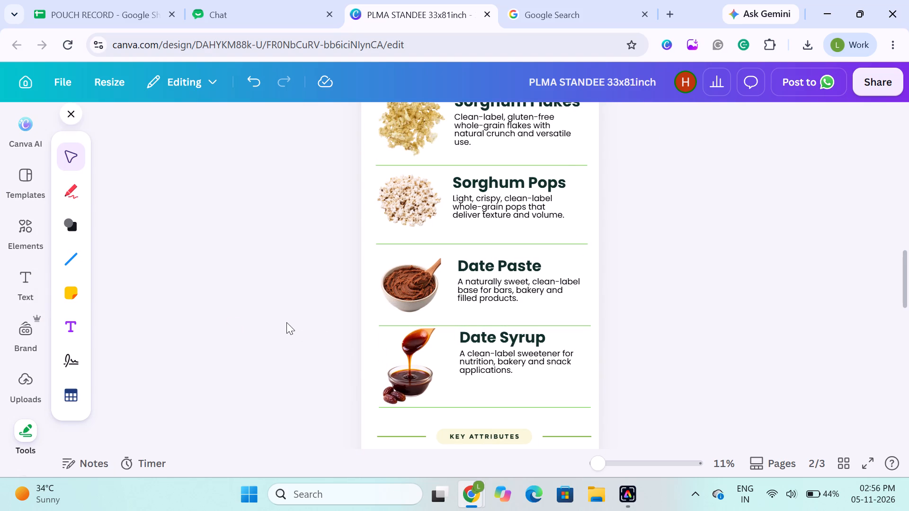
# Ungroup the Date Syrup dividers and delete the lower copy above KEY ATTRIBUTES.
pyautogui.click(462, 407)
pyautogui.click(432, 296)
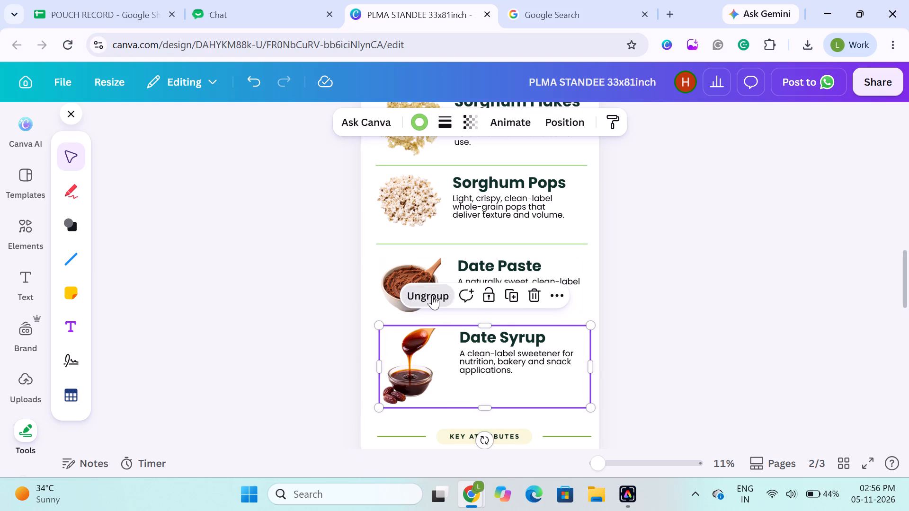
pyautogui.click(276, 341)
pyautogui.click(446, 409)
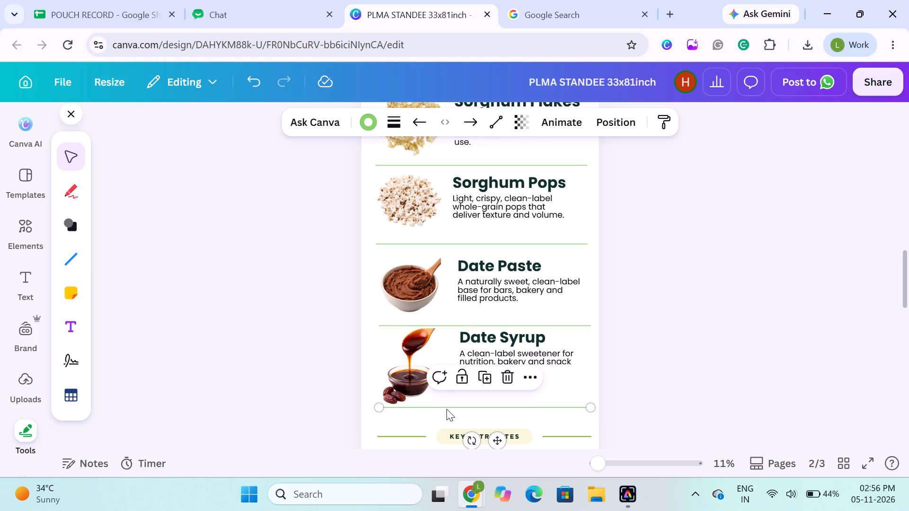
pyautogui.press('BackSpace')
pyautogui.click(276, 383)
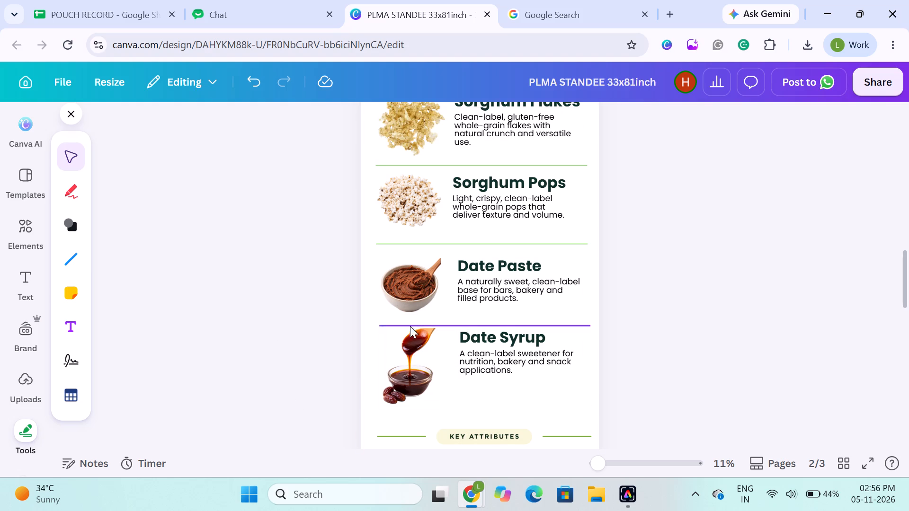
# Centre-align the dividers above and below Sorghum Pops with each other and group the two lines.
pyautogui.click(244, 343)
pyautogui.click(400, 354)
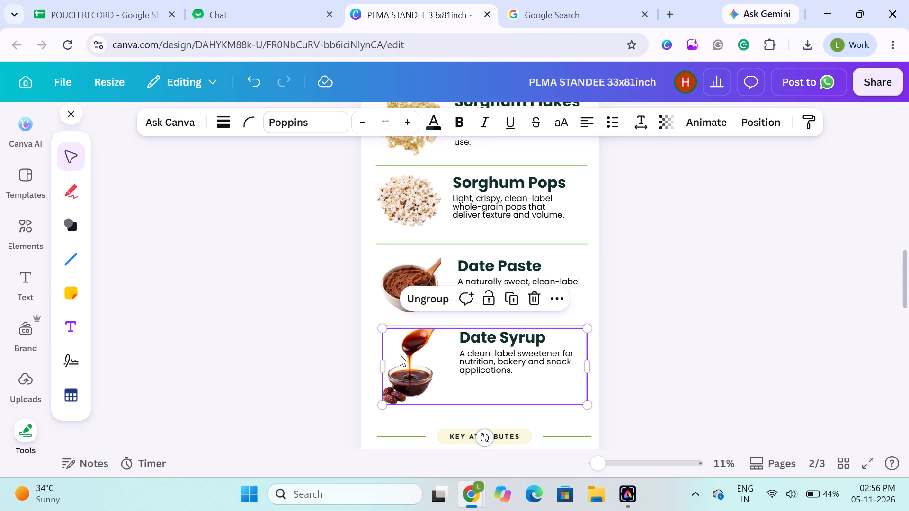
pyautogui.click(269, 324)
pyautogui.scroll(1, 268, 324)
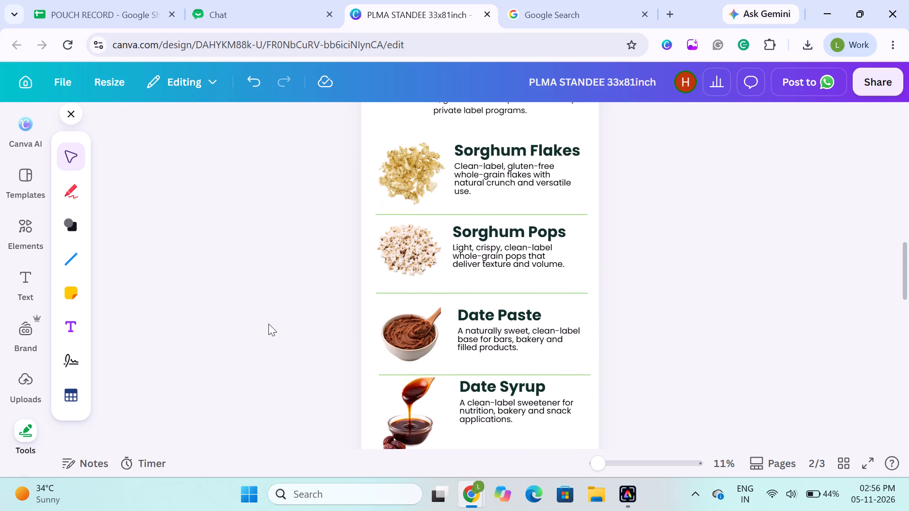
pyautogui.scroll(1, 268, 324)
pyautogui.click(408, 267)
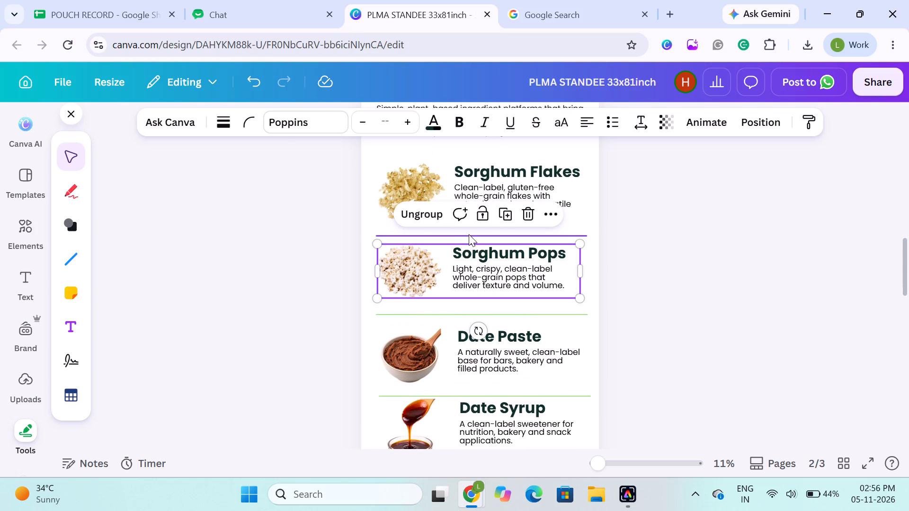
pyautogui.click(469, 234)
pyautogui.keyDown('shift'); pyautogui.click(476, 314); pyautogui.keyUp('shift')
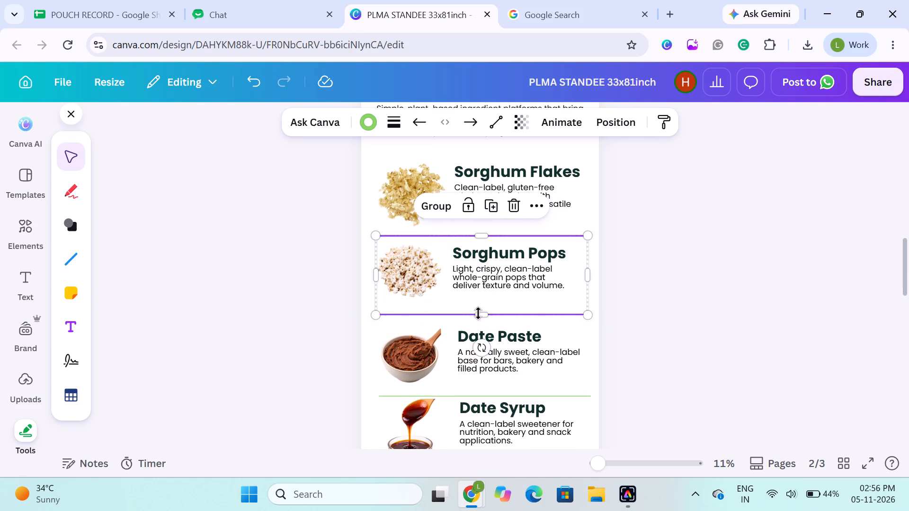
pyautogui.click(621, 120)
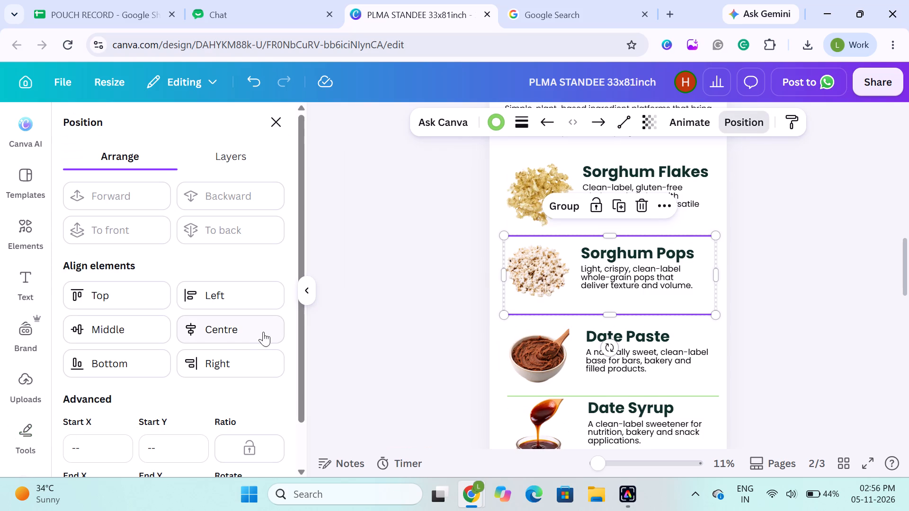
pyautogui.click(255, 332)
pyautogui.click(140, 336)
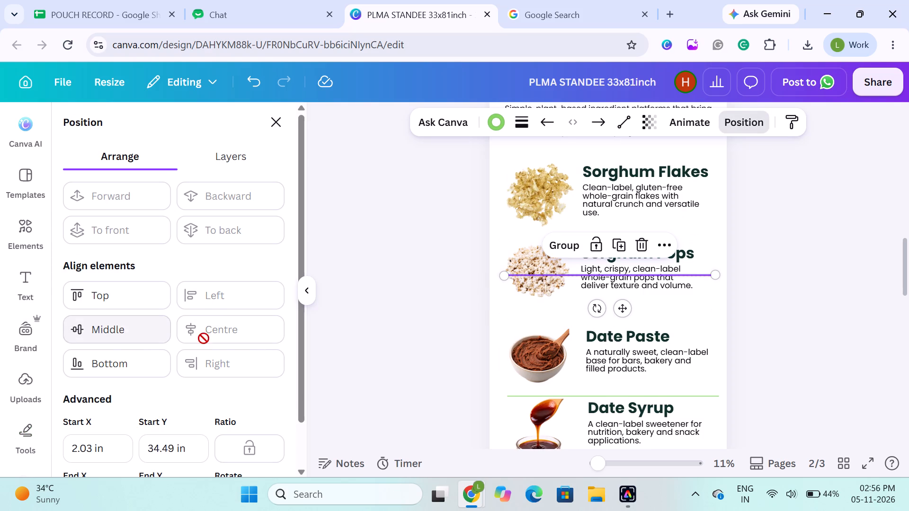
pyautogui.hotkey('ctrl', 'z')
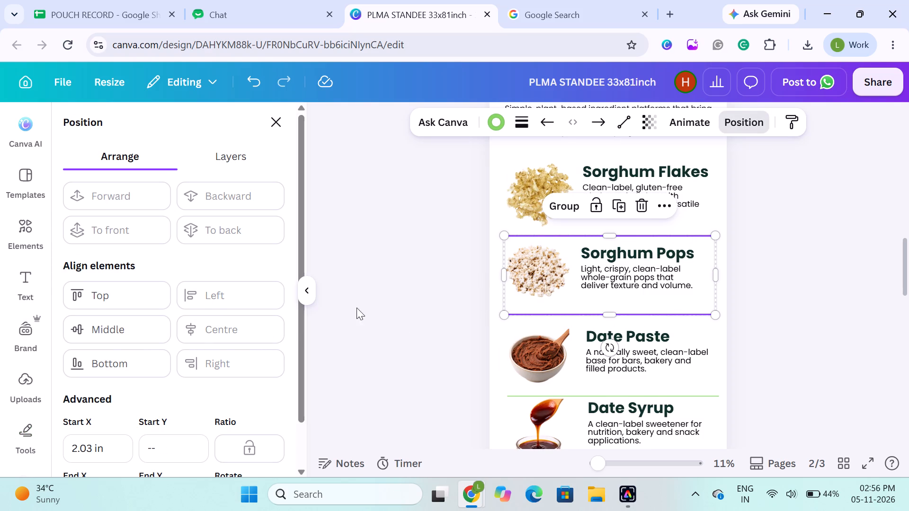
pyautogui.click(558, 212)
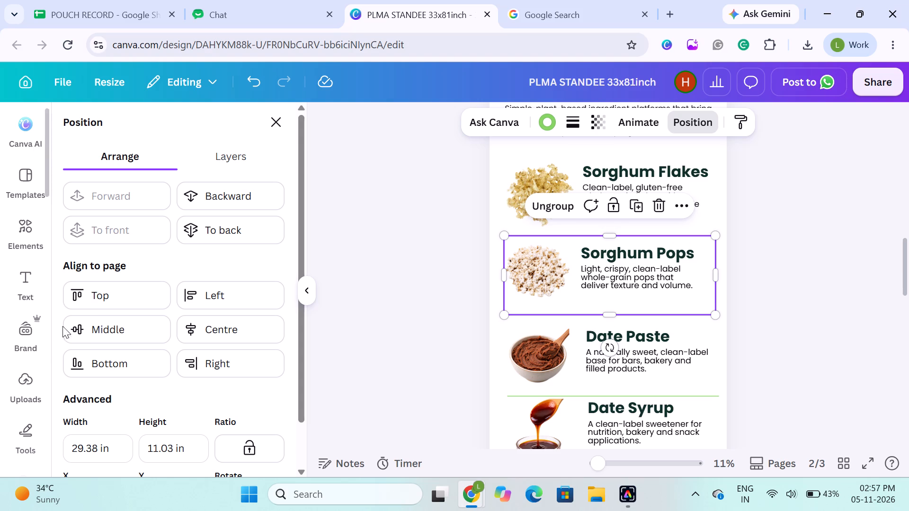
# Send the grouped dividers backward and align the Sorghum Pops group to their centre and middle.
pyautogui.click(208, 203)
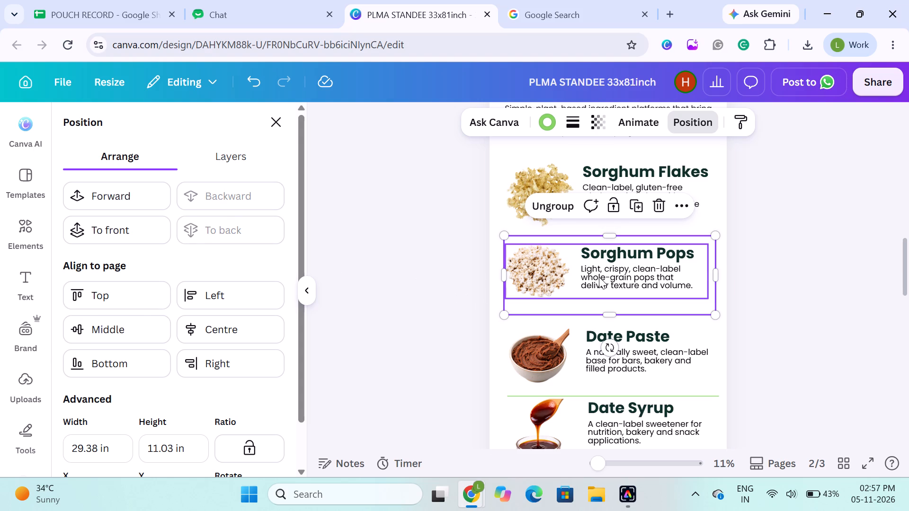
pyautogui.keyDown('shift'); pyautogui.click(599, 277); pyautogui.keyUp('shift')
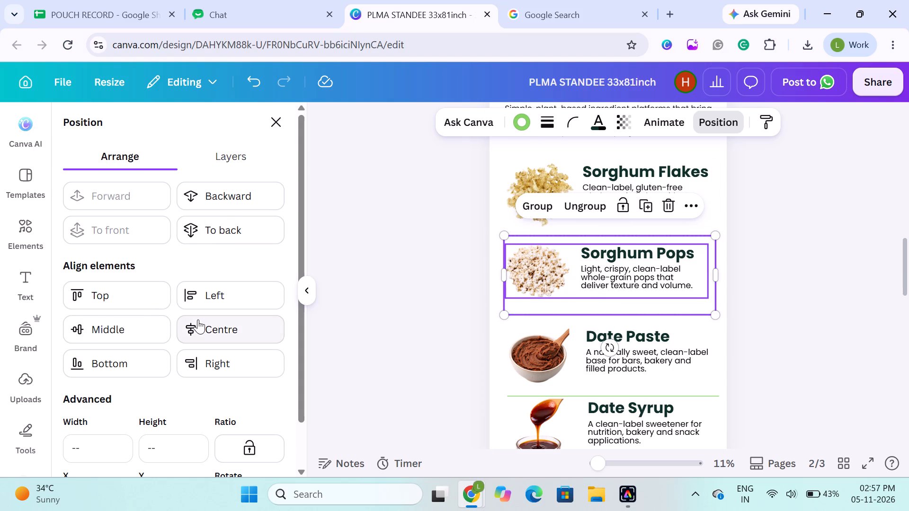
pyautogui.click(198, 319)
pyautogui.click(147, 325)
pyautogui.click(395, 333)
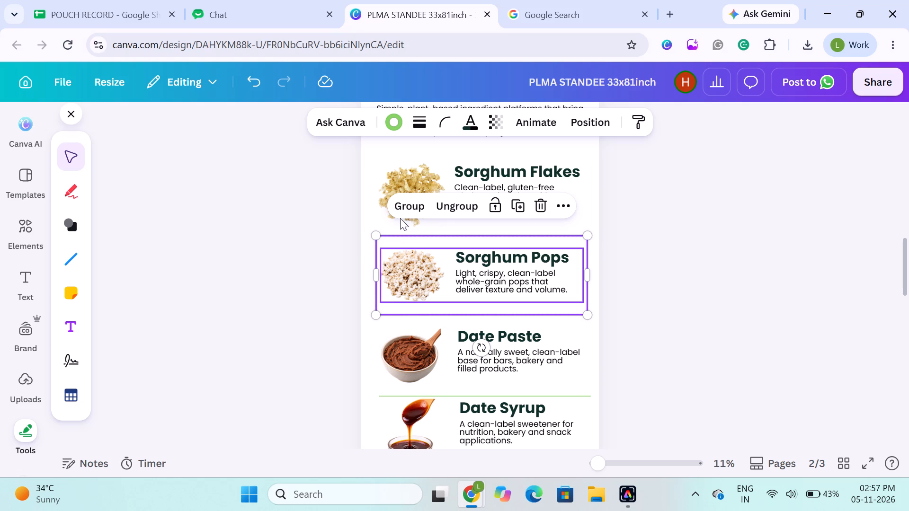
pyautogui.click(264, 247)
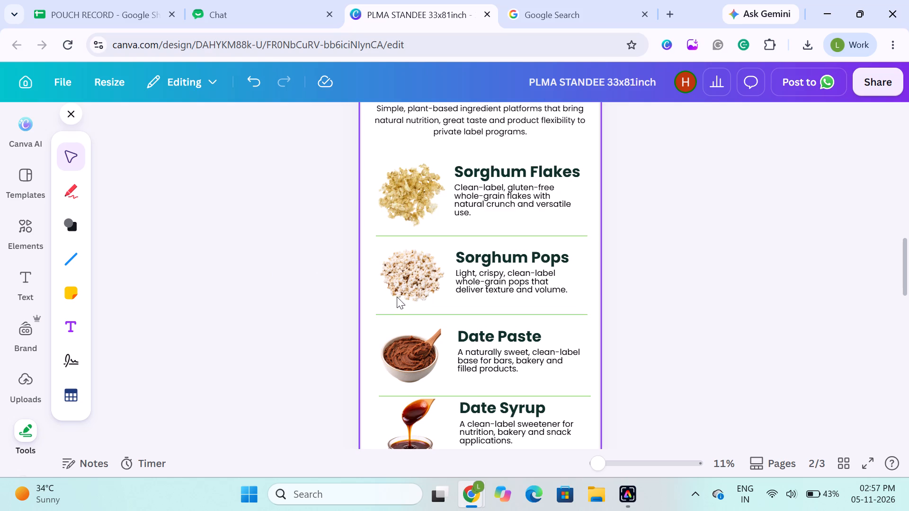
# Ungroup the two dividers around Sorghum Pops.
pyautogui.click(399, 307)
pyautogui.click(424, 210)
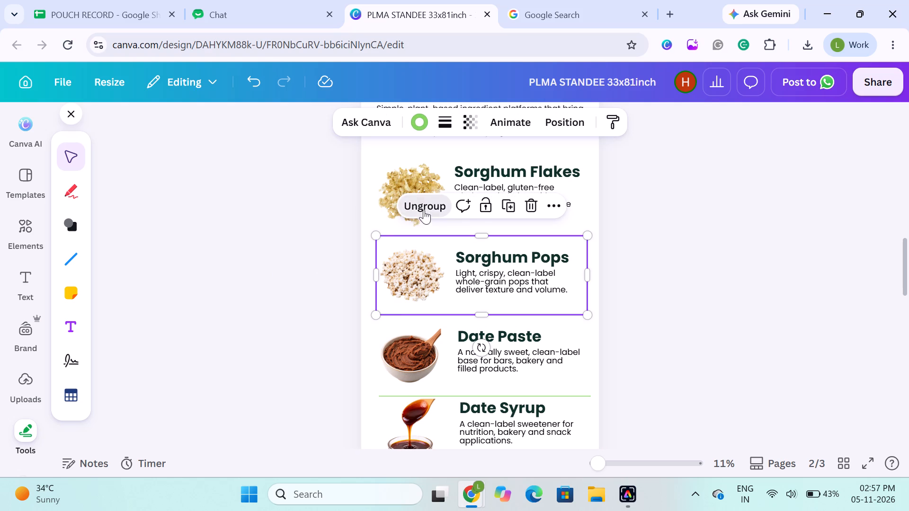
pyautogui.click(293, 253)
pyautogui.click(401, 238)
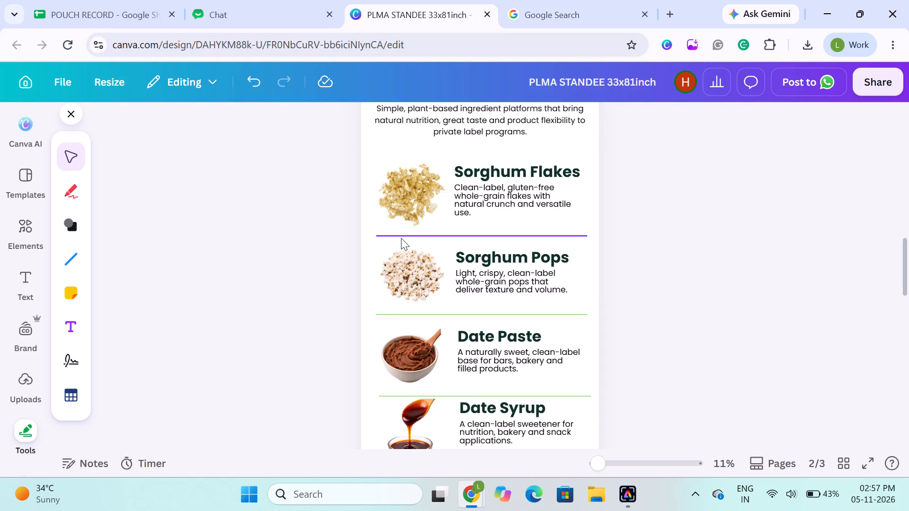
pyautogui.click(286, 308)
# Duplicate the divider between Sorghum Flakes and Sorghum Pops and place the copy above Sorghum Flakes, matching the 1.063 gap below.
pyautogui.scroll(-2, 289, 308)
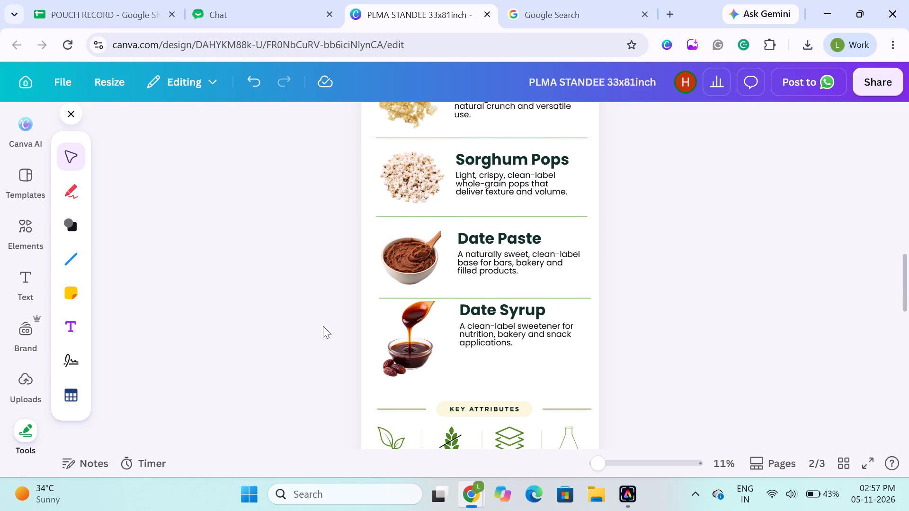
pyautogui.scroll(3, 325, 315)
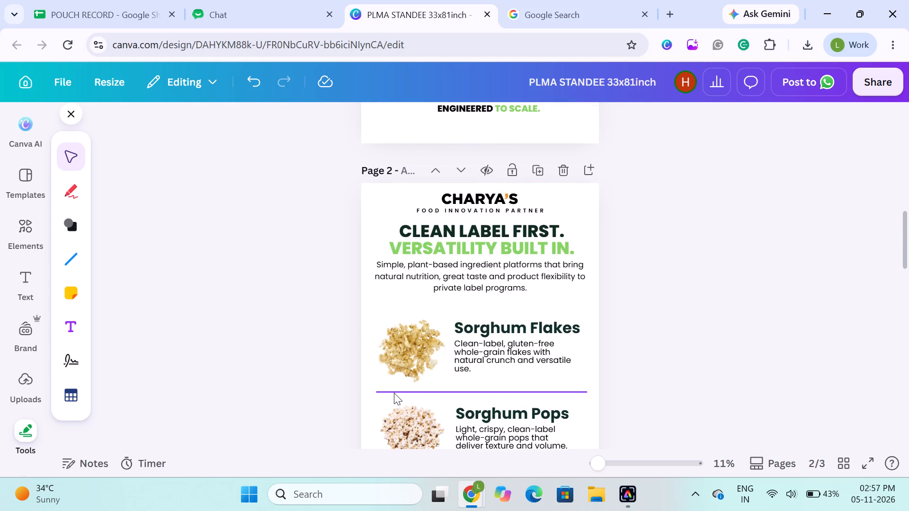
pyautogui.click(394, 393)
pyautogui.hotkey('ctrl', 'd')
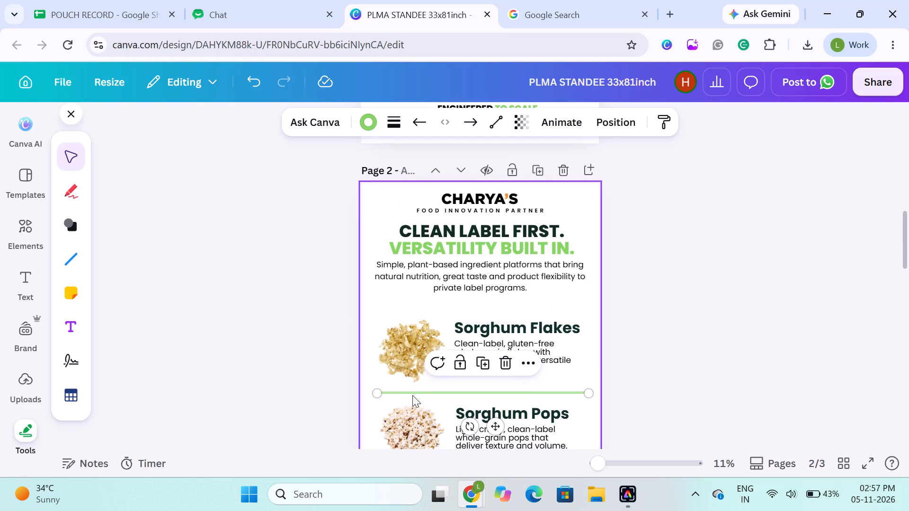
pyautogui.moveTo(422, 392); pyautogui.dragTo(426, 316)
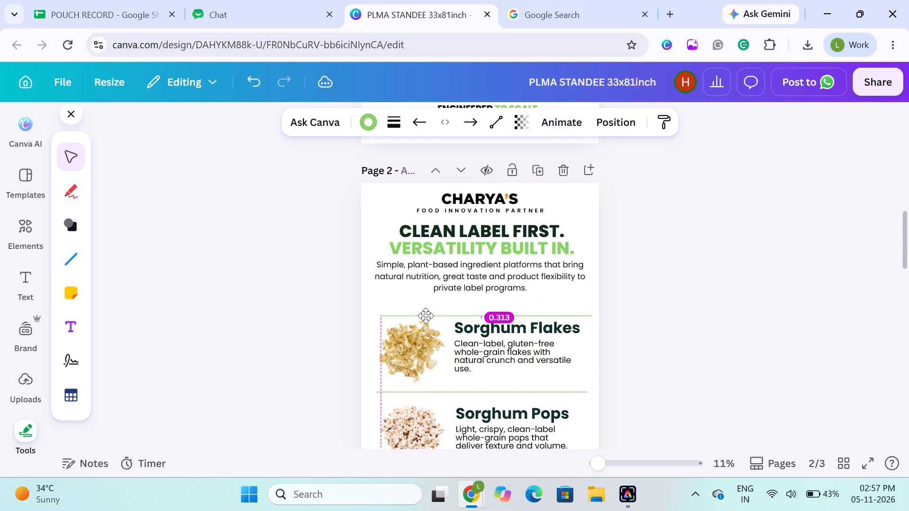
pyautogui.moveTo(426, 316); pyautogui.dragTo(427, 310)
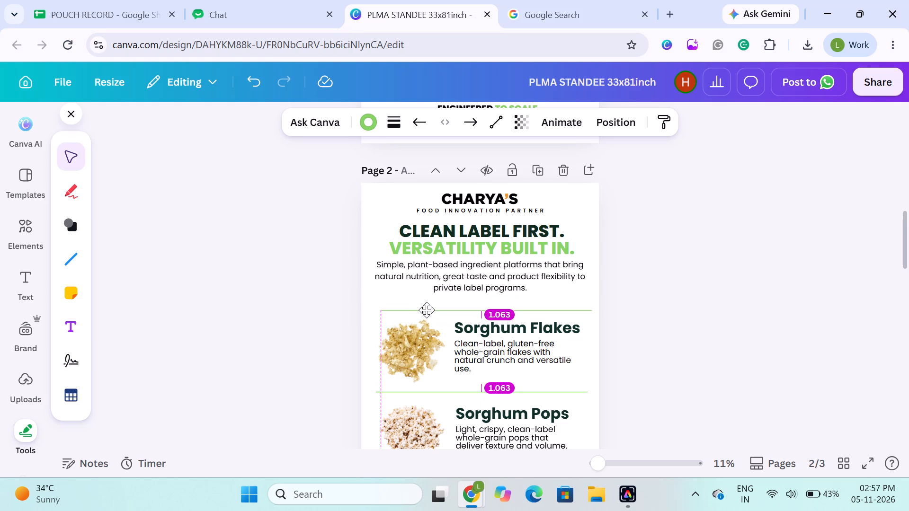
pyautogui.moveTo(427, 310); pyautogui.dragTo(427, 308)
pyautogui.moveTo(427, 308); pyautogui.dragTo(421, 309)
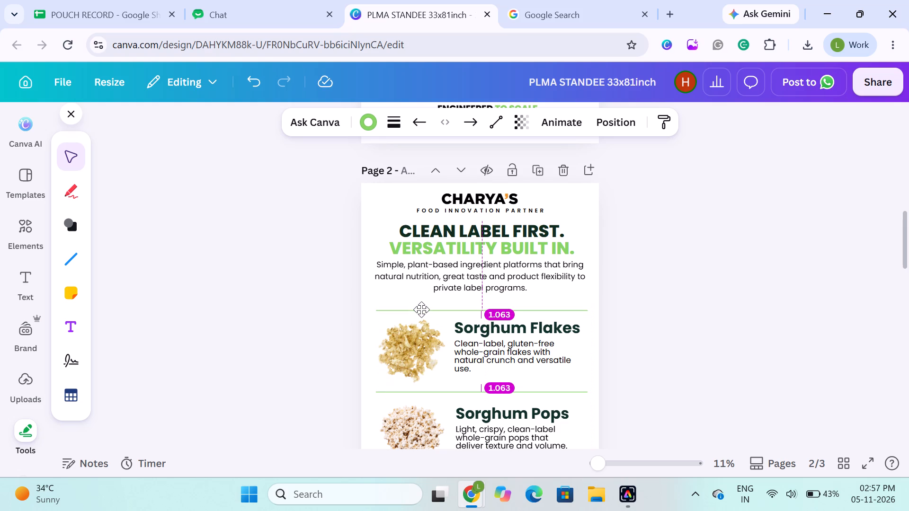
pyautogui.moveTo(421, 309); pyautogui.dragTo(420, 308)
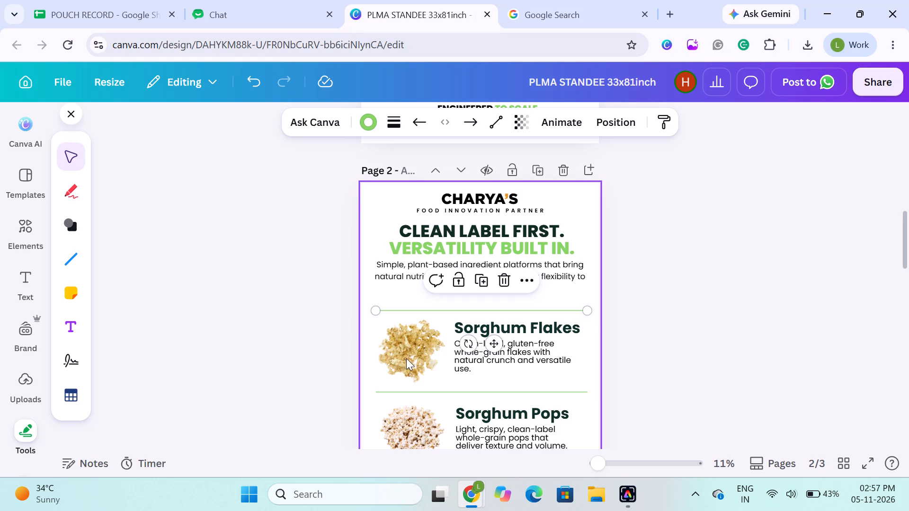
pyautogui.click(223, 371)
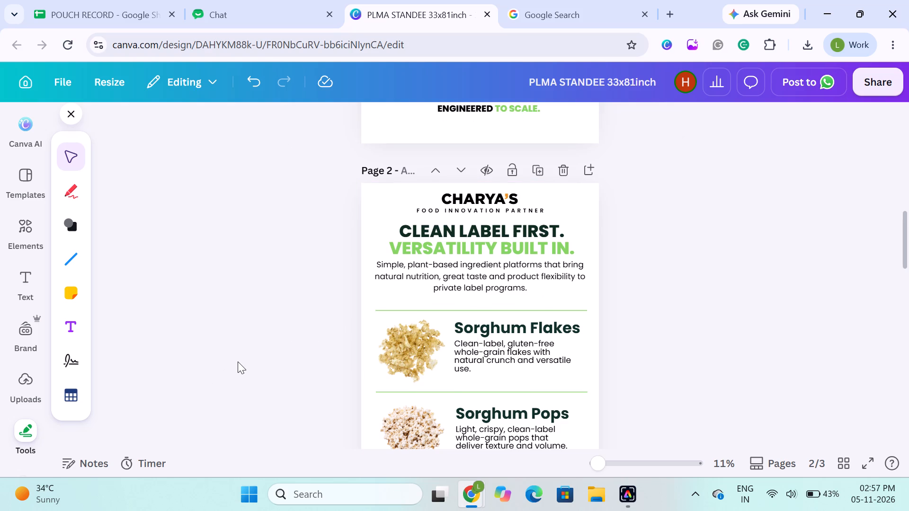
# Move the new divider above Sorghum Flakes slightly higher, towards the intro paragraph.
pyautogui.scroll(-2, 238, 361)
pyautogui.moveTo(465, 197); pyautogui.dragTo(463, 201)
pyautogui.hotkey('ctrl', 'z')
pyautogui.click(477, 187)
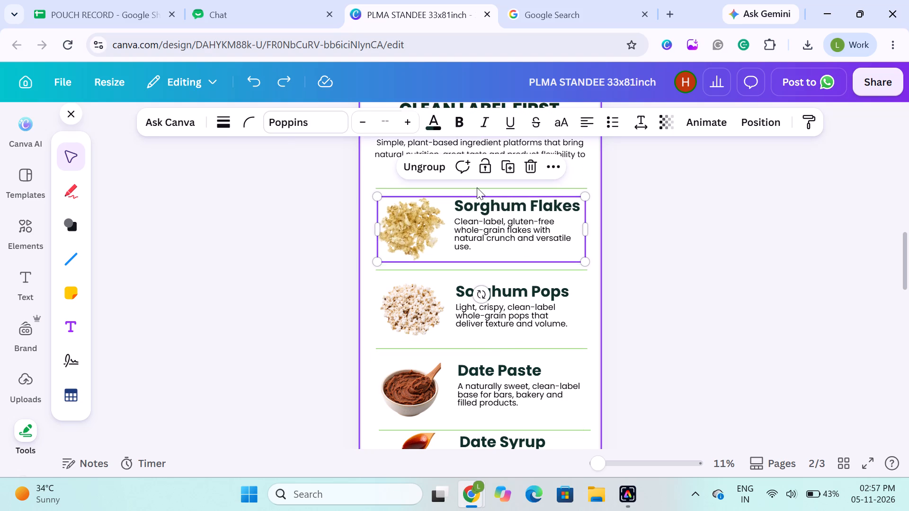
pyautogui.click(477, 187)
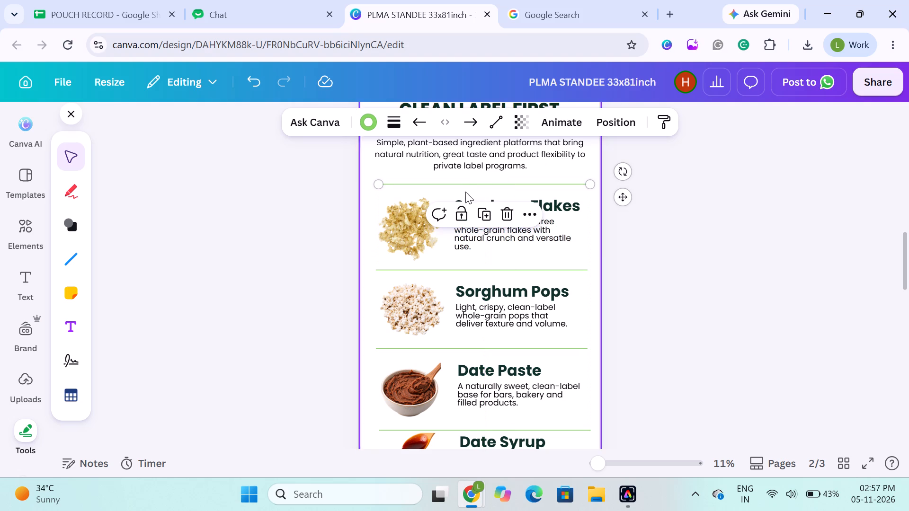
pyautogui.keyDown('shift'); pyautogui.click(444, 234); pyautogui.keyUp('shift')
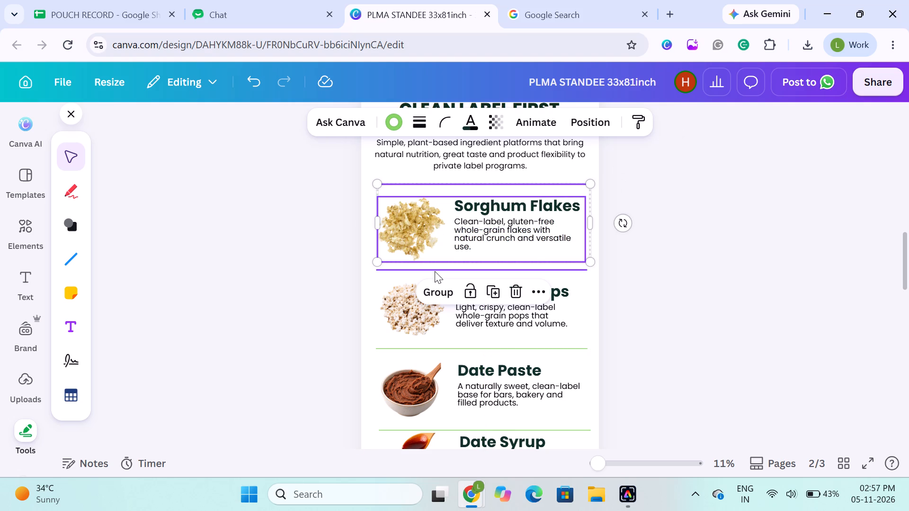
pyautogui.click(285, 246)
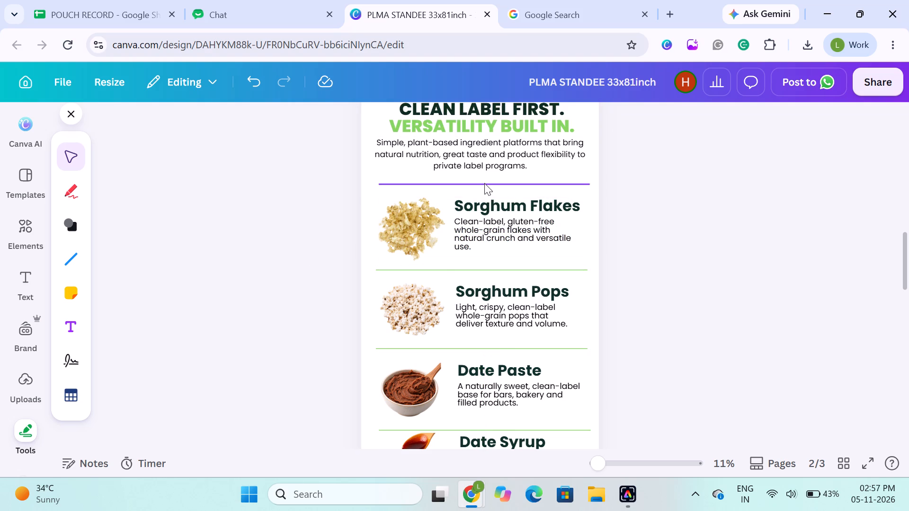
# Centre-align the dividers above and below Sorghum Flakes with each other and group the two lines.
pyautogui.click(484, 183)
pyautogui.keyDown('shift'); pyautogui.click(473, 270); pyautogui.keyUp('shift')
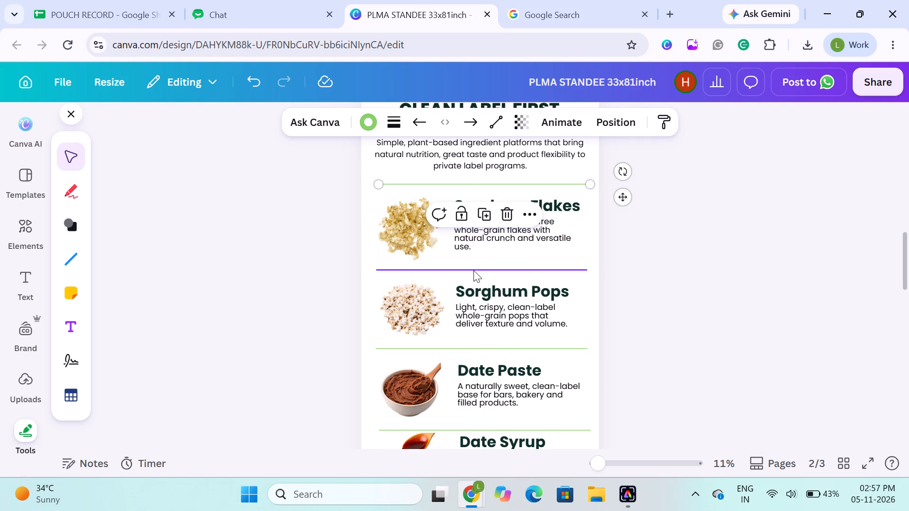
pyautogui.click(623, 126)
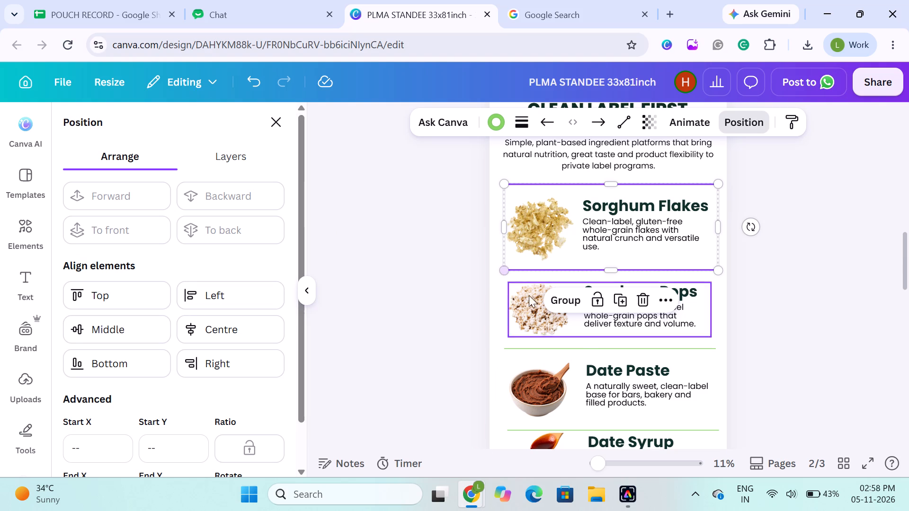
pyautogui.click(211, 323)
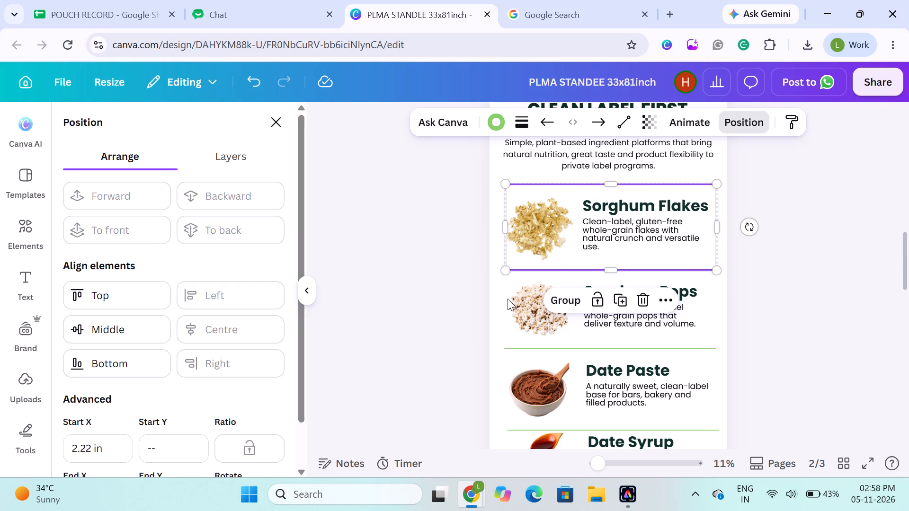
pyautogui.click(563, 303)
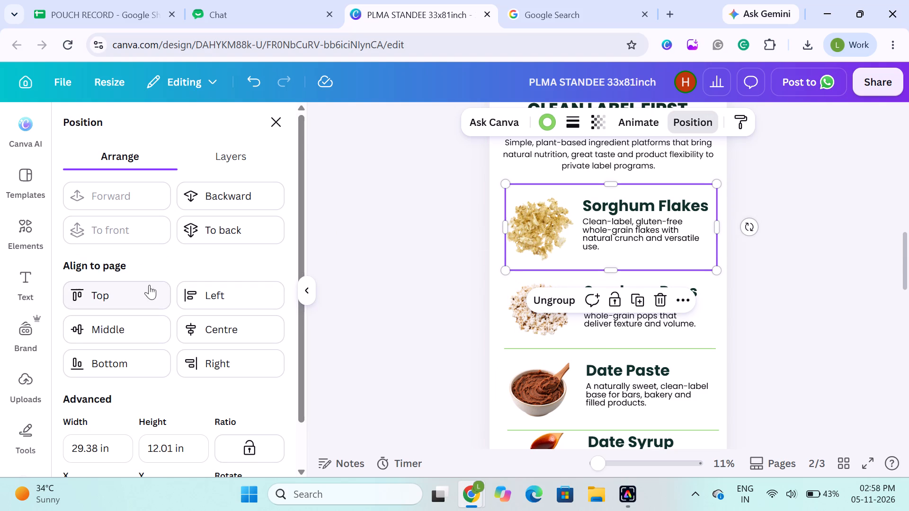
# Send the grouped dividers backward and align the Sorghum Flakes group to their centre and middle.
pyautogui.click(234, 203)
pyautogui.keyDown('shift'); pyautogui.click(578, 235); pyautogui.keyUp('shift')
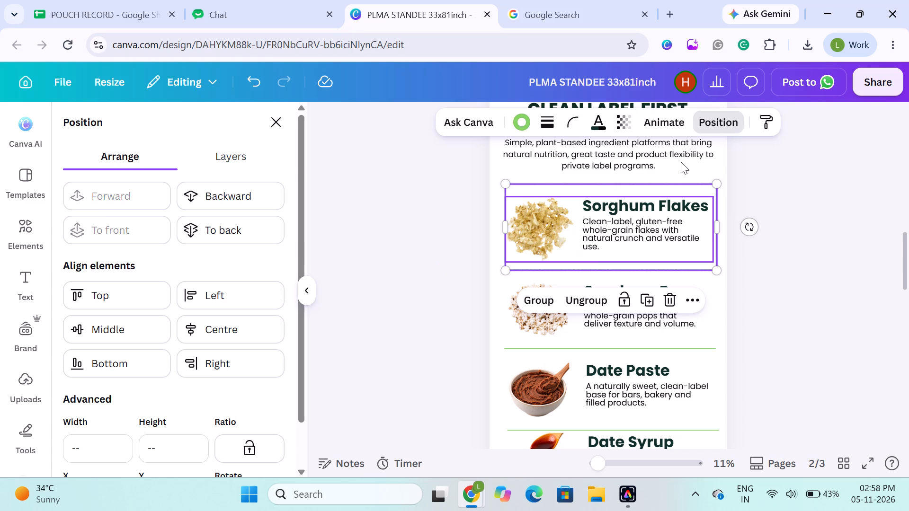
pyautogui.click(218, 333)
pyautogui.click(109, 326)
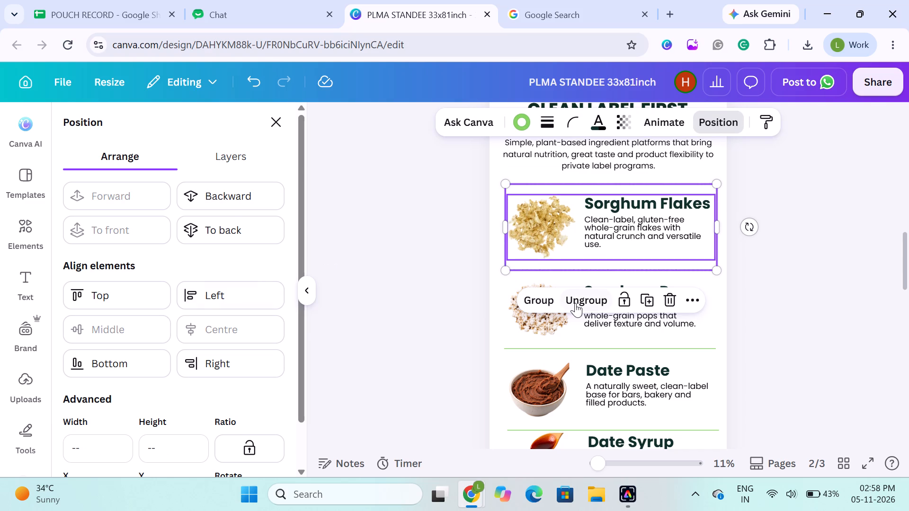
pyautogui.click(439, 301)
# Ungroup the two dividers around Sorghum Flakes.
pyautogui.click(524, 269)
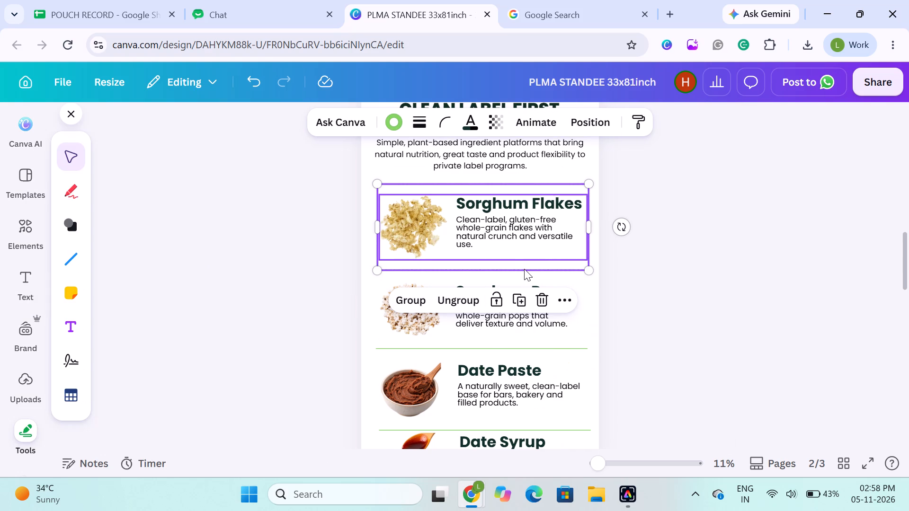
pyautogui.click(618, 282)
pyautogui.click(522, 259)
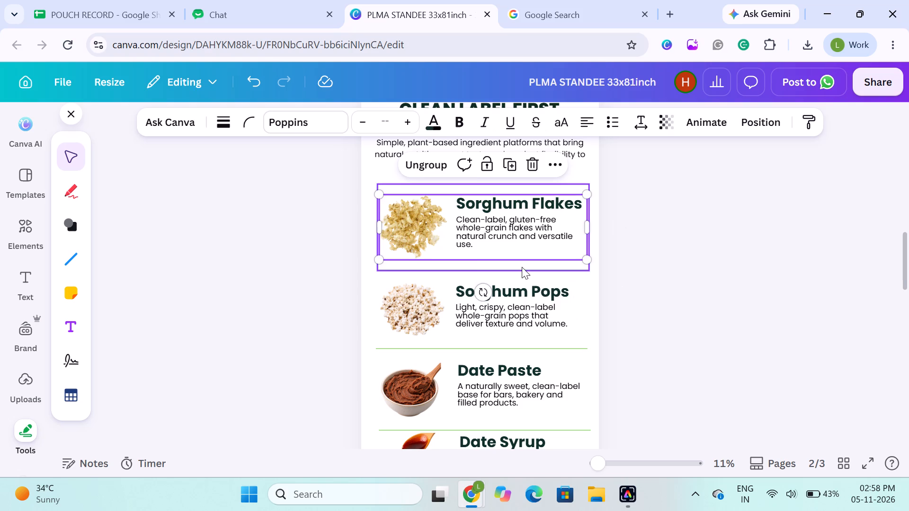
pyautogui.click(522, 267)
pyautogui.click(421, 300)
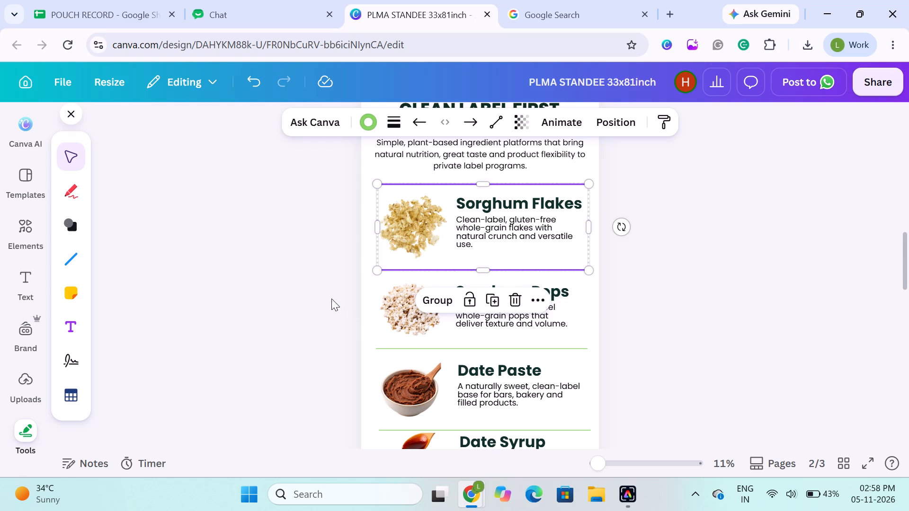
pyautogui.click(331, 299)
pyautogui.scroll(-3, 331, 299)
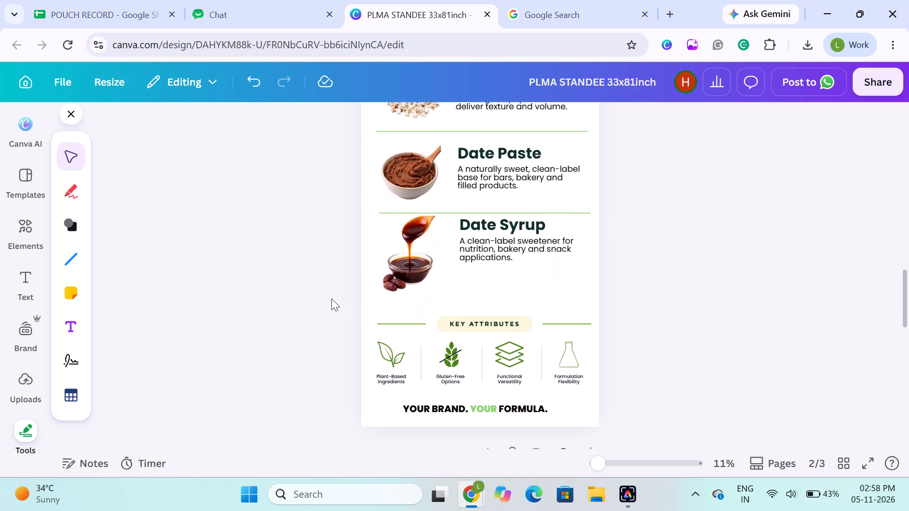